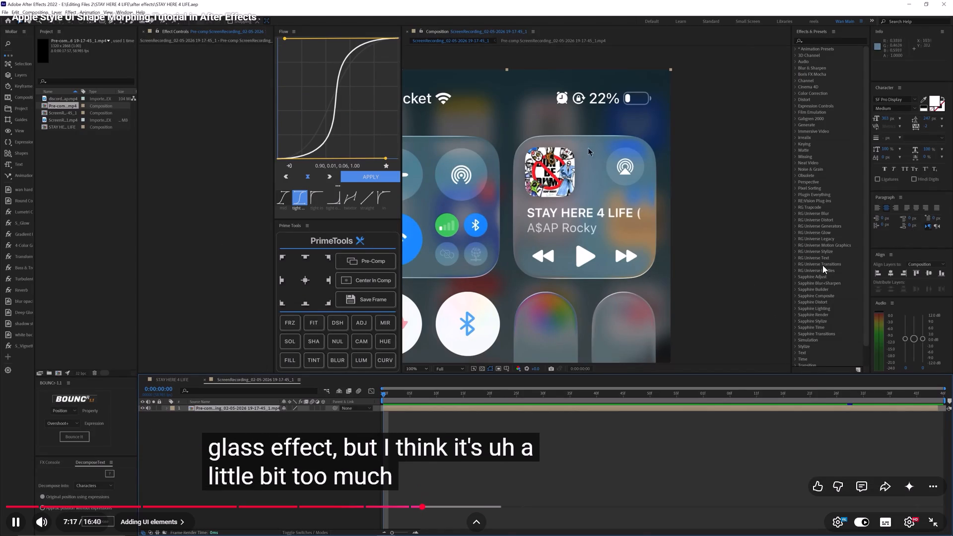
Watch the UI shape morphing tutorial's sections on adding and animating UI elements, pausing to study the details.
{"action": "left_click", "coordinate": [749, 284]}
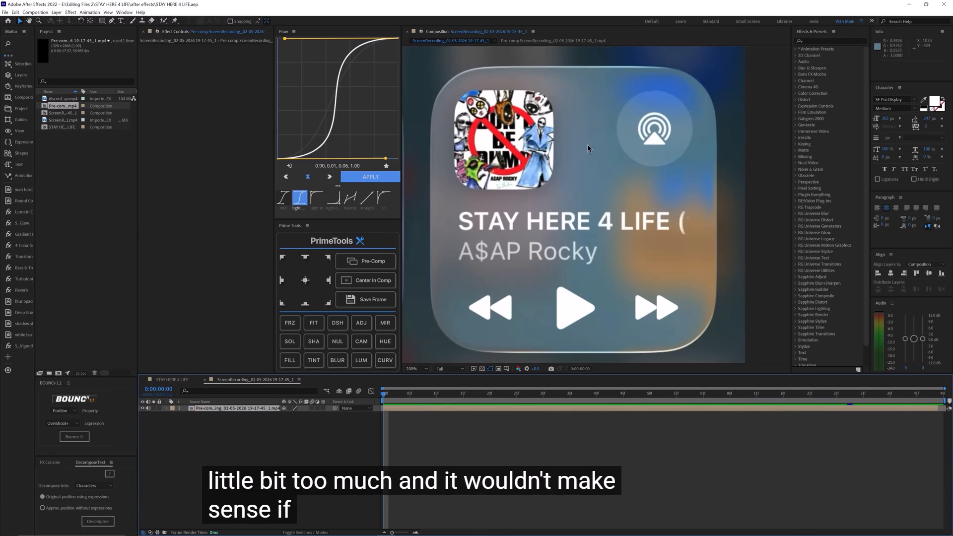
{"action": "left_click", "coordinate": [745, 285]}
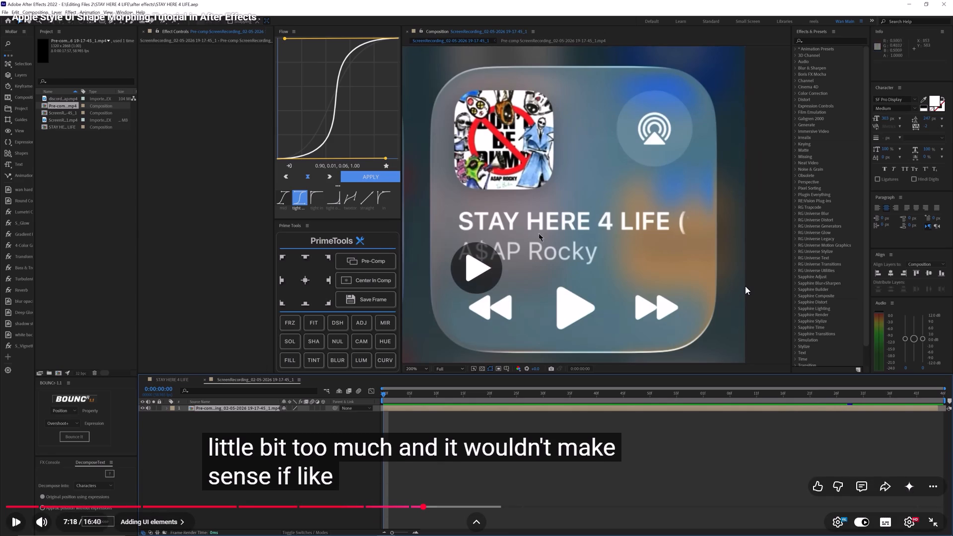
{"action": "left_click", "coordinate": [710, 292]}
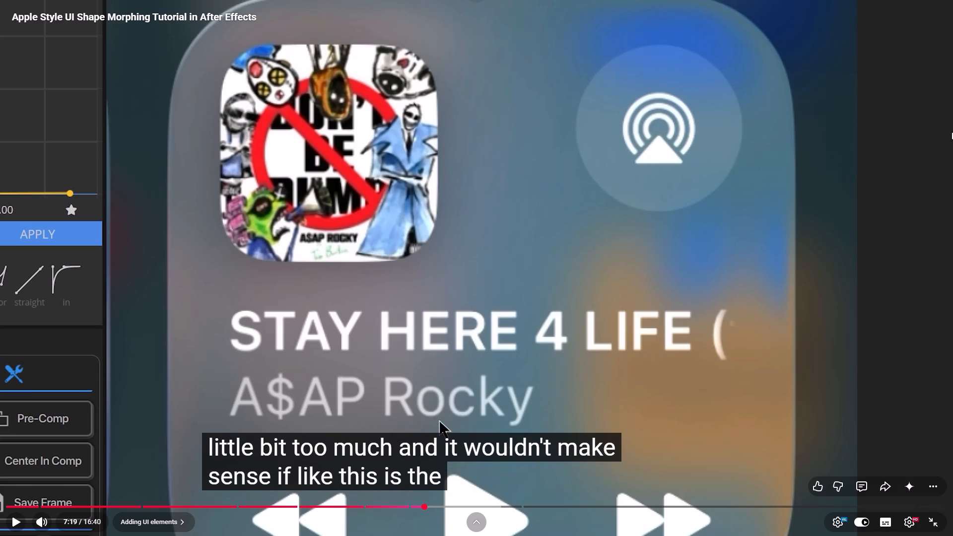
{"action": "left_click", "coordinate": [873, 330]}
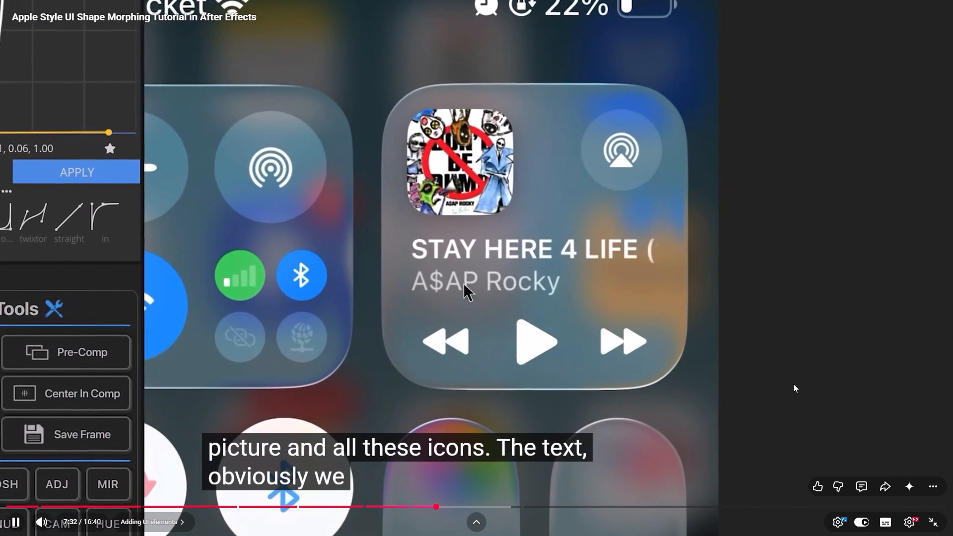
{"action": "left_click", "coordinate": [952, 390]}
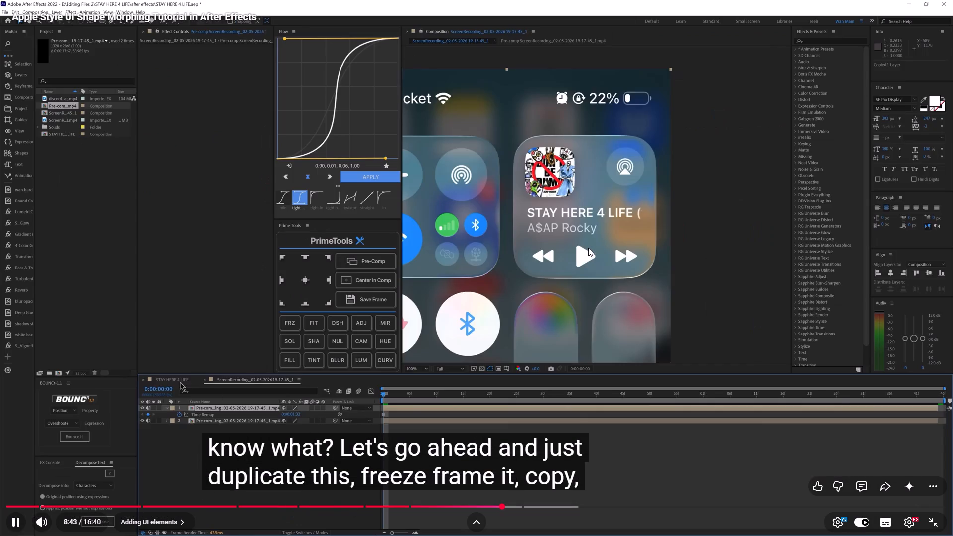
{"action": "left_click", "coordinate": [588, 248]}
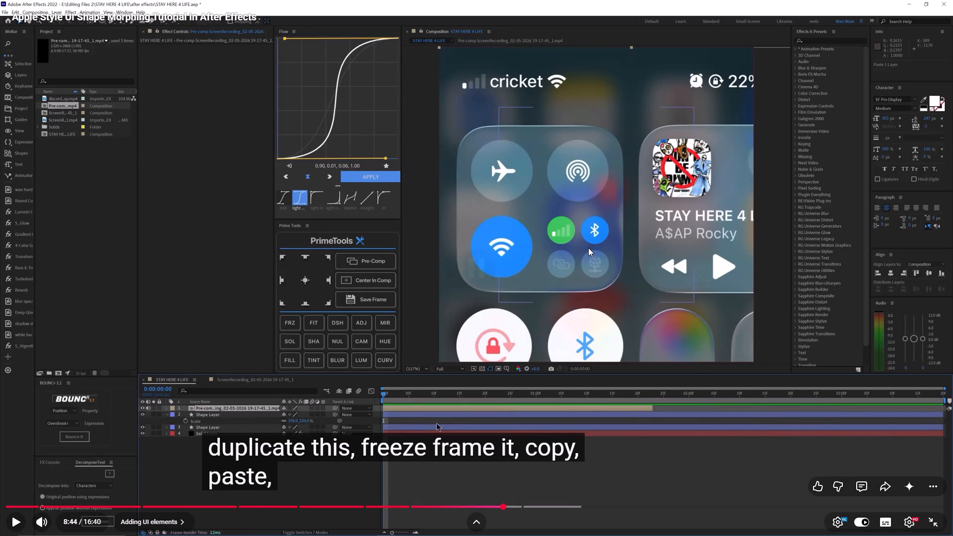
{"action": "left_click", "coordinate": [588, 248]}
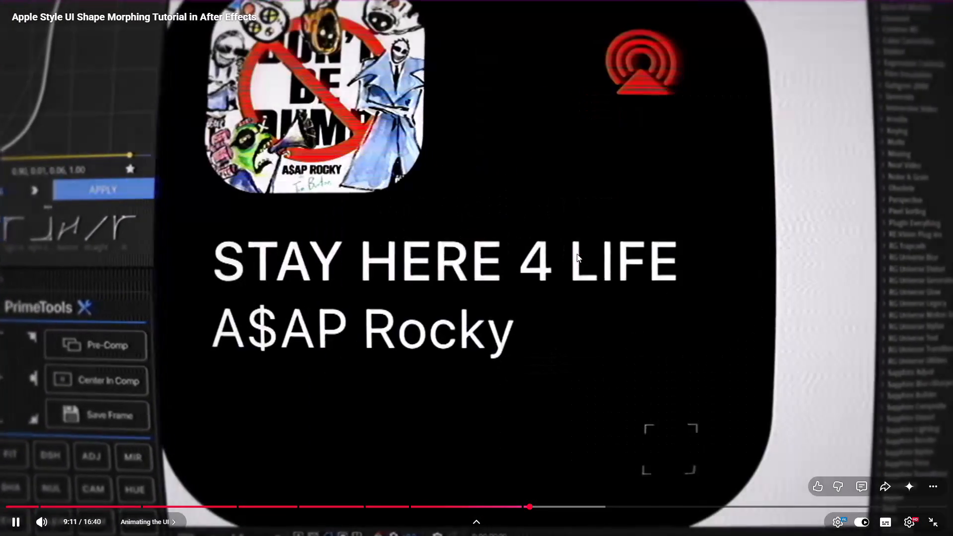
{"action": "left_click", "coordinate": [650, 288]}
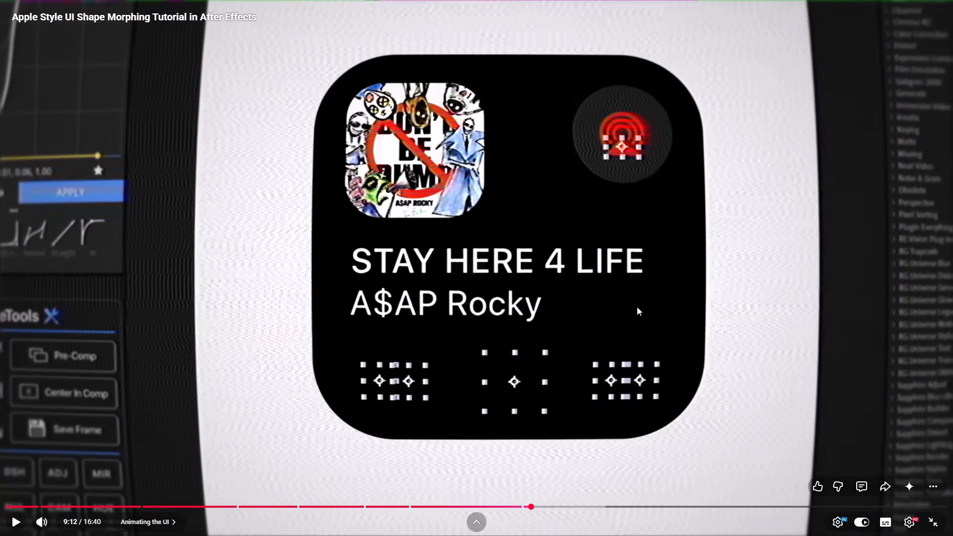
{"action": "left_click", "coordinate": [637, 307]}
{"action": "left_click", "coordinate": [595, 336]}
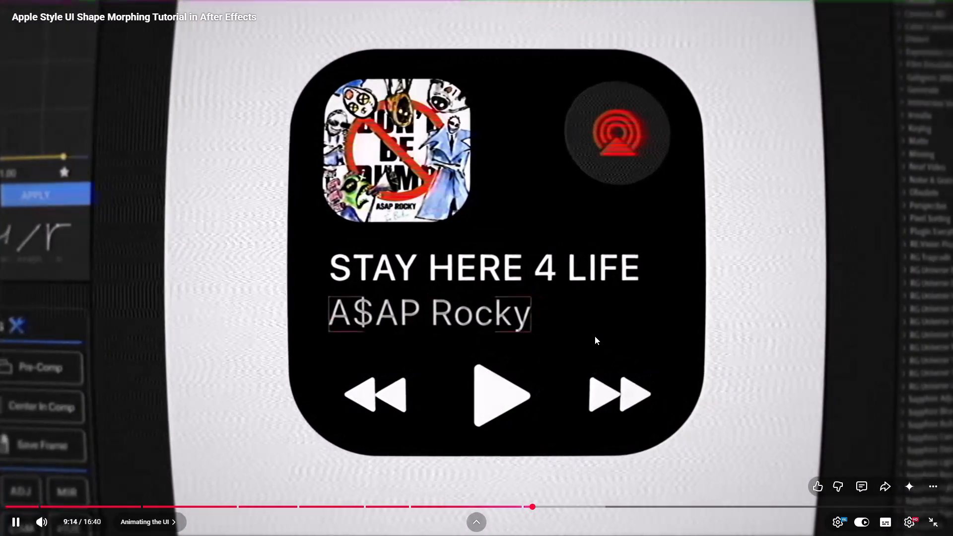
{"action": "left_click", "coordinate": [592, 342]}
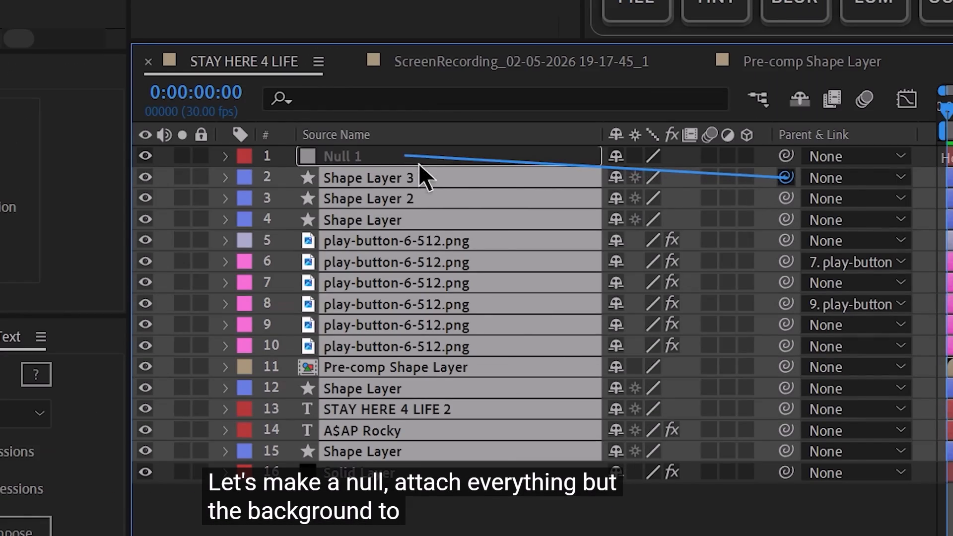
{"action": "key", "text": "space"}
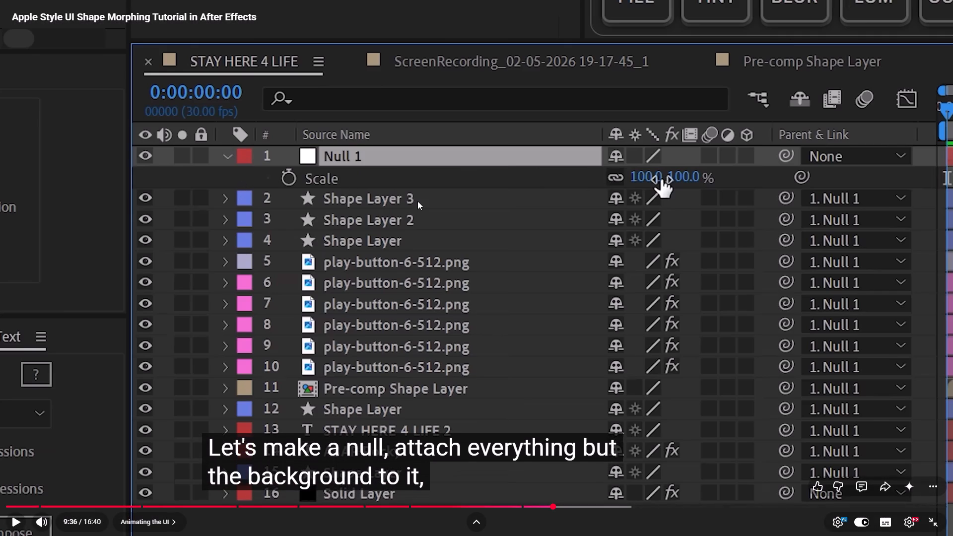
Leave the full-screen tutorial, switch to After Effects and start a new project.
{"action": "left_click", "coordinate": [933, 521]}
{"action": "left_click", "coordinate": [548, 527]}
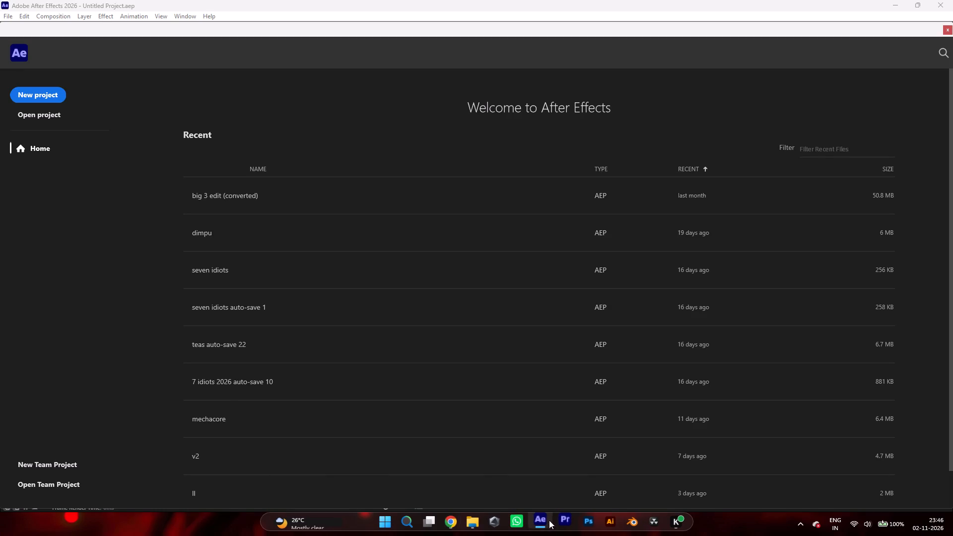
{"action": "left_click", "coordinate": [41, 93]}
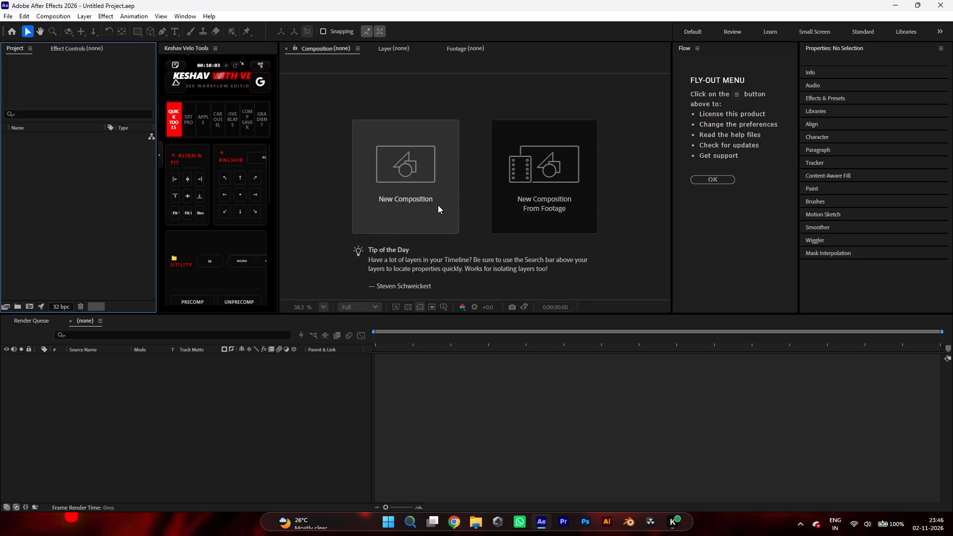
Create a new composition using the Social Media Square preset, 1080x1080 at 30 fps.
{"action": "left_click", "coordinate": [398, 191]}
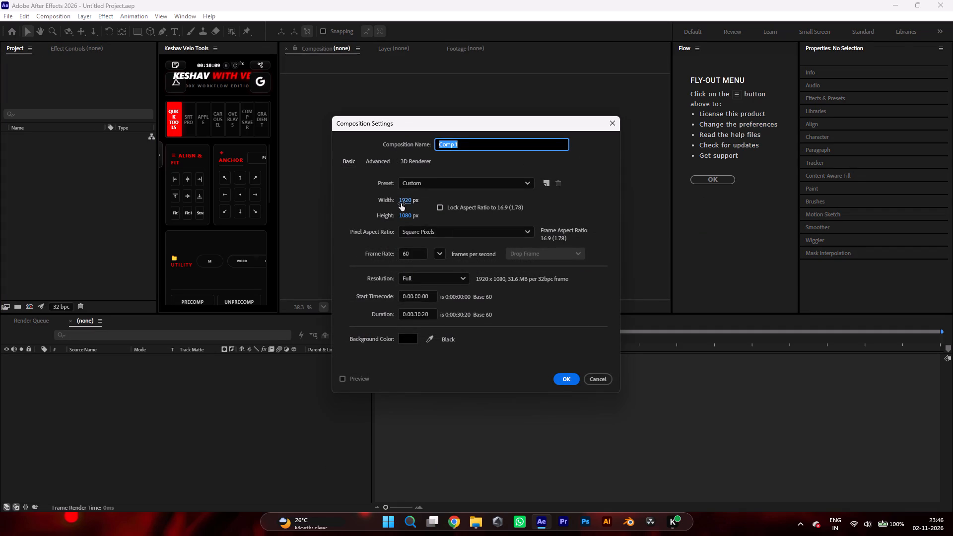
{"action": "left_click", "coordinate": [444, 256]}
{"action": "left_click", "coordinate": [517, 316]}
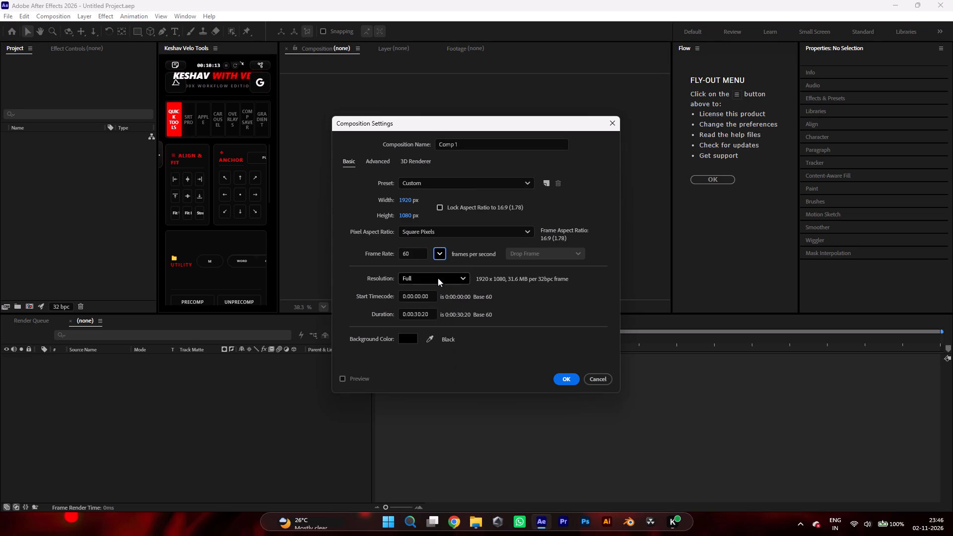
{"action": "left_click", "coordinate": [471, 239]}
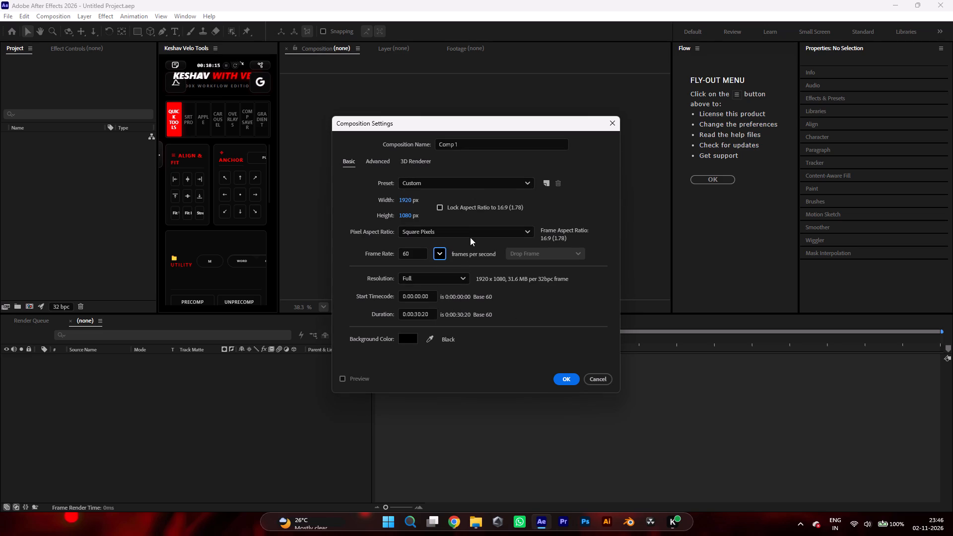
{"action": "left_click", "coordinate": [468, 233]}
{"action": "left_click", "coordinate": [456, 181]}
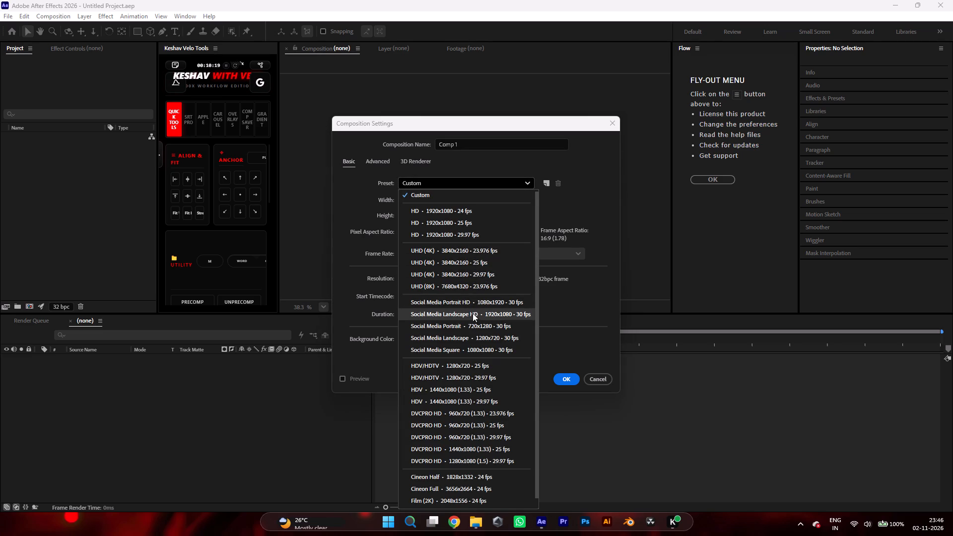
{"action": "left_click", "coordinate": [481, 345]}
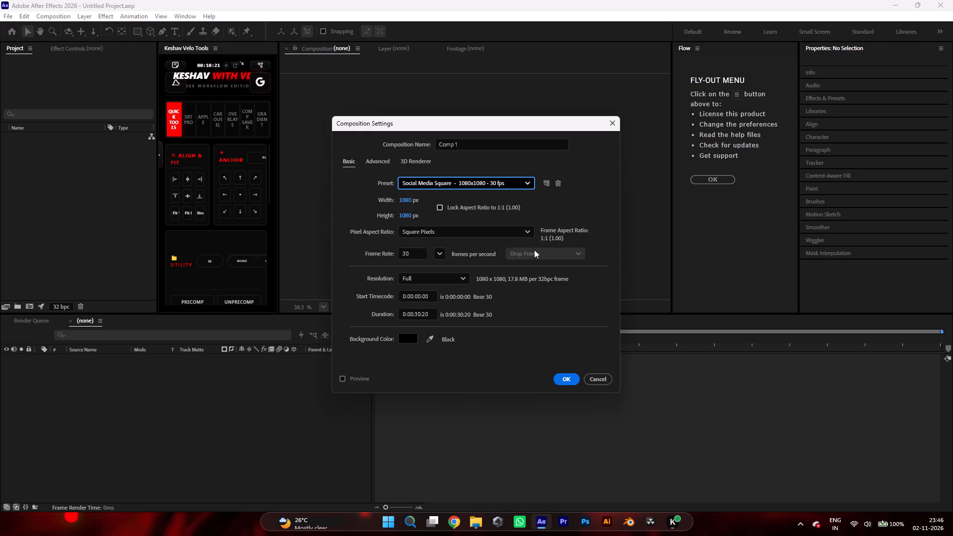
{"action": "left_click", "coordinate": [442, 255]}
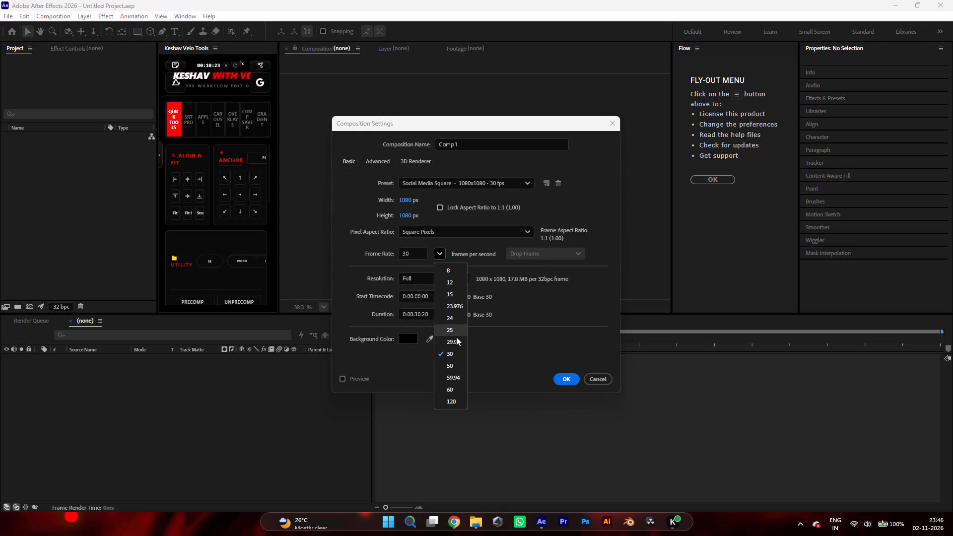
{"action": "left_click", "coordinate": [555, 377]}
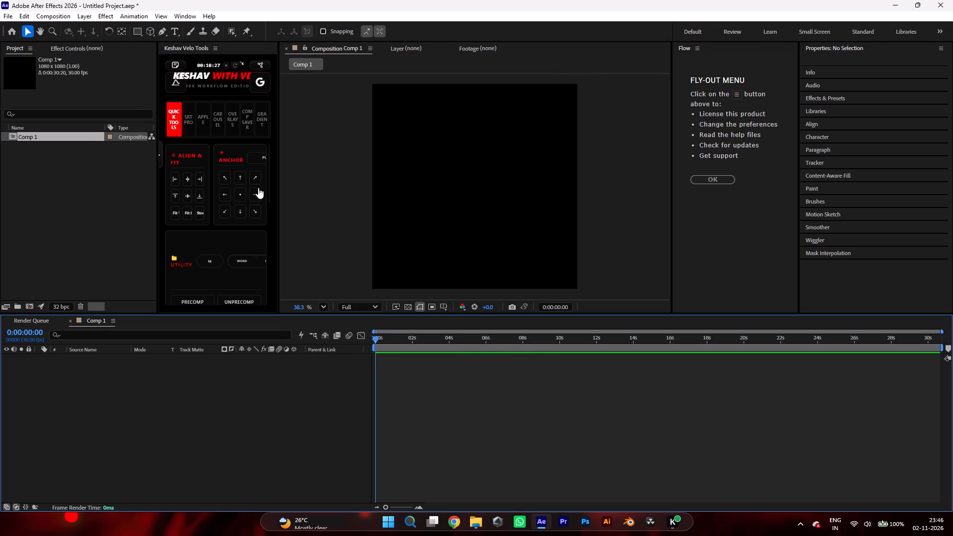
Look through the extension's quick tools, from alignment and utility down to the layer creation options.
{"action": "scroll", "coordinate": [217, 190], "scroll_direction": "down", "scroll_amount": 3}
{"action": "scroll", "coordinate": [217, 190], "scroll_direction": "up", "scroll_amount": 2}
{"action": "scroll", "coordinate": [217, 190], "scroll_direction": "down", "scroll_amount": 1}
{"action": "scroll", "coordinate": [217, 190], "scroll_direction": "up", "scroll_amount": 17}
{"action": "scroll", "coordinate": [217, 189], "scroll_direction": "down", "scroll_amount": 1}
{"action": "scroll", "coordinate": [217, 189], "scroll_direction": "up", "scroll_amount": 2}
{"action": "scroll", "coordinate": [217, 191], "scroll_direction": "down", "scroll_amount": 4}
{"action": "scroll", "coordinate": [216, 209], "scroll_direction": "up", "scroll_amount": 2}
{"action": "scroll", "coordinate": [184, 254], "scroll_direction": "down", "scroll_amount": 2}
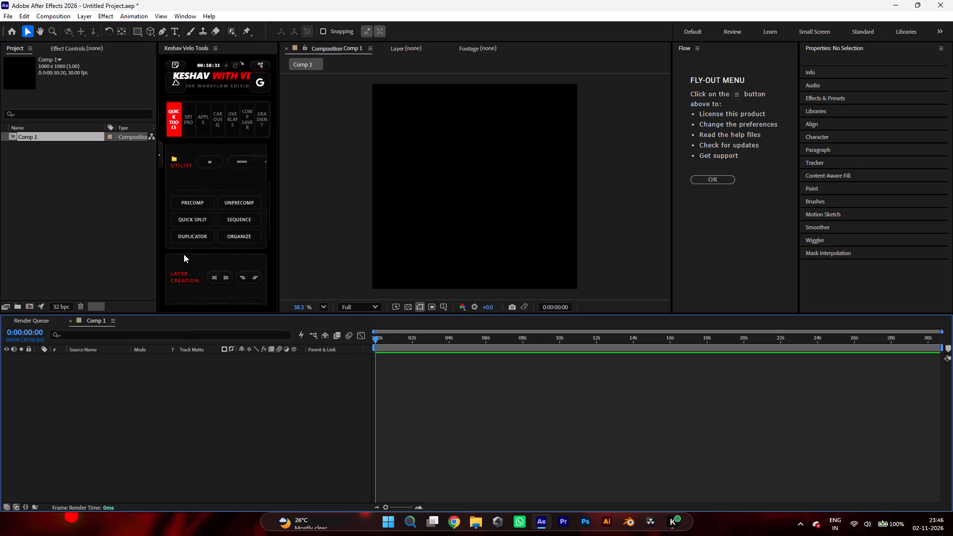
{"action": "scroll", "coordinate": [184, 254], "scroll_direction": "down", "scroll_amount": 1}
{"action": "scroll", "coordinate": [194, 249], "scroll_direction": "up", "scroll_amount": 1}
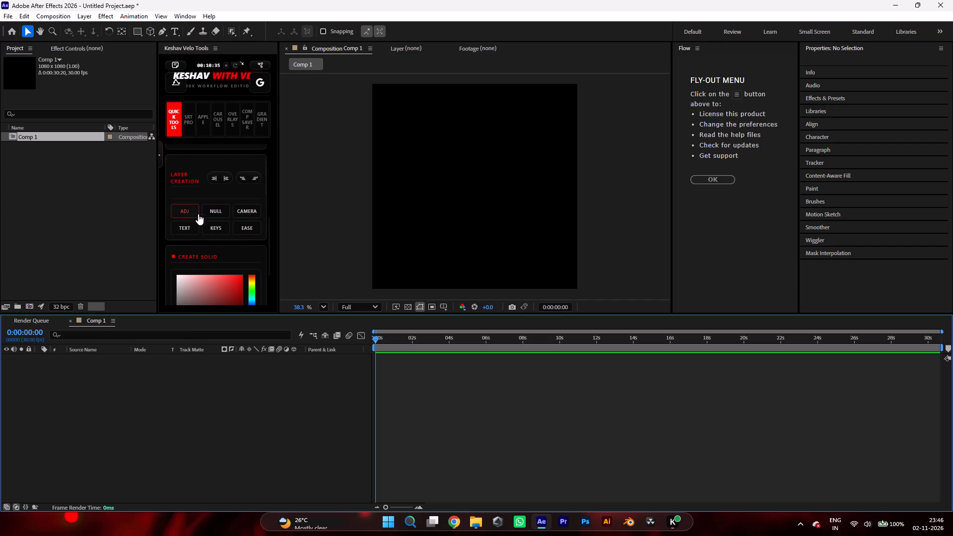
{"action": "scroll", "coordinate": [228, 248], "scroll_direction": "down", "scroll_amount": 6}
{"action": "scroll", "coordinate": [220, 265], "scroll_direction": "up", "scroll_amount": 2}
Add a new empty shape layer to Comp 1.
{"action": "right_click", "coordinate": [197, 473]}
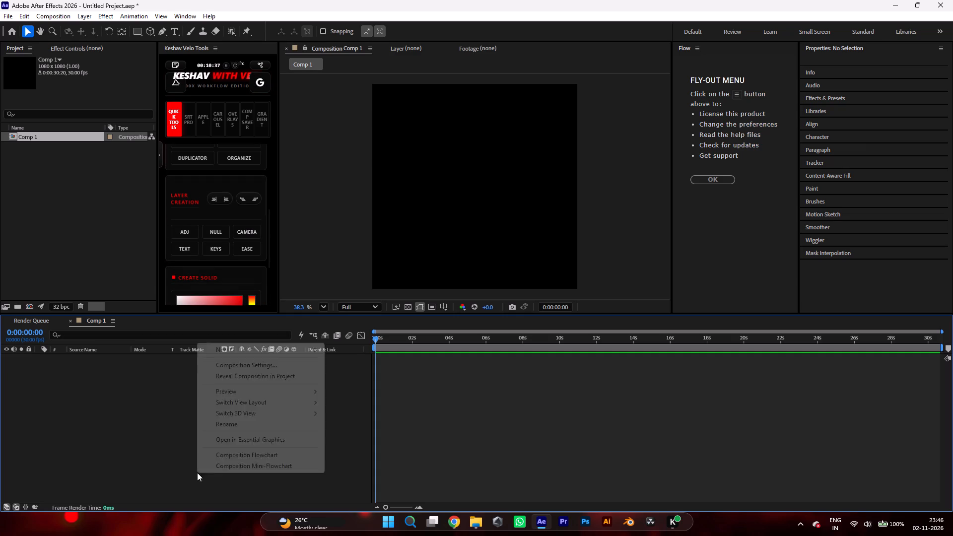
{"action": "left_click", "coordinate": [259, 346]}
{"action": "left_click", "coordinate": [259, 353]}
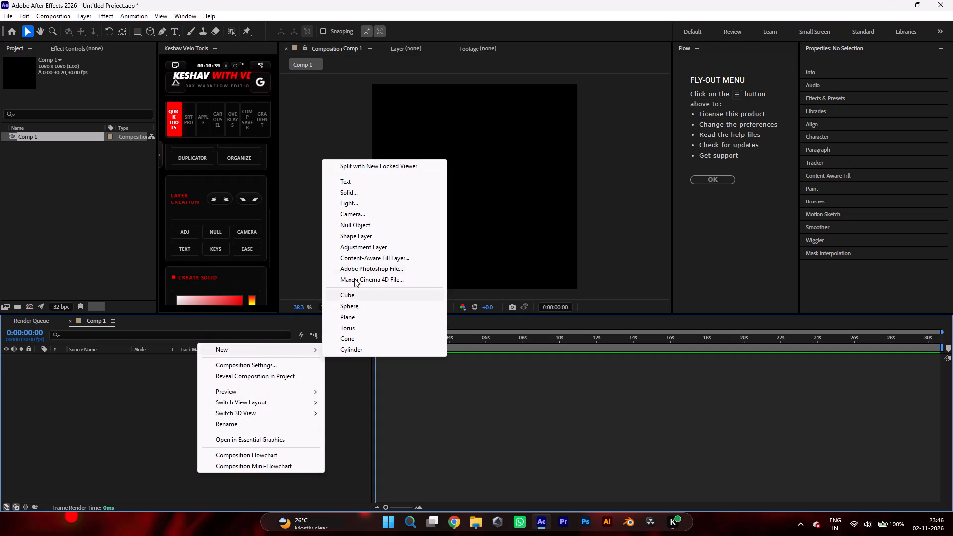
{"action": "left_click", "coordinate": [360, 240]}
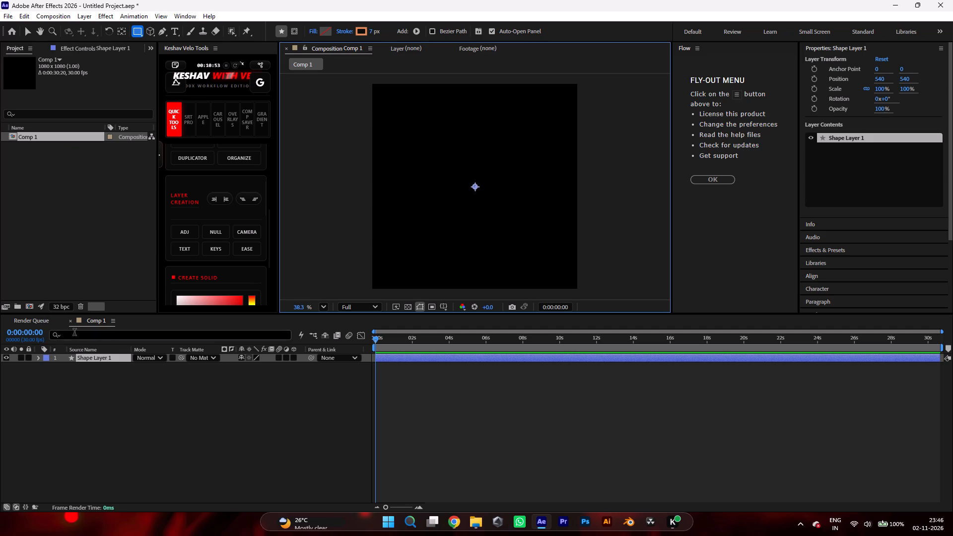
Change Comp 1's background colour to off-white F2F2F2 in its composition settings.
{"action": "right_click", "coordinate": [99, 318]}
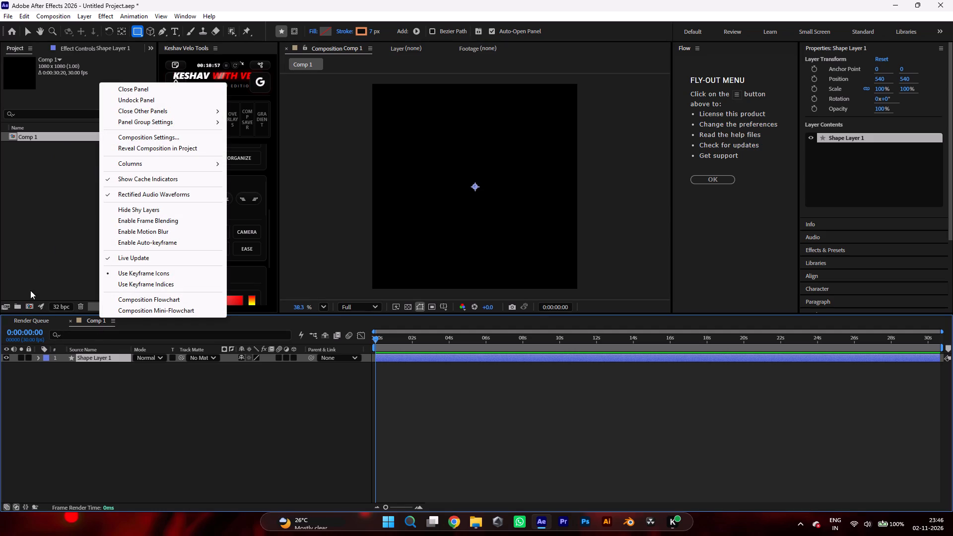
{"action": "right_click", "coordinate": [45, 136]}
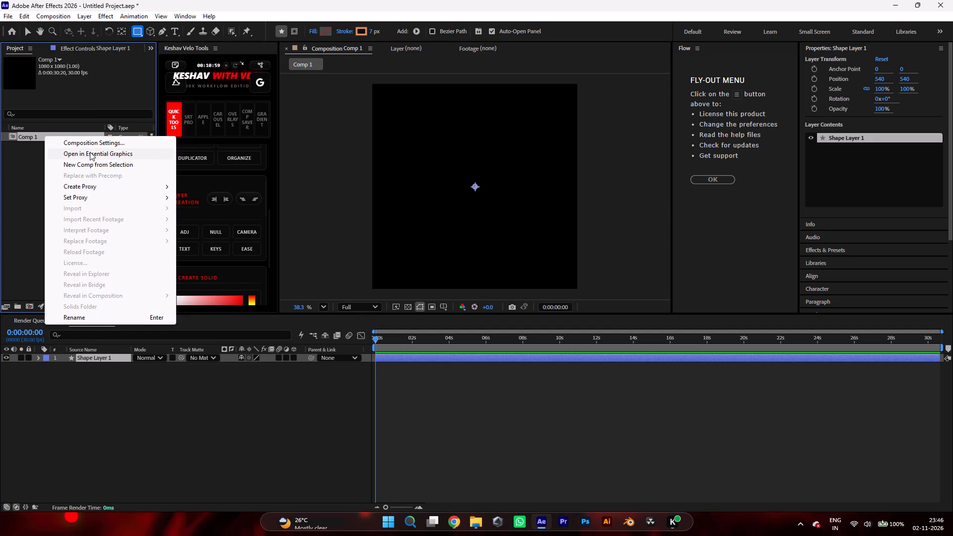
{"action": "left_click", "coordinate": [93, 142]}
{"action": "left_click", "coordinate": [409, 342]}
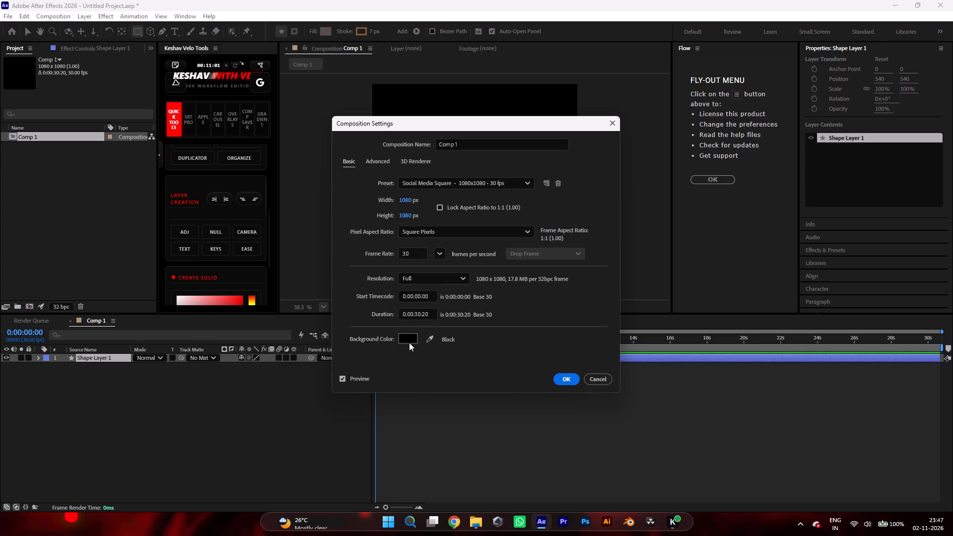
{"action": "left_click_drag", "start_coordinate": [560, 391], "coordinate": [544, 361]}
{"action": "left_click_drag", "start_coordinate": [522, 332], "coordinate": [425, 278]}
{"action": "left_click", "coordinate": [757, 358]}
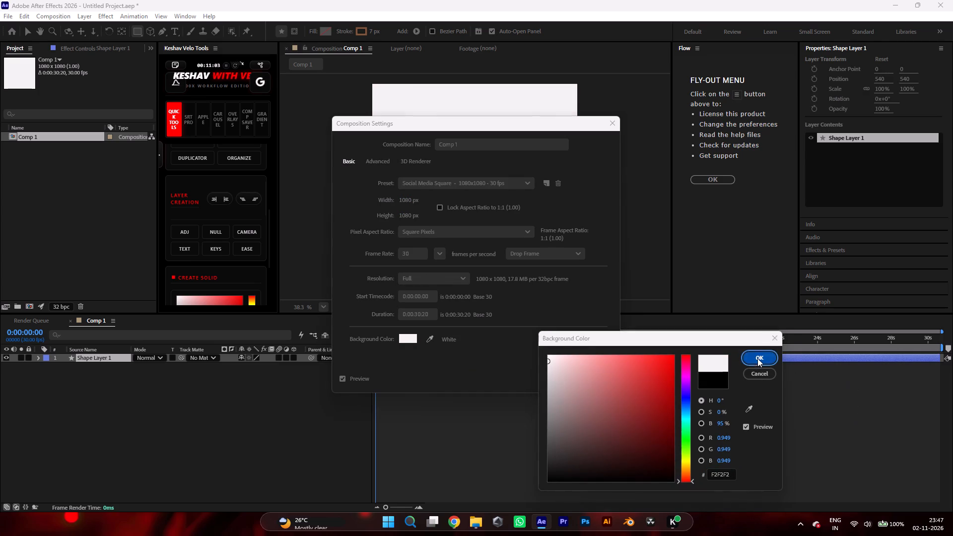
{"action": "left_click", "coordinate": [571, 381]}
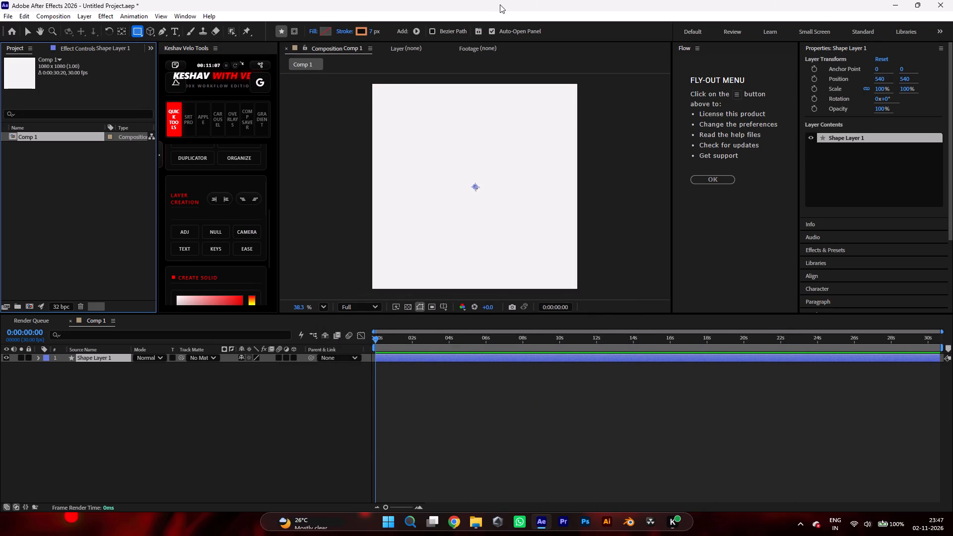
Draw a rounded rectangle about 650 x 650 px around the middle of the composition in Shape Layer 1.
{"action": "left_click", "coordinate": [138, 32]}
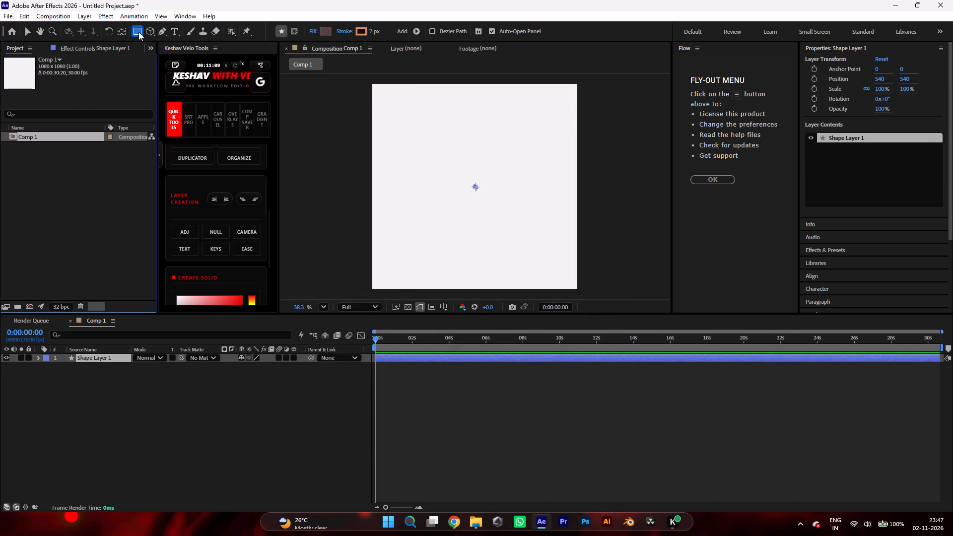
{"action": "left_click", "coordinate": [177, 41]}
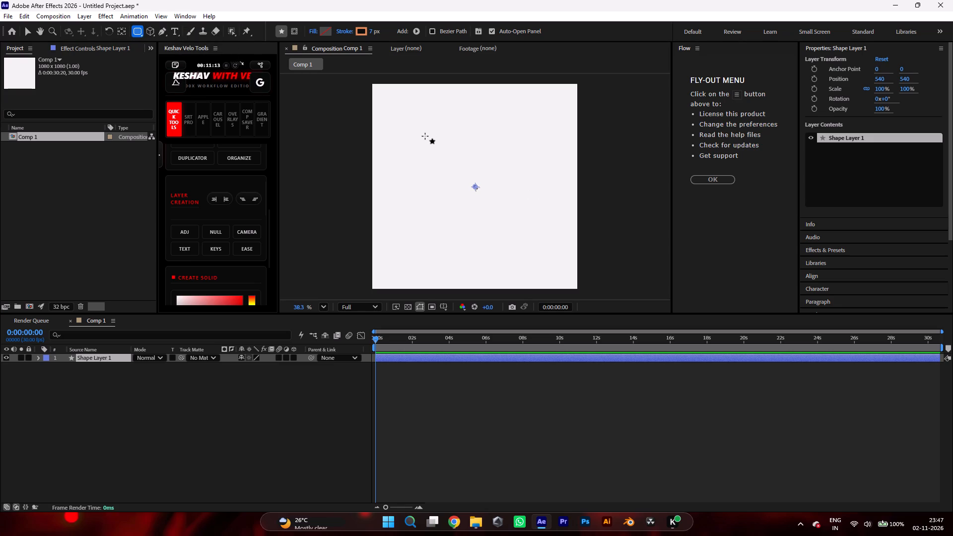
{"action": "left_click_drag", "start_coordinate": [424, 136], "coordinate": [467, 186]}
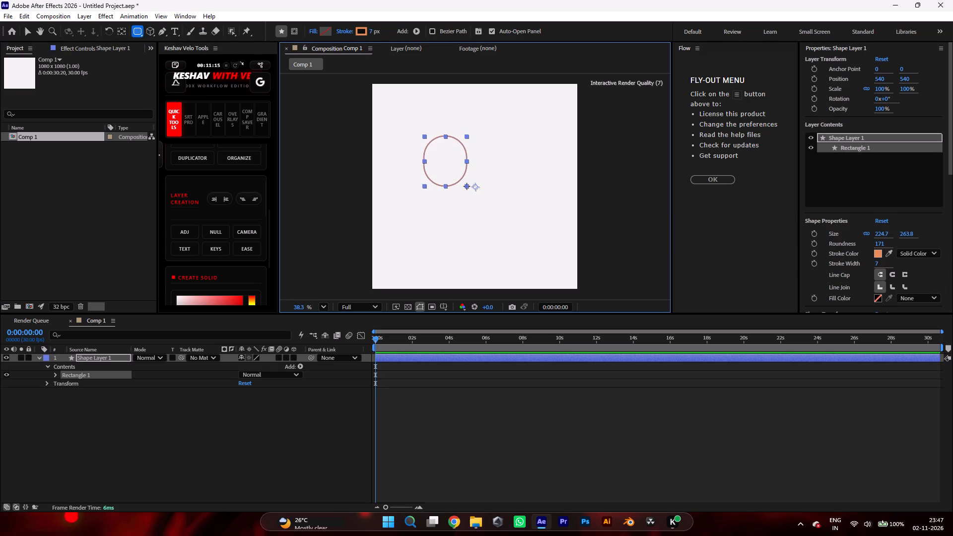
{"action": "left_click_drag", "start_coordinate": [467, 186], "coordinate": [480, 201]}
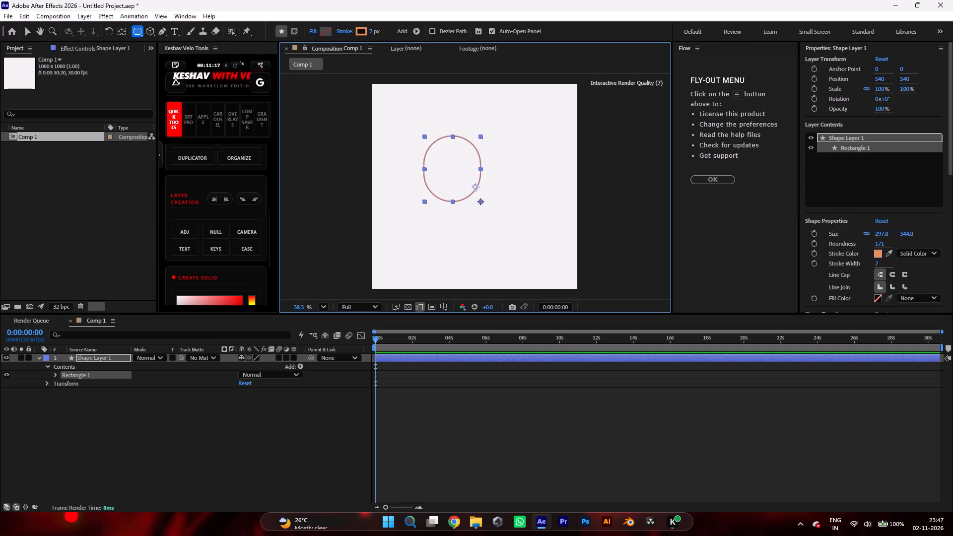
{"action": "left_click_drag", "start_coordinate": [480, 201], "coordinate": [526, 239]}
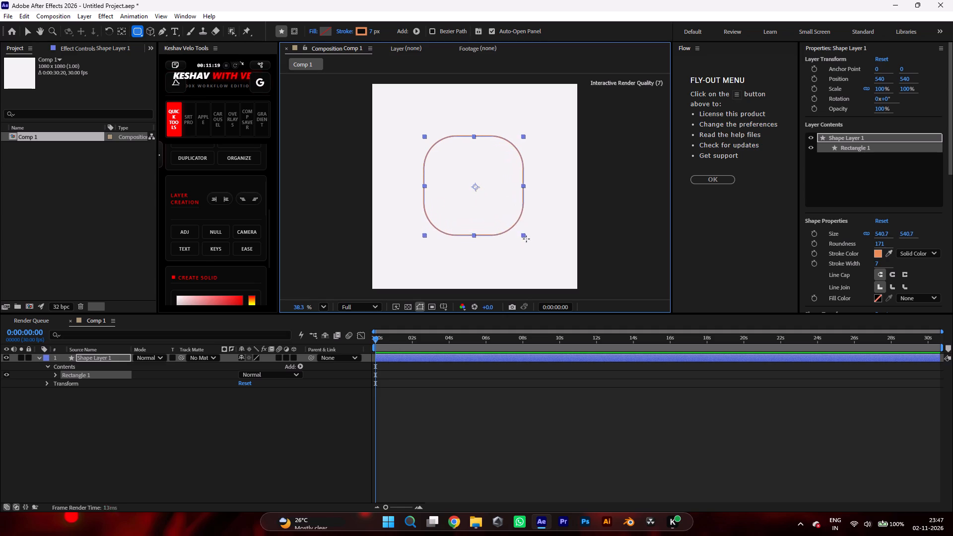
{"action": "left_click_drag", "start_coordinate": [526, 239], "coordinate": [537, 247]}
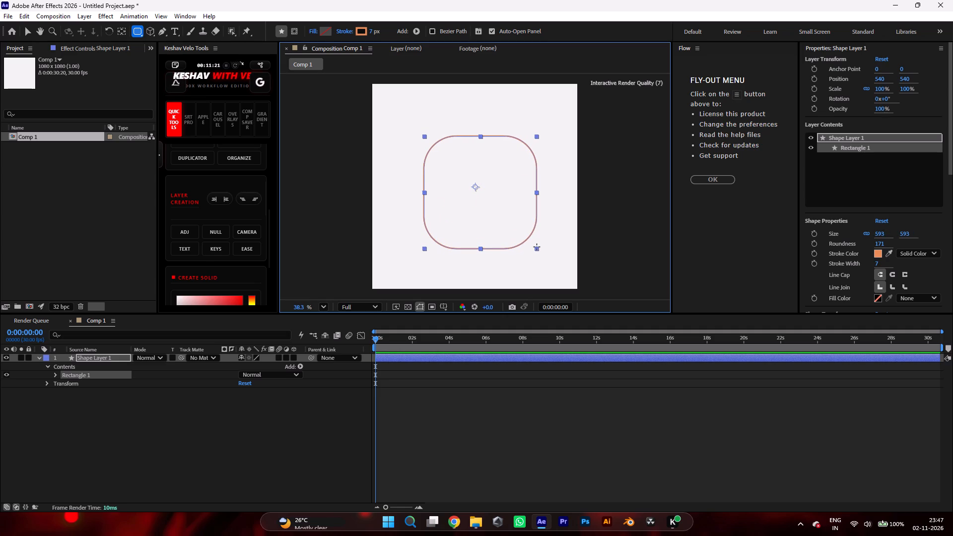
{"action": "left_click_drag", "start_coordinate": [537, 247], "coordinate": [547, 256]}
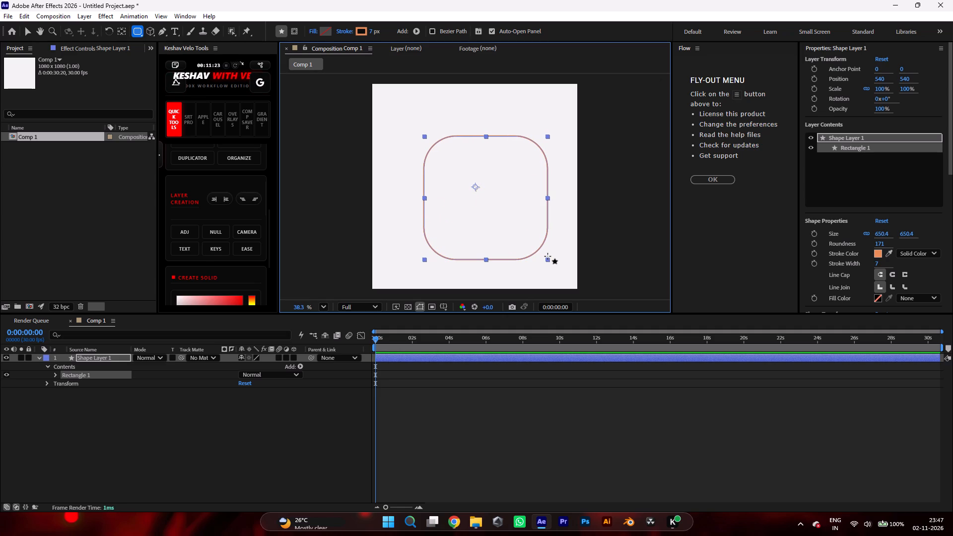
Centre Shape Layer 1's anchor point on the rounded rectangle and align the layer horizontally and vertically to the composition's centre.
{"action": "key", "text": "v"}
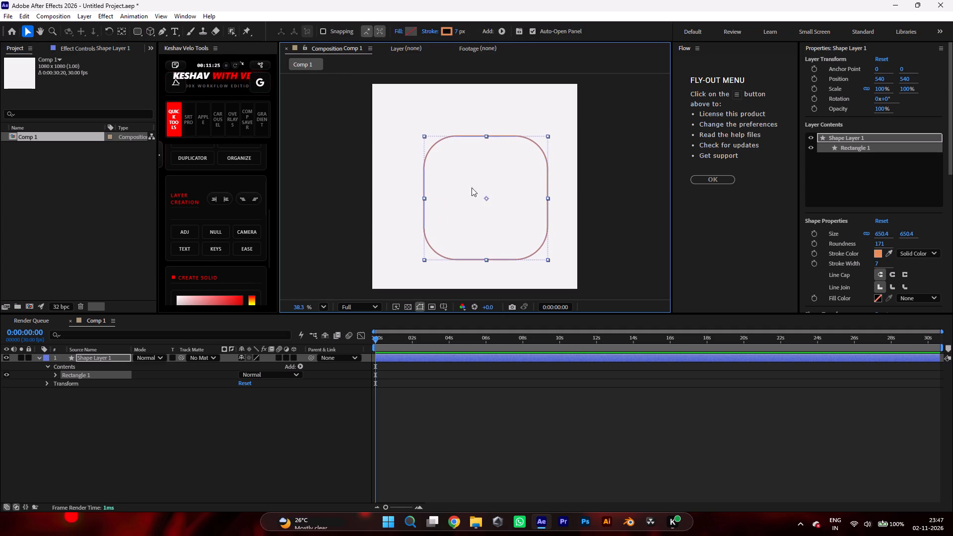
{"action": "left_click_drag", "start_coordinate": [487, 200], "coordinate": [482, 195]}
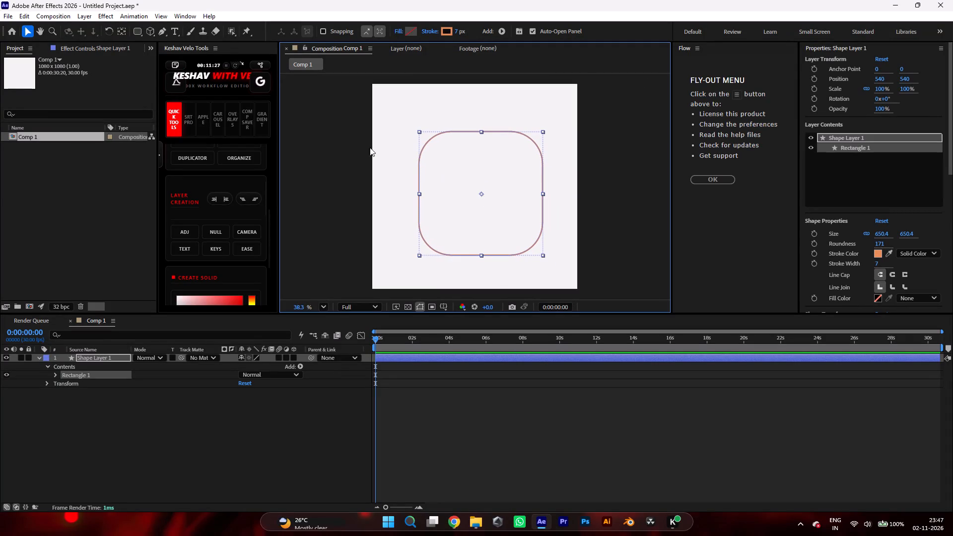
{"action": "scroll", "coordinate": [220, 215], "scroll_direction": "up", "scroll_amount": 5}
{"action": "scroll", "coordinate": [219, 207], "scroll_direction": "down", "scroll_amount": 1}
{"action": "scroll", "coordinate": [219, 207], "scroll_direction": "up", "scroll_amount": 1}
{"action": "left_click", "coordinate": [239, 190]}
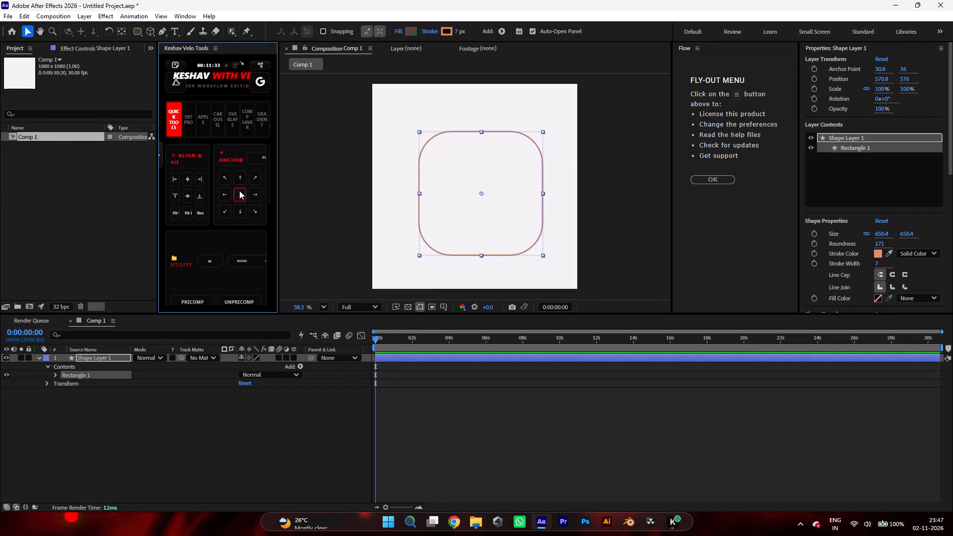
{"action": "left_click", "coordinate": [185, 192]}
{"action": "left_click", "coordinate": [183, 181]}
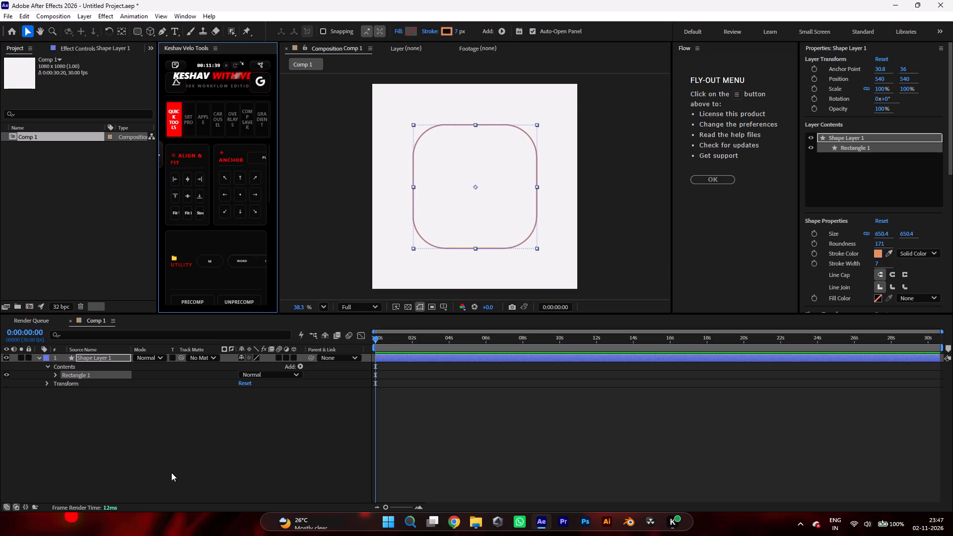
Reduce the Roundness of Rectangle Path 1 to about 148.
{"action": "left_click", "coordinate": [57, 379]}
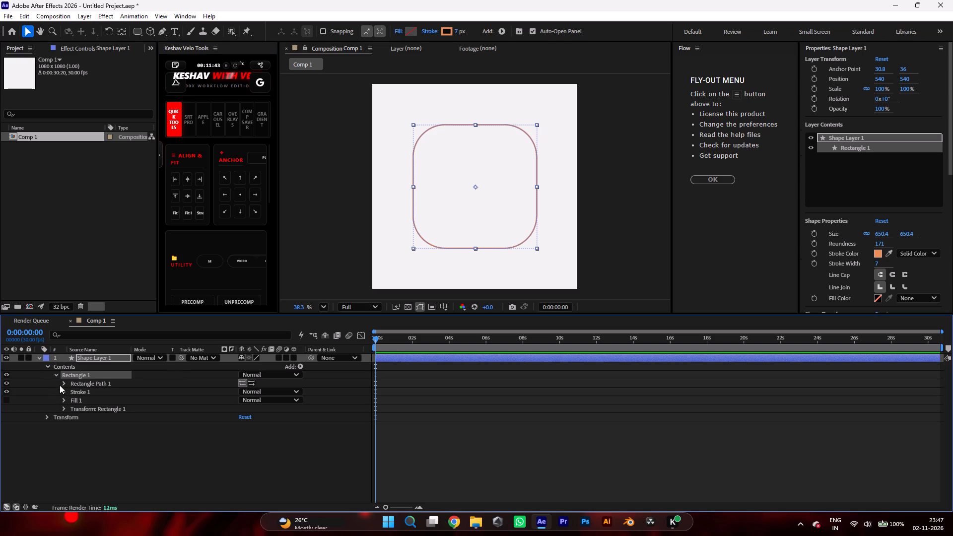
{"action": "left_click", "coordinate": [60, 385]}
{"action": "left_click", "coordinate": [65, 387]}
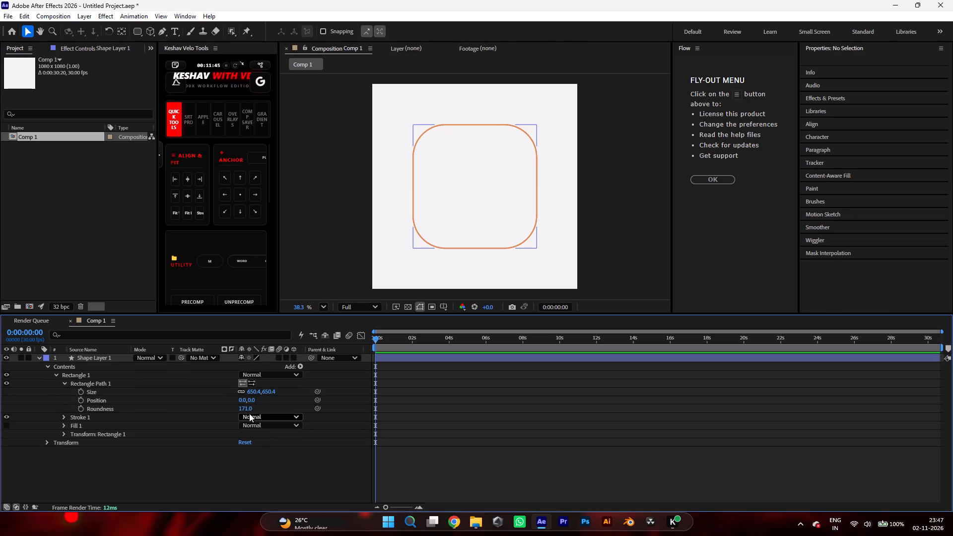
{"action": "left_click_drag", "start_coordinate": [244, 408], "coordinate": [232, 408]}
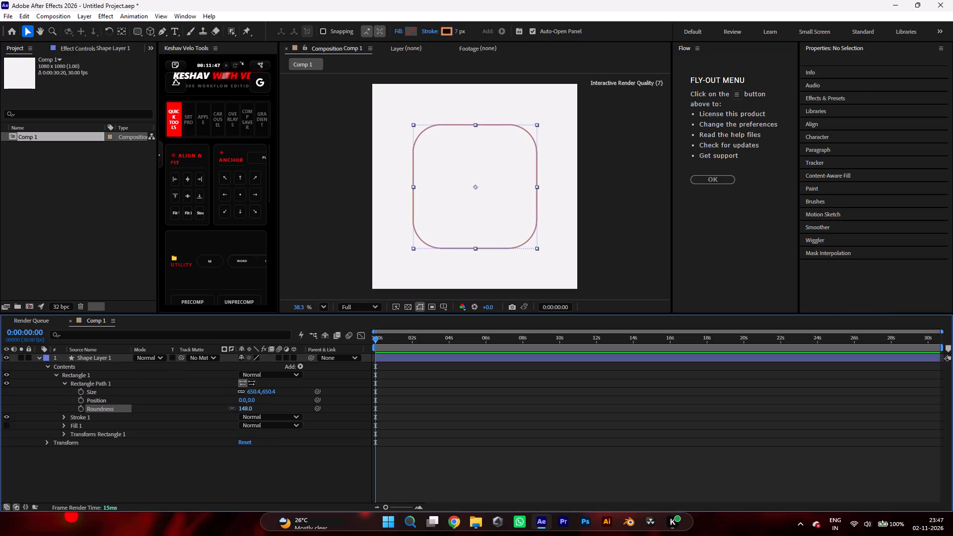
Fine-tune the Roundness of Rectangle Path 1 in Shape Layer 1 to 149.
{"action": "left_click_drag", "start_coordinate": [232, 408], "coordinate": [232, 408]}
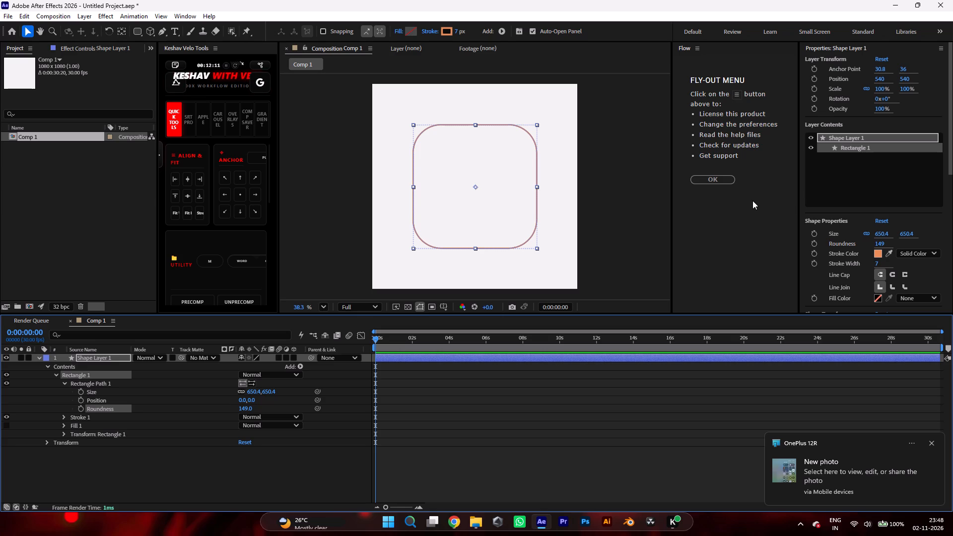
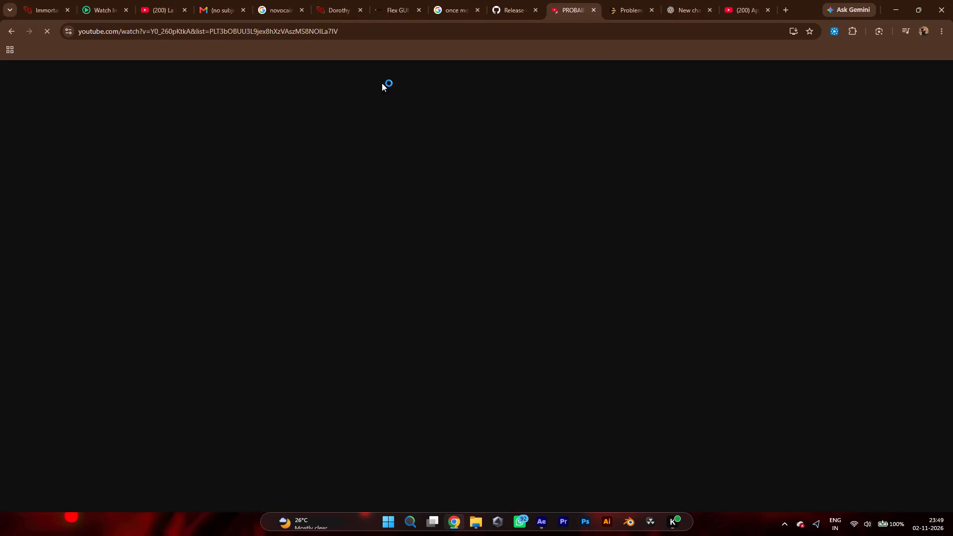
Pause the probability video in Chrome and look through the suggested videos on the La La Bheemla song page.
{"action": "left_click", "coordinate": [373, 190]}
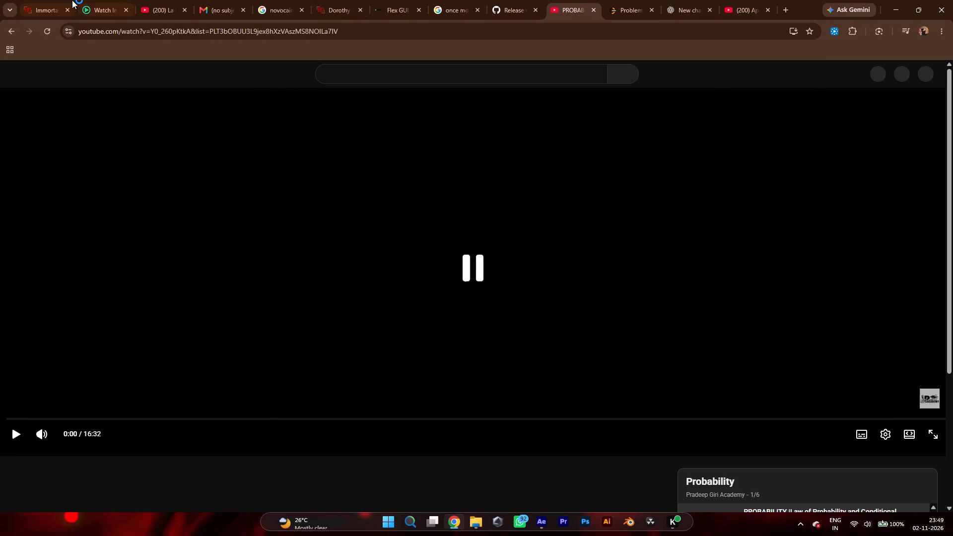
{"action": "left_click", "coordinate": [146, 0]}
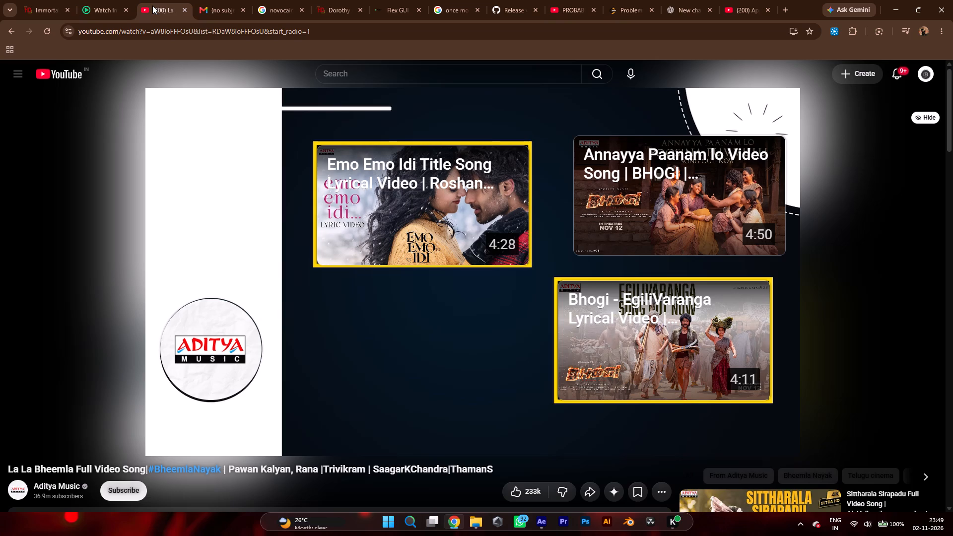
{"action": "scroll", "coordinate": [280, 352], "scroll_direction": "down", "scroll_amount": 5}
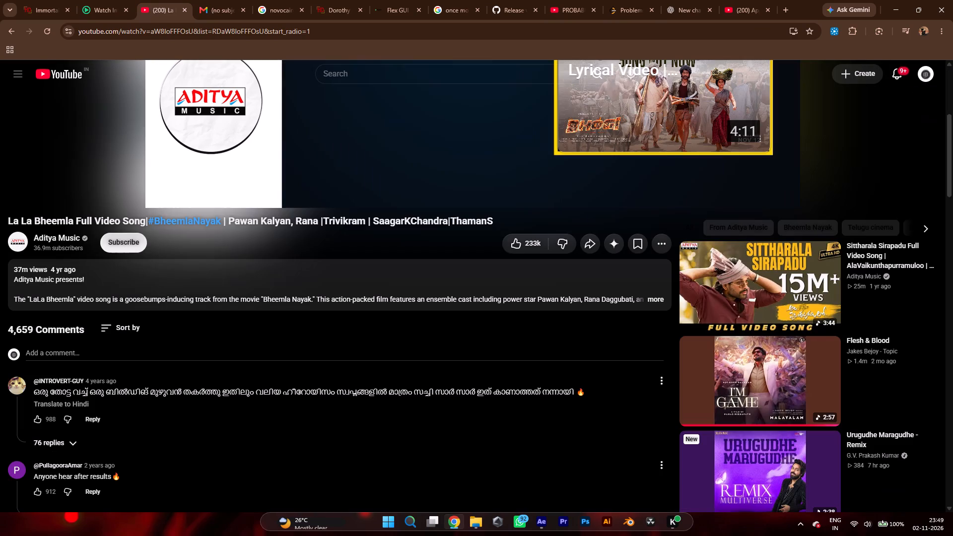
{"action": "scroll", "coordinate": [586, 269], "scroll_direction": "down", "scroll_amount": 5}
{"action": "scroll", "coordinate": [610, 205], "scroll_direction": "down", "scroll_amount": 1}
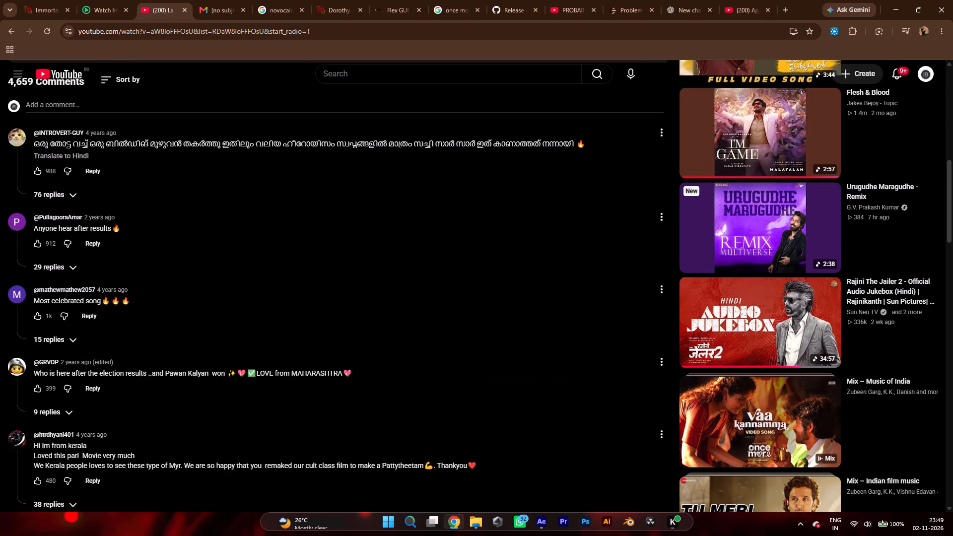
{"action": "scroll", "coordinate": [610, 205], "scroll_direction": "down", "scroll_amount": 2}
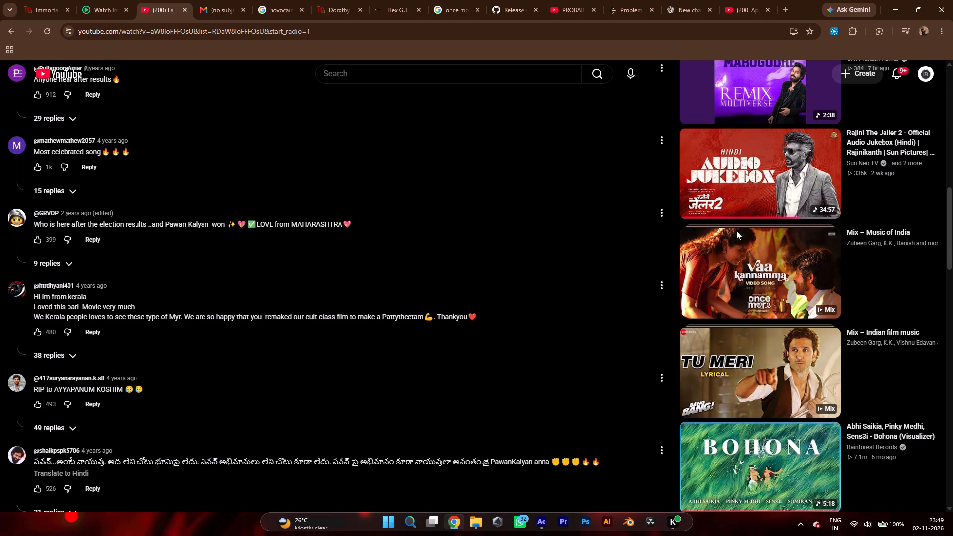
Look through the YouTube recommendations, play the Guns and Roses song video and return to After Effects.
{"action": "scroll", "coordinate": [459, 301], "scroll_direction": "down", "scroll_amount": 5}
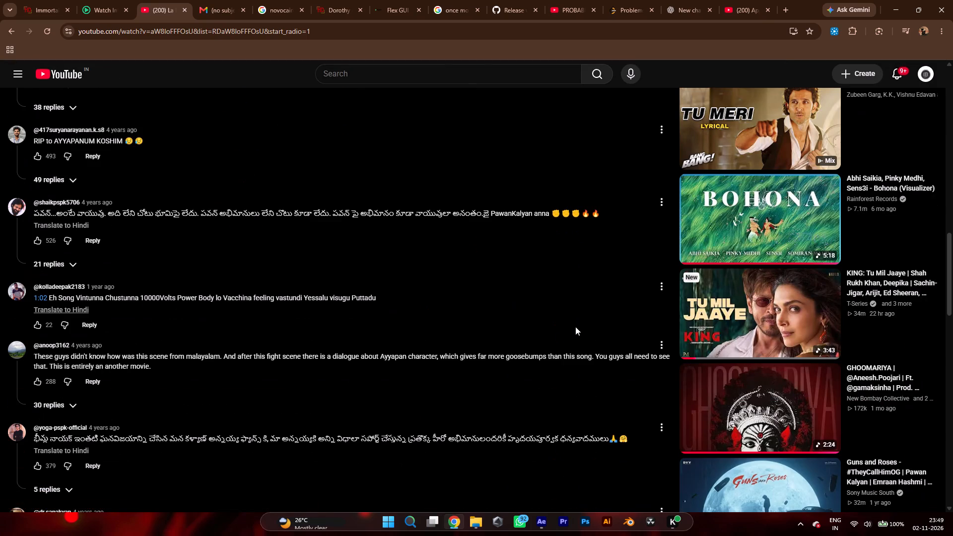
{"action": "scroll", "coordinate": [575, 326], "scroll_direction": "down", "scroll_amount": 5}
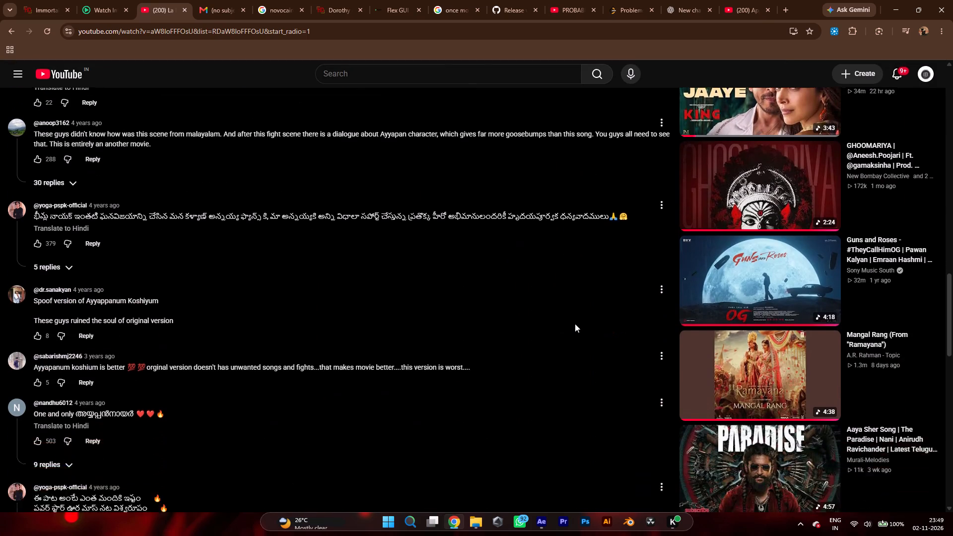
{"action": "left_click", "coordinate": [780, 272]}
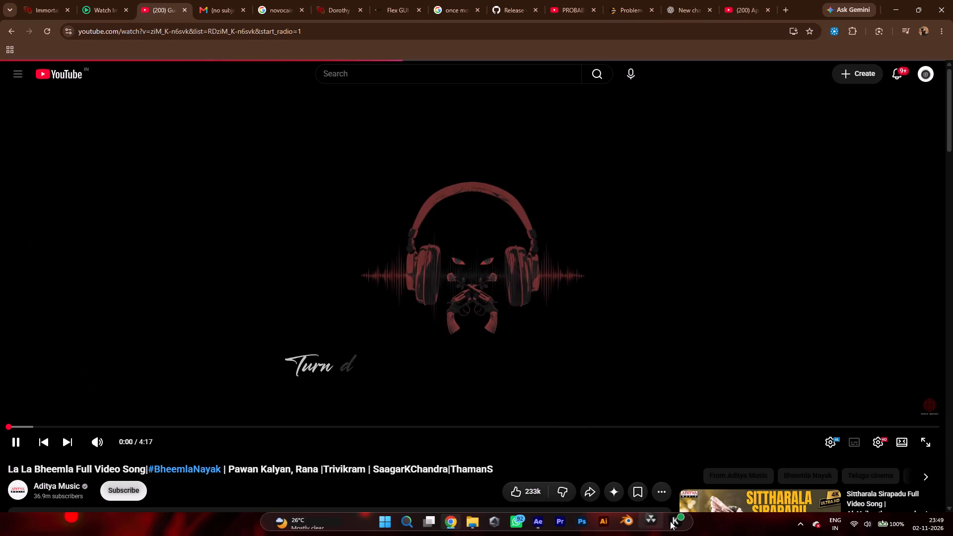
{"action": "left_click", "coordinate": [540, 527]}
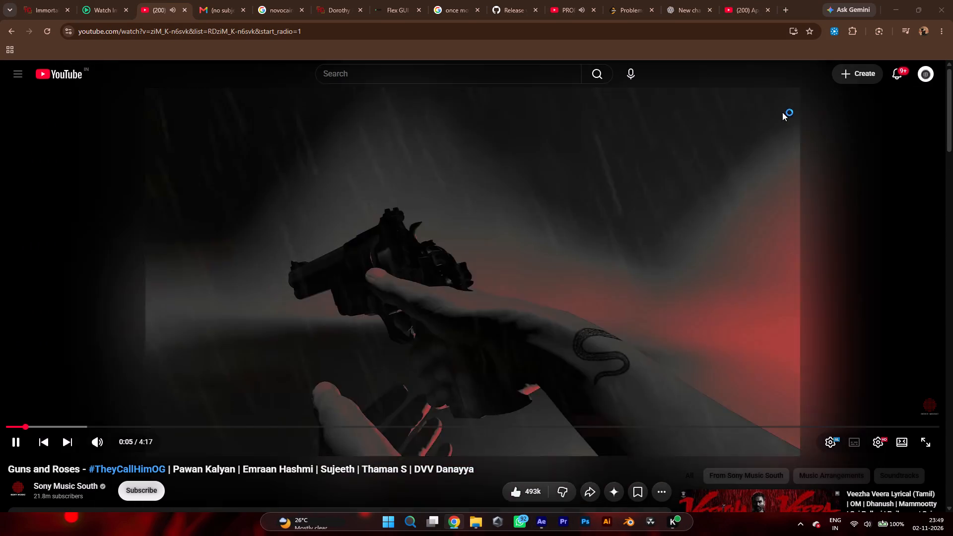
{"action": "left_click", "coordinate": [894, 10]}
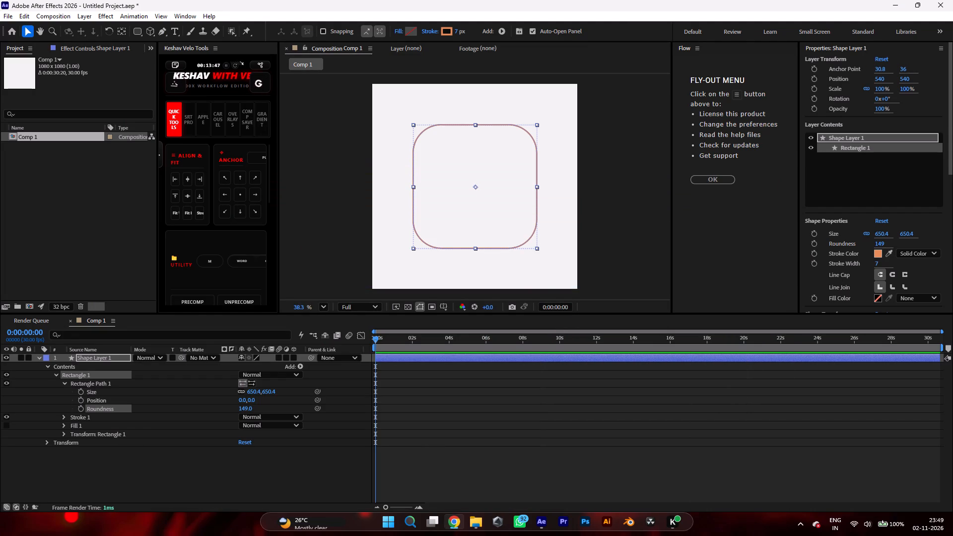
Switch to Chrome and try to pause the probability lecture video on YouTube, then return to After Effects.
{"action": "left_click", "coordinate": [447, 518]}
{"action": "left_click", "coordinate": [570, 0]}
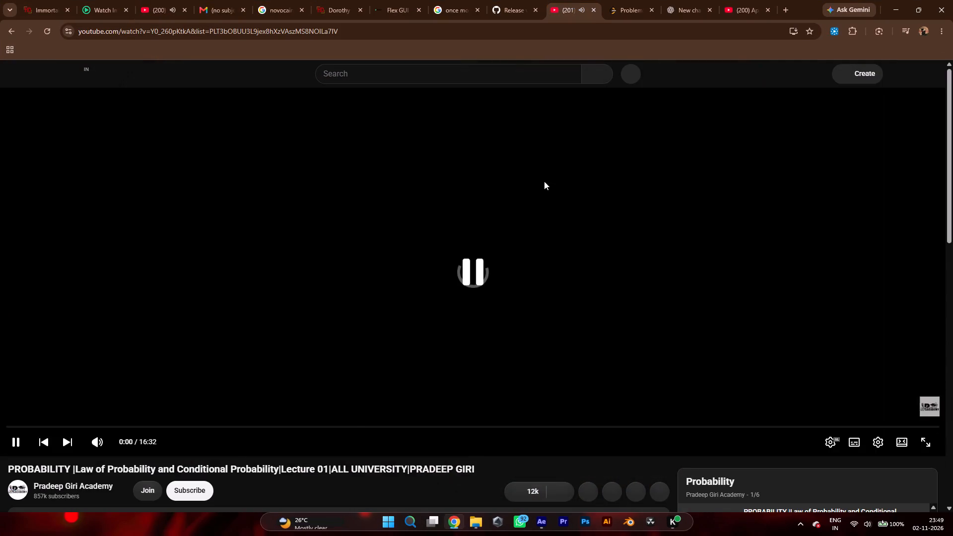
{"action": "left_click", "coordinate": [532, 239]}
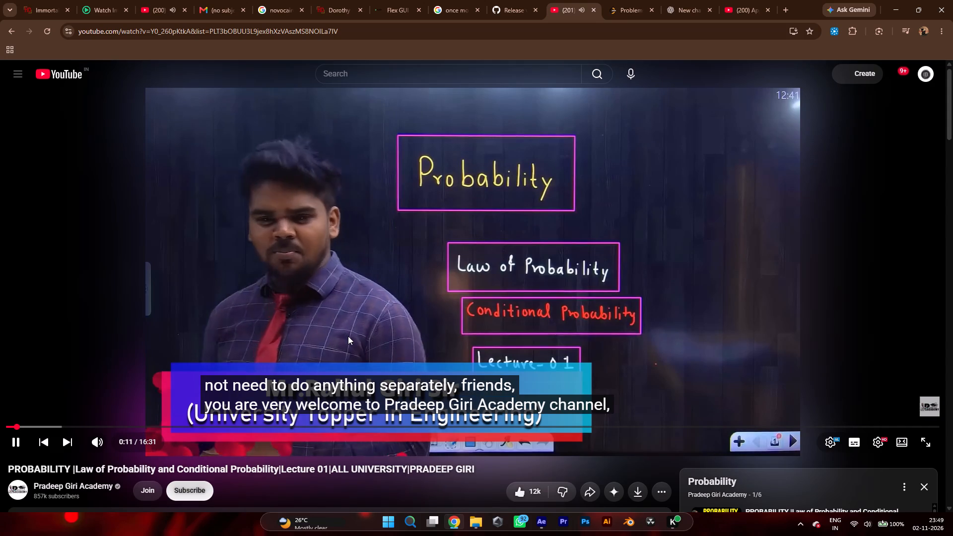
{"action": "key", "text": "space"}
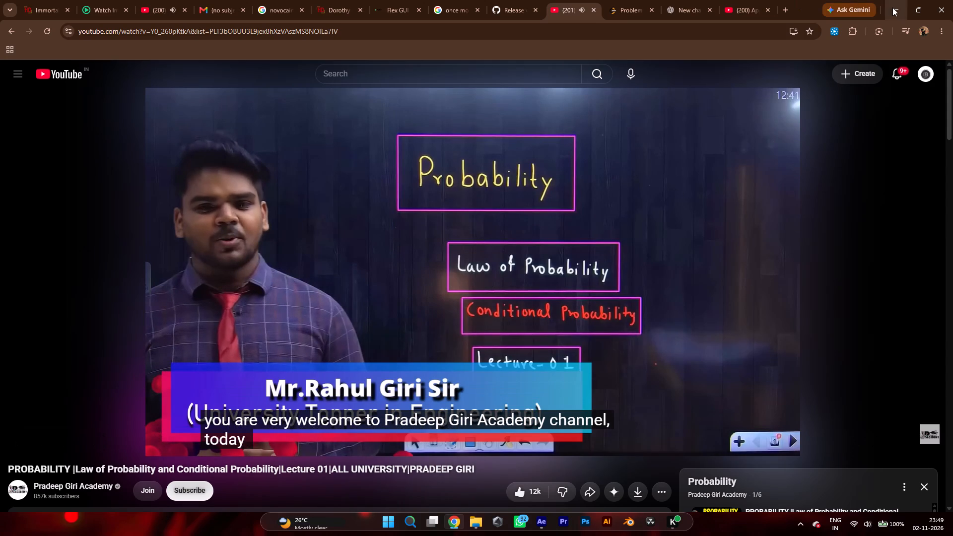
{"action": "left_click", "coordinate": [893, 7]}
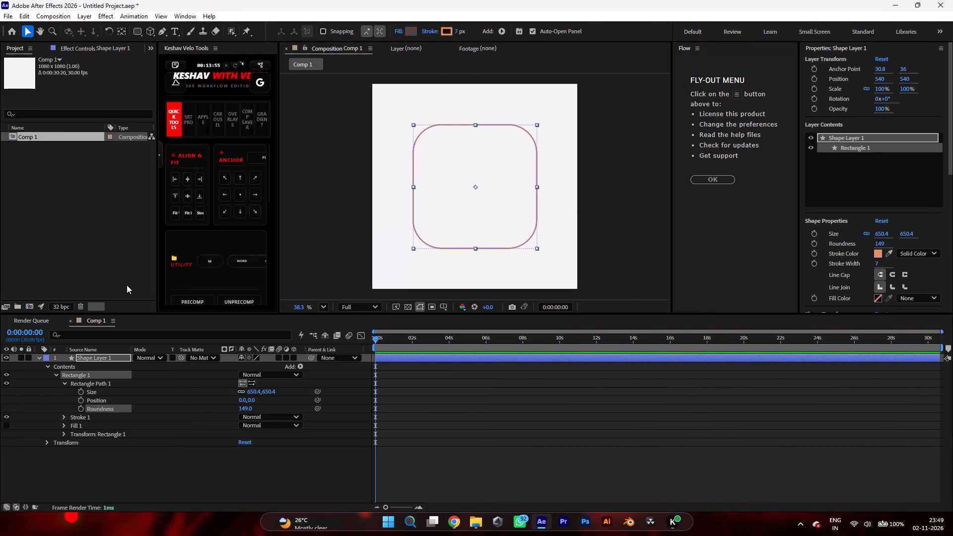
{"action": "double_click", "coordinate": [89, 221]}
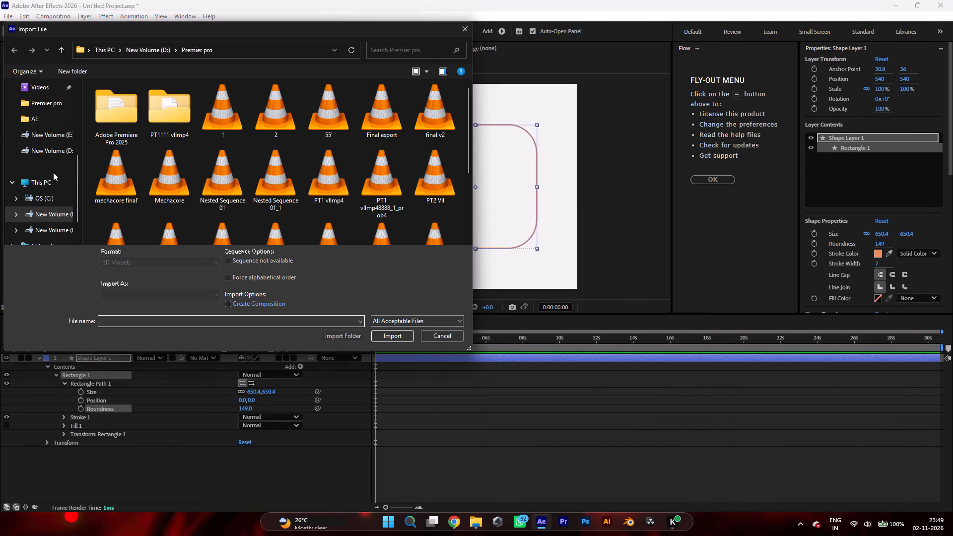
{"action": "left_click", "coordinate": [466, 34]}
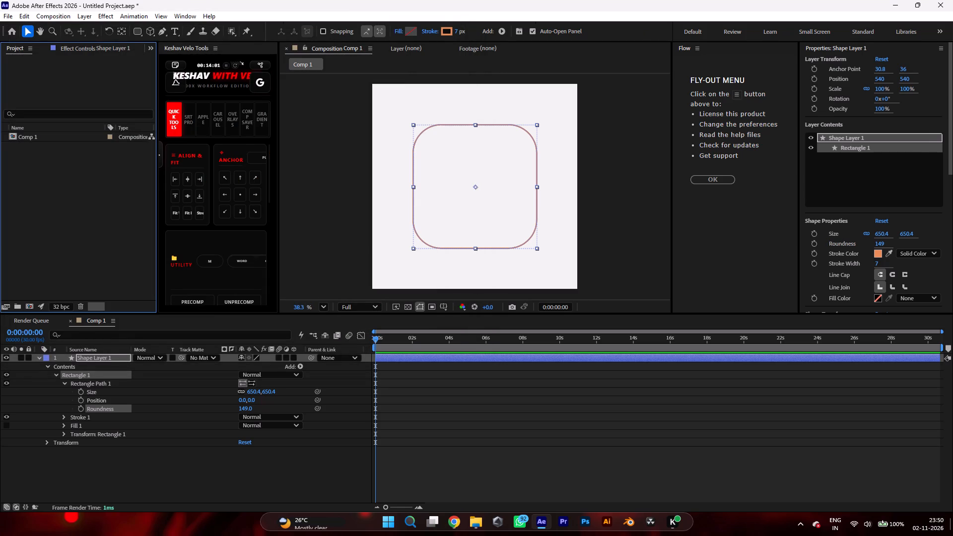
Switch to Chrome, skip the ad on the probability lecture, pause the video and return to After Effects.
{"action": "left_click", "coordinate": [458, 525]}
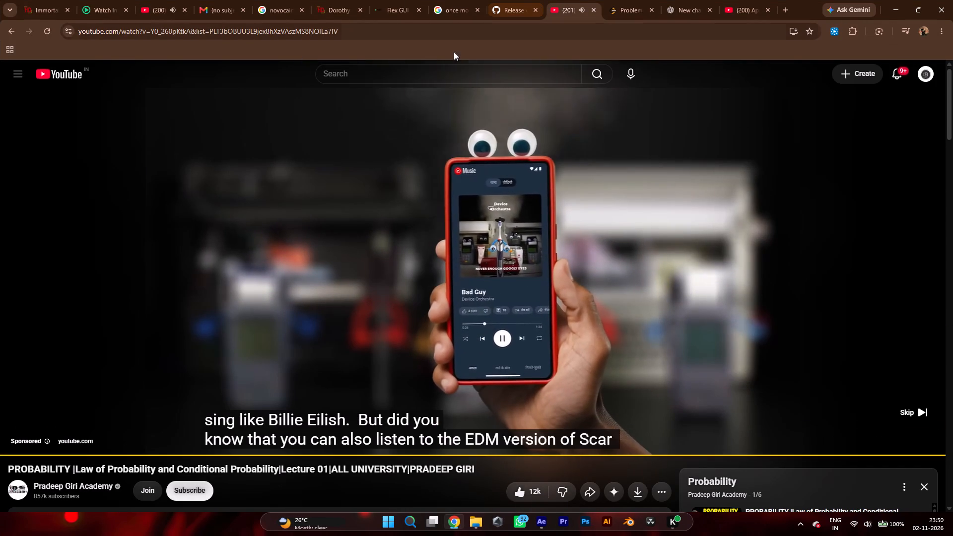
{"action": "left_click", "coordinate": [913, 413]}
{"action": "left_click", "coordinate": [475, 341]}
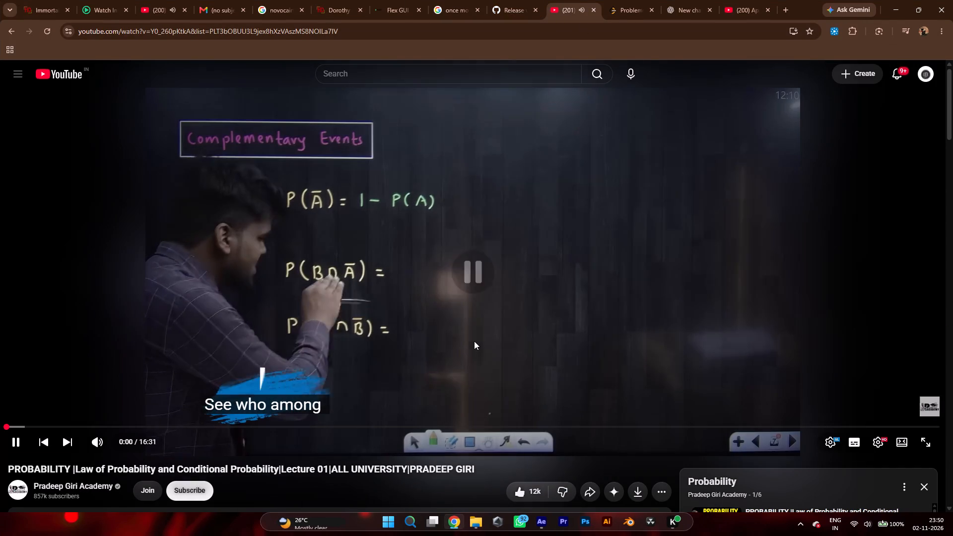
{"action": "left_click", "coordinate": [904, 4]}
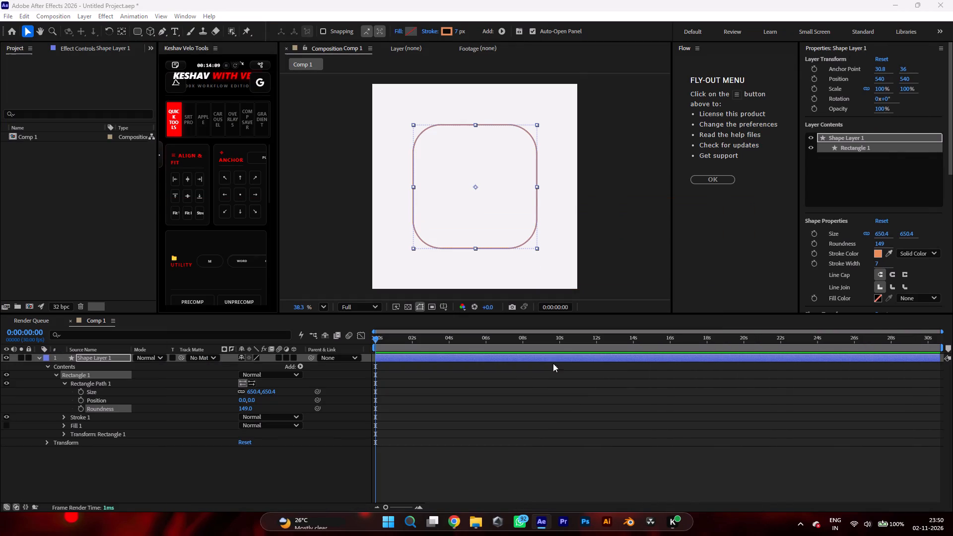
Import the image 243 from the FRESHERS folder on drive E into the After Effects project using File Explorer.
{"action": "left_click", "coordinate": [478, 527]}
{"action": "left_click", "coordinate": [51, 343]}
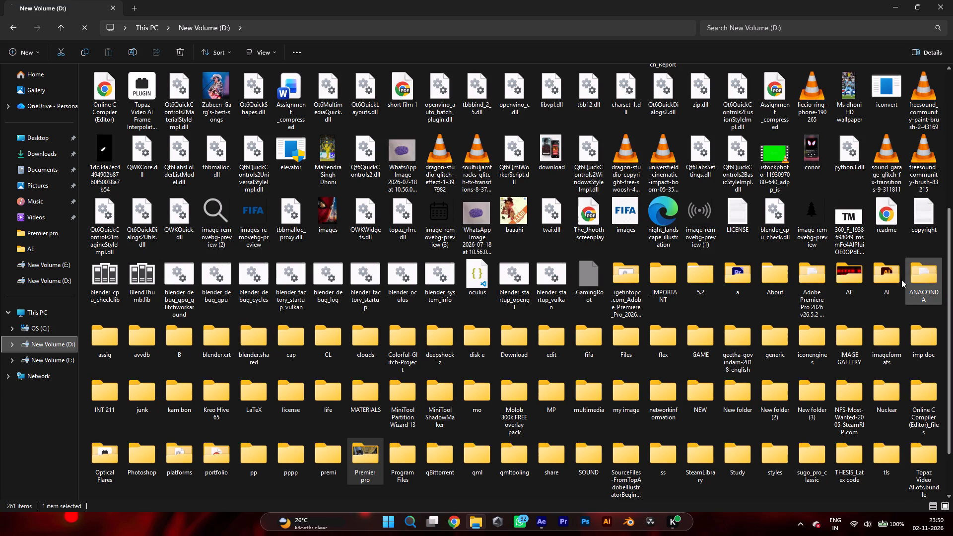
{"action": "scroll", "coordinate": [140, 421], "scroll_direction": "down", "scroll_amount": 1}
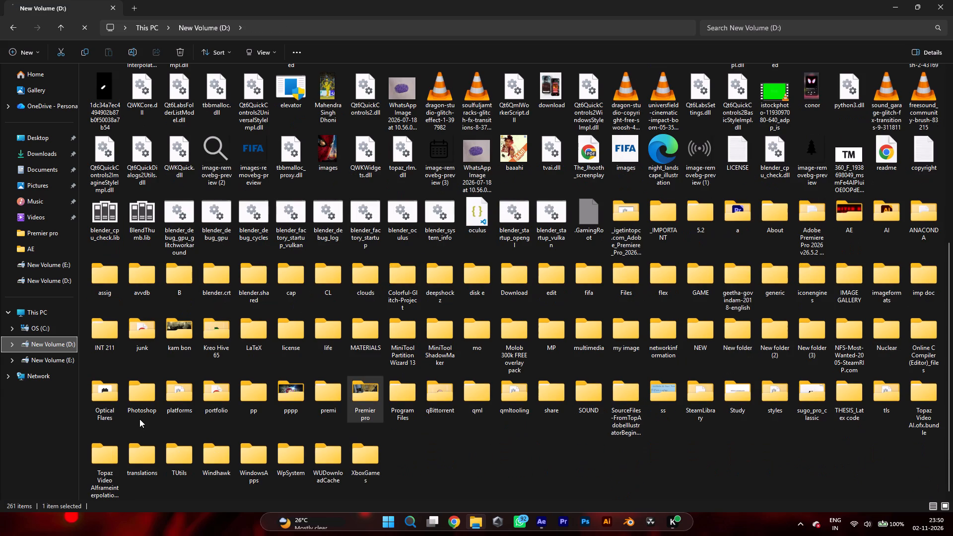
{"action": "left_click", "coordinate": [57, 355]}
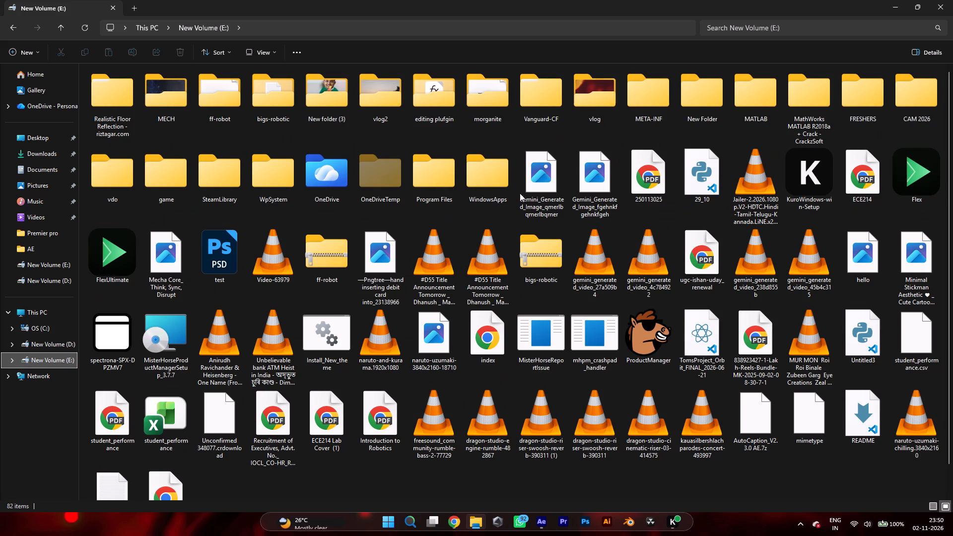
{"action": "double_click", "coordinate": [877, 88]}
{"action": "left_click", "coordinate": [106, 97]}
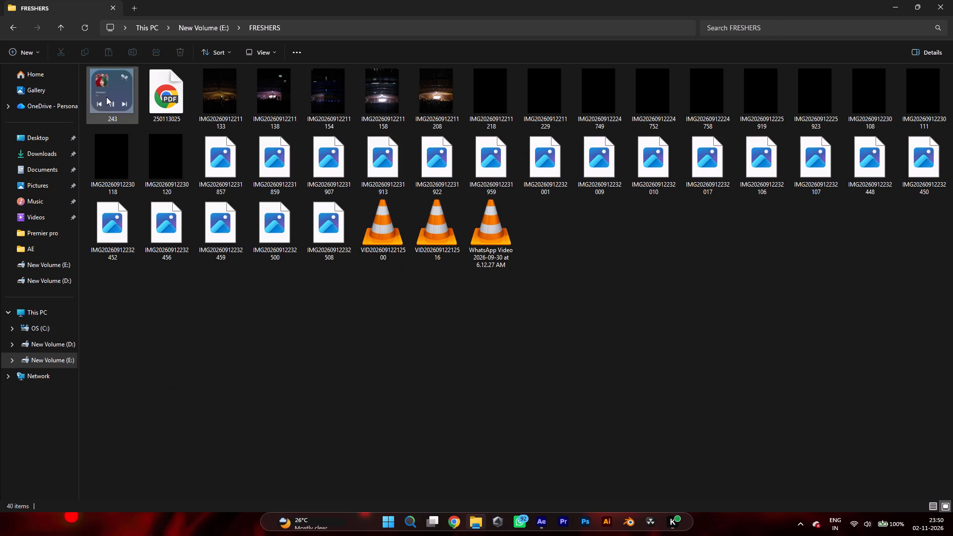
{"action": "left_click_drag", "start_coordinate": [107, 97], "coordinate": [545, 529]}
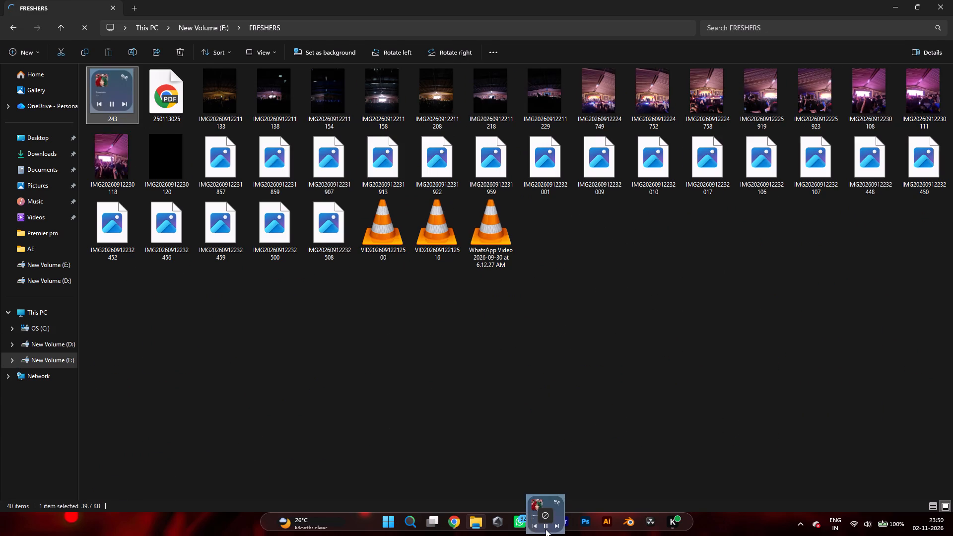
{"action": "left_click_drag", "start_coordinate": [545, 529], "coordinate": [50, 241]}
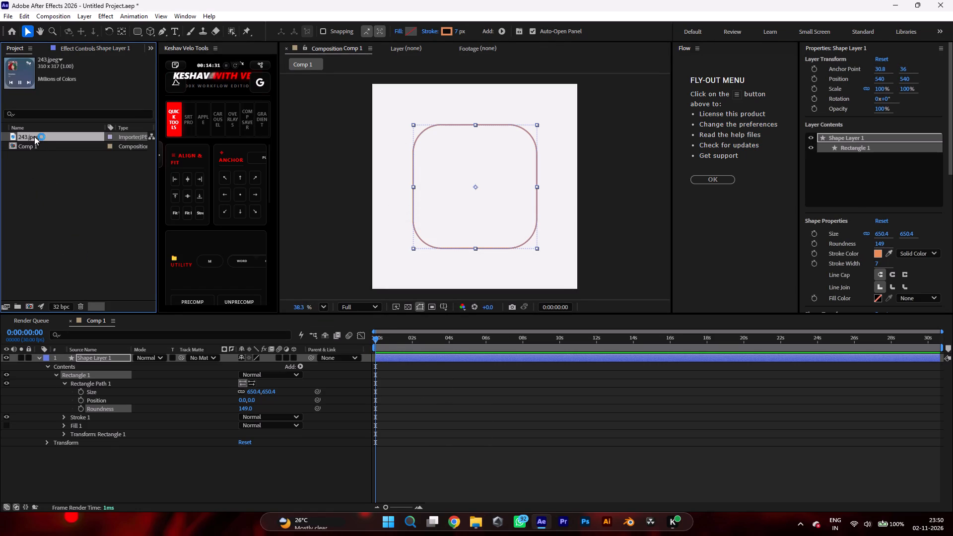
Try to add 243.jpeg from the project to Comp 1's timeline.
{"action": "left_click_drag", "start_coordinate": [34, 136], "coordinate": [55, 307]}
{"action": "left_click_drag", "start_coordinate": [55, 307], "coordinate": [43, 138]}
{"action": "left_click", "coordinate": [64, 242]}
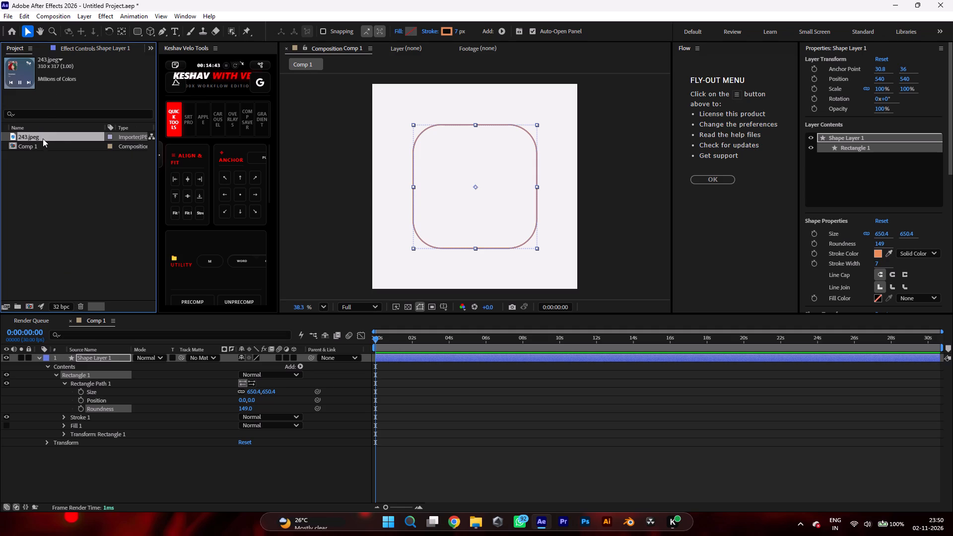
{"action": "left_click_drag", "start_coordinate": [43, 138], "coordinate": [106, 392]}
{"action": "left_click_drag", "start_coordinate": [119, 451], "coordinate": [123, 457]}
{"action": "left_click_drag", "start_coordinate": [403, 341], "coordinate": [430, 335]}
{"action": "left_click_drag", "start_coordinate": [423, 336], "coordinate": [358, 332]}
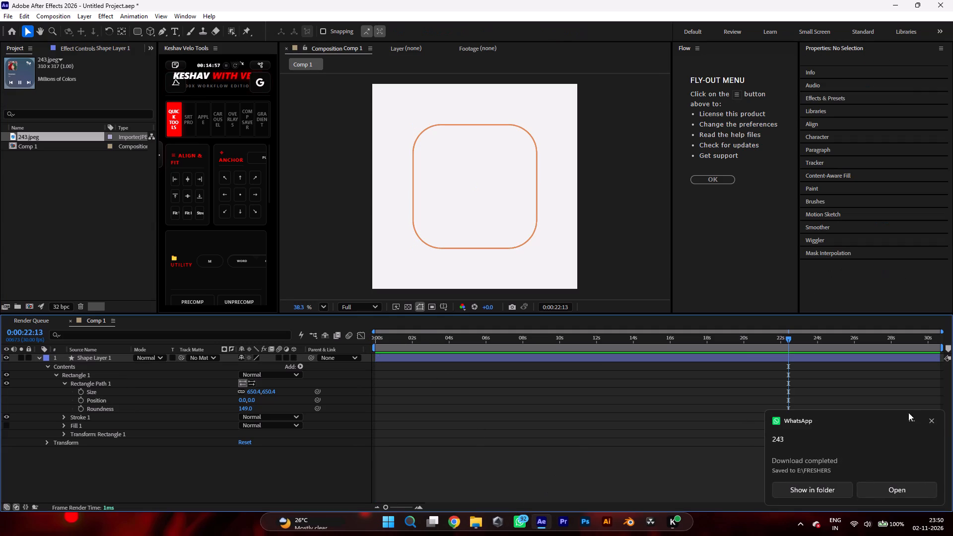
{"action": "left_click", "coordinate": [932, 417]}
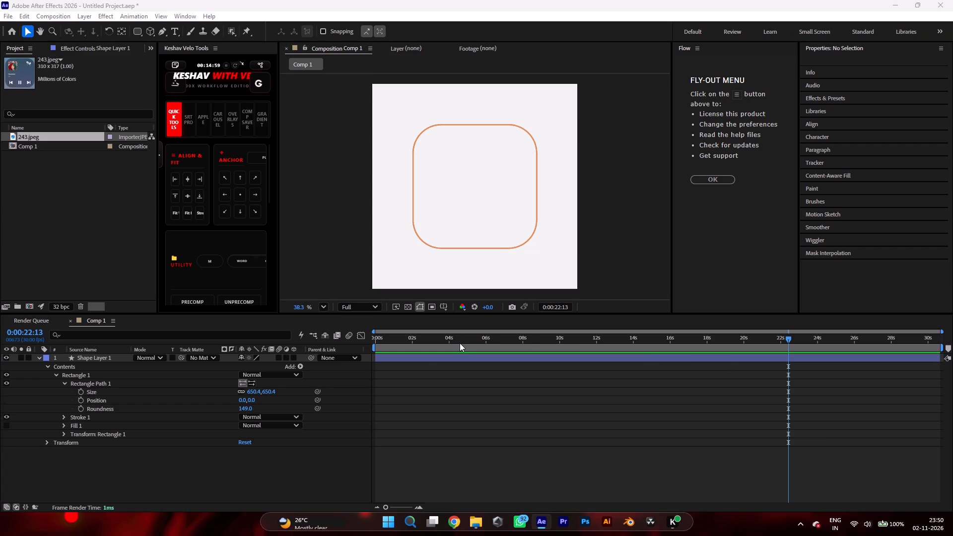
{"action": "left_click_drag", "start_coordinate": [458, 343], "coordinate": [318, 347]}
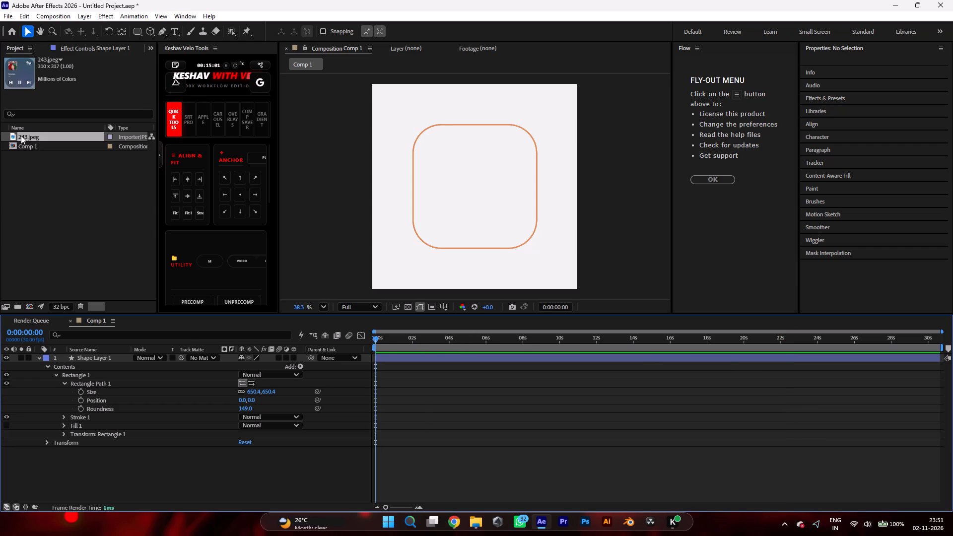
Set Comp 1's duration to 0:00:10:00 in its composition settings.
{"action": "right_click", "coordinate": [41, 143]}
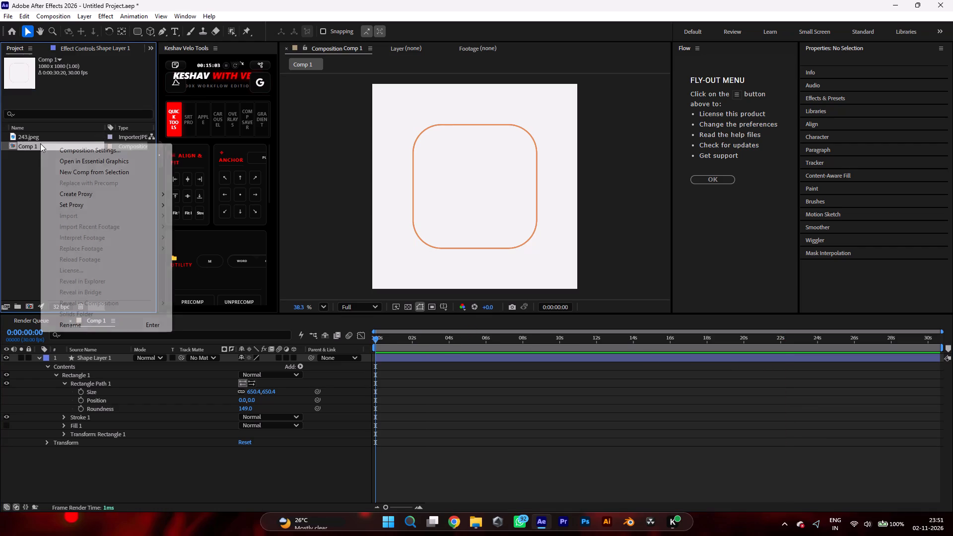
{"action": "left_click", "coordinate": [116, 147]}
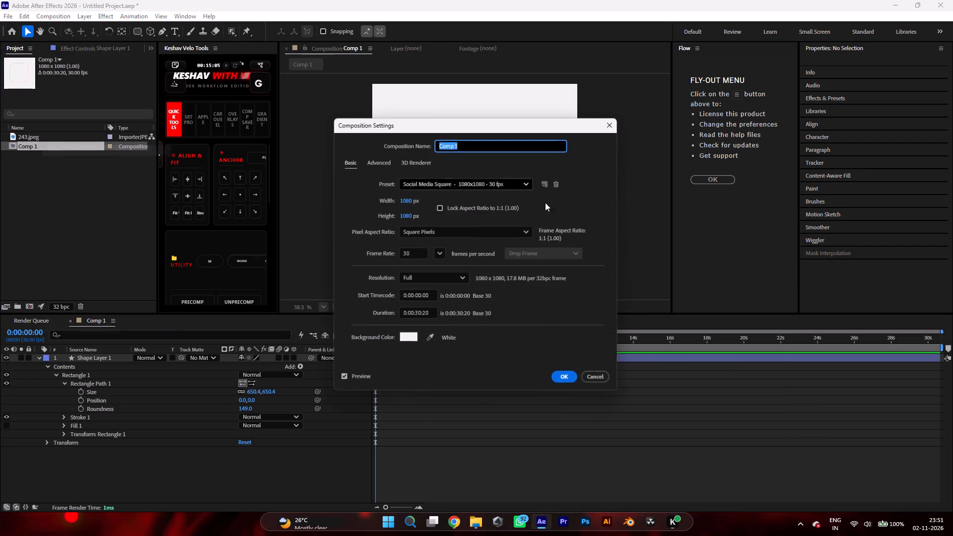
{"action": "left_click", "coordinate": [423, 313]}
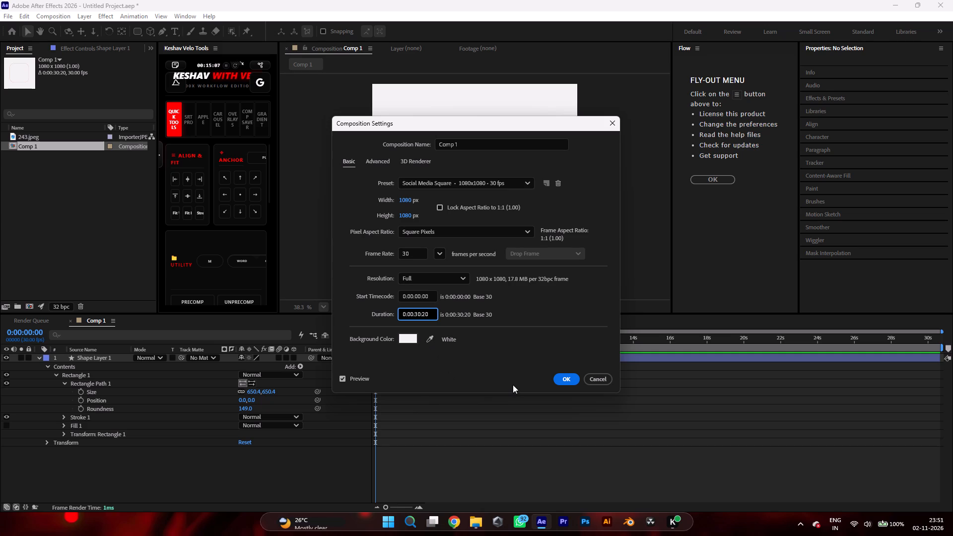
{"action": "key", "text": "BackSpace"}
{"action": "key", "text": "BackSpace"}
{"action": "key", "text": "BackSpace"}
{"action": "type", "text": "190"}
{"action": "key", "text": "BackSpace"}
{"action": "key", "text": "BackSpace"}
{"action": "key", "text": "0"}
{"action": "key", "text": "semicolon"}
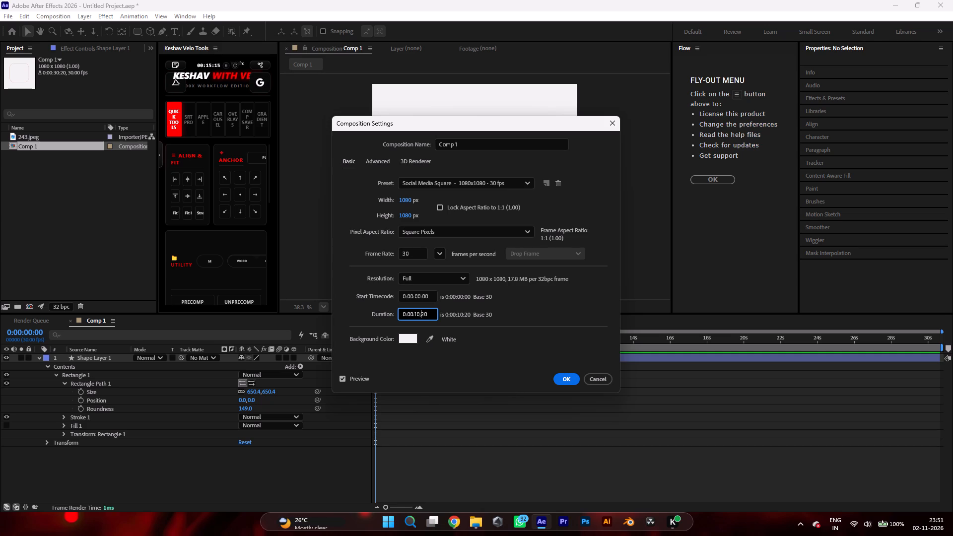
{"action": "key", "text": "BackSpace"}
{"action": "key", "text": "shift+colon"}
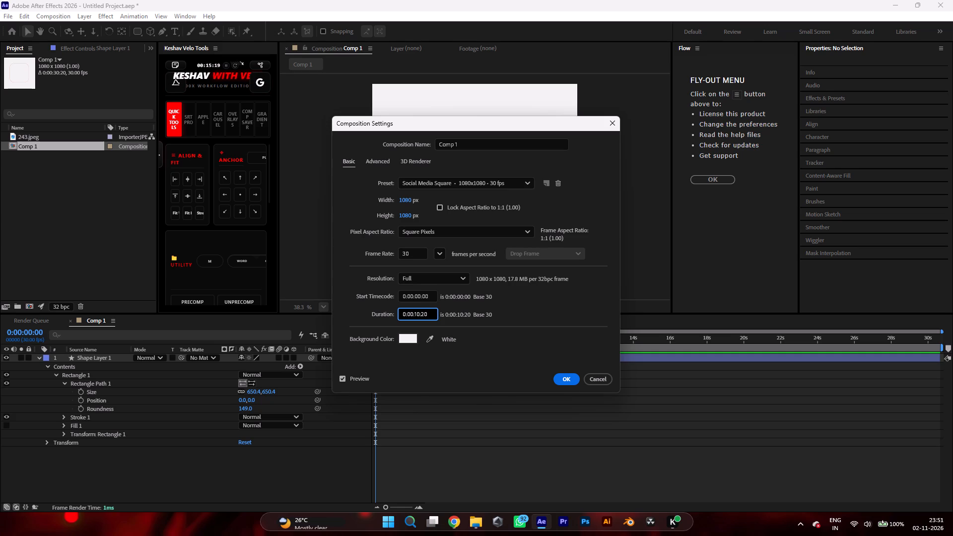
{"action": "key", "text": "Right"}
{"action": "key", "text": "BackSpace"}
{"action": "key", "text": "Return"}
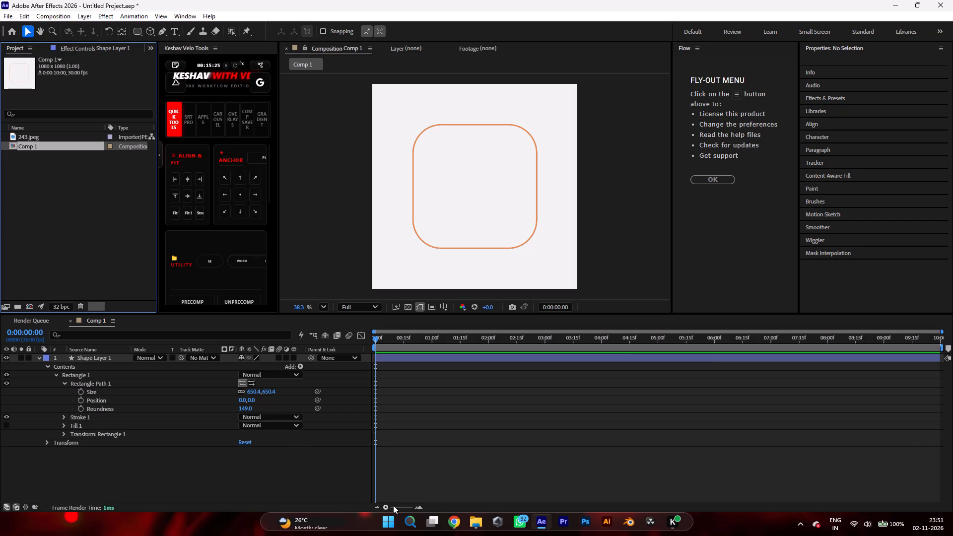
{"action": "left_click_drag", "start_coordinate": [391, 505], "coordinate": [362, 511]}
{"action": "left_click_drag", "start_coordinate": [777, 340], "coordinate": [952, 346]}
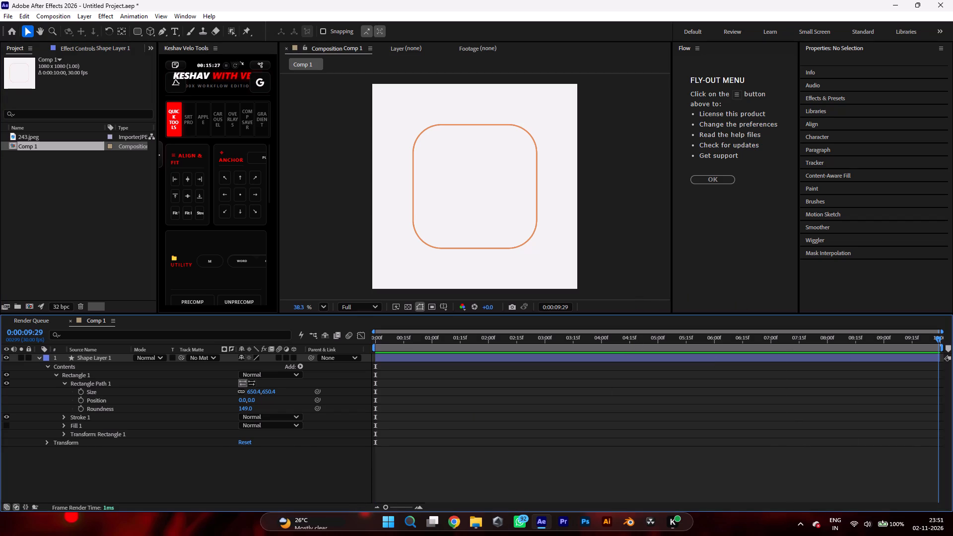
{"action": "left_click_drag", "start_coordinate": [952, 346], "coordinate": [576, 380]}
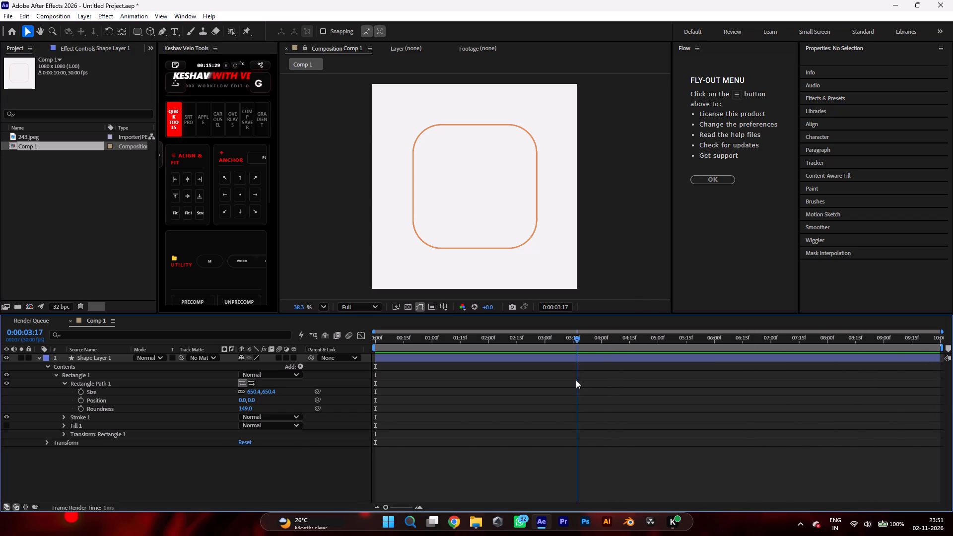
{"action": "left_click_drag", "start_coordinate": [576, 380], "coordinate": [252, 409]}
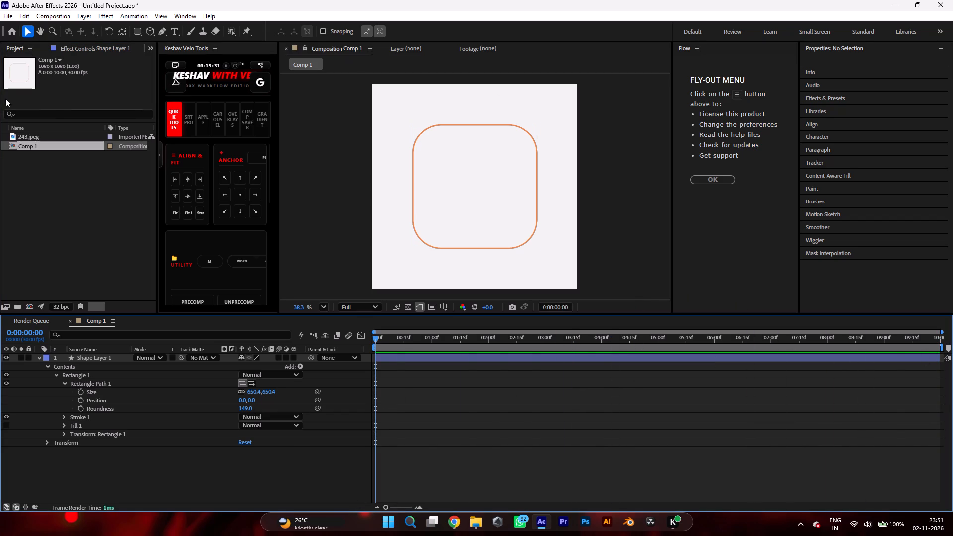
Add 243.jpeg from the project to Comp 1's timeline, below Shape Layer 1.
{"action": "left_click_drag", "start_coordinate": [38, 137], "coordinate": [77, 364]}
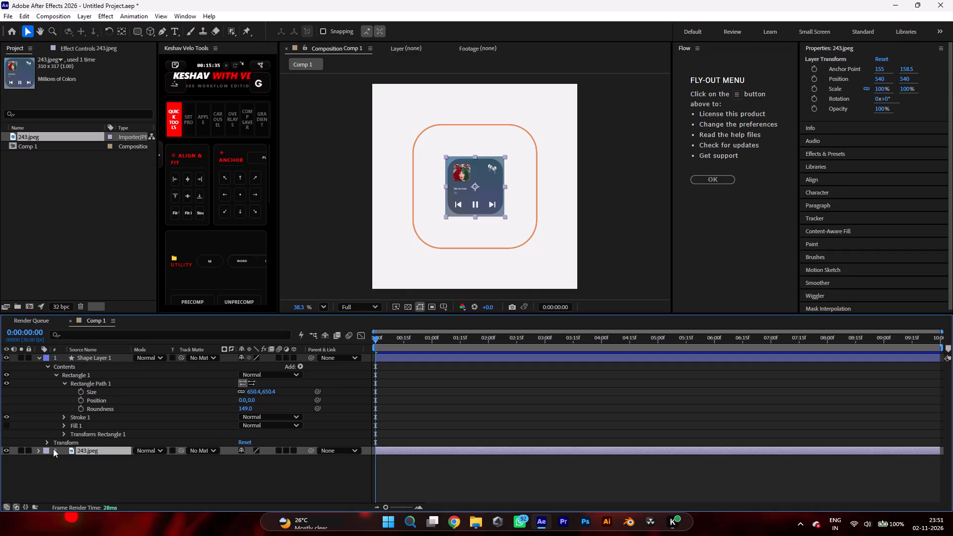
Scale the 243.jpeg layer to 227% so its player card matches the rounded rectangle outline.
{"action": "left_click", "coordinate": [36, 450]}
{"action": "key", "text": "s"}
{"action": "left_click_drag", "start_coordinate": [271, 462], "coordinate": [286, 464]}
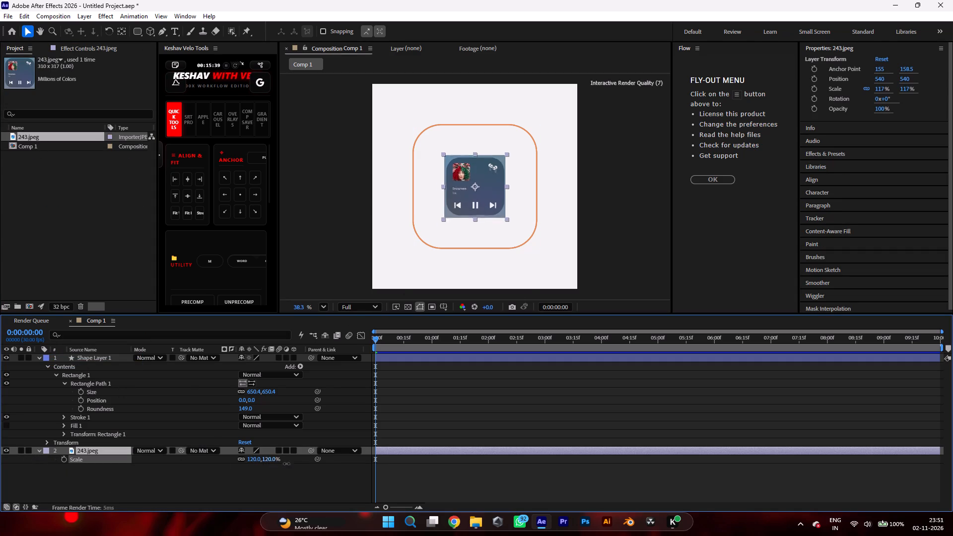
{"action": "left_click_drag", "start_coordinate": [286, 464], "coordinate": [378, 476]}
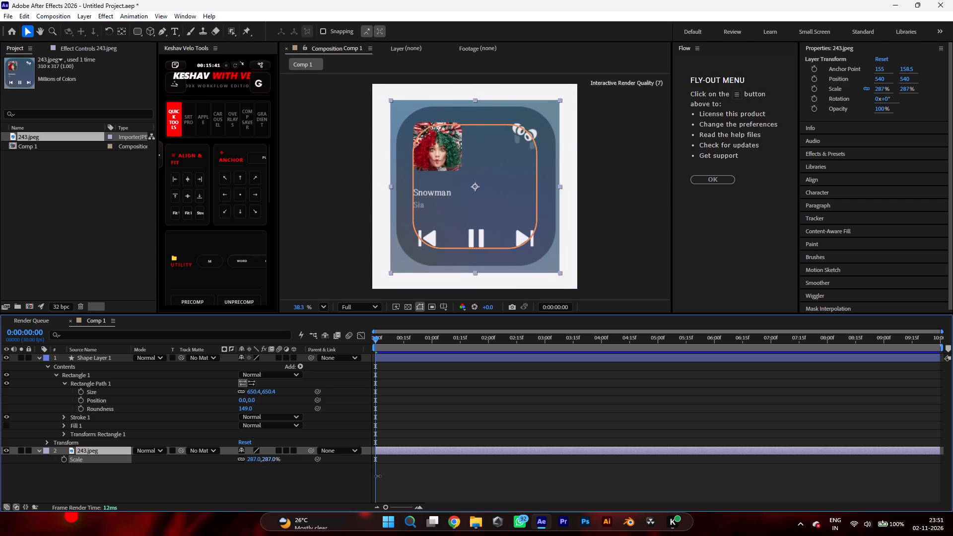
{"action": "left_click_drag", "start_coordinate": [378, 476], "coordinate": [353, 477]}
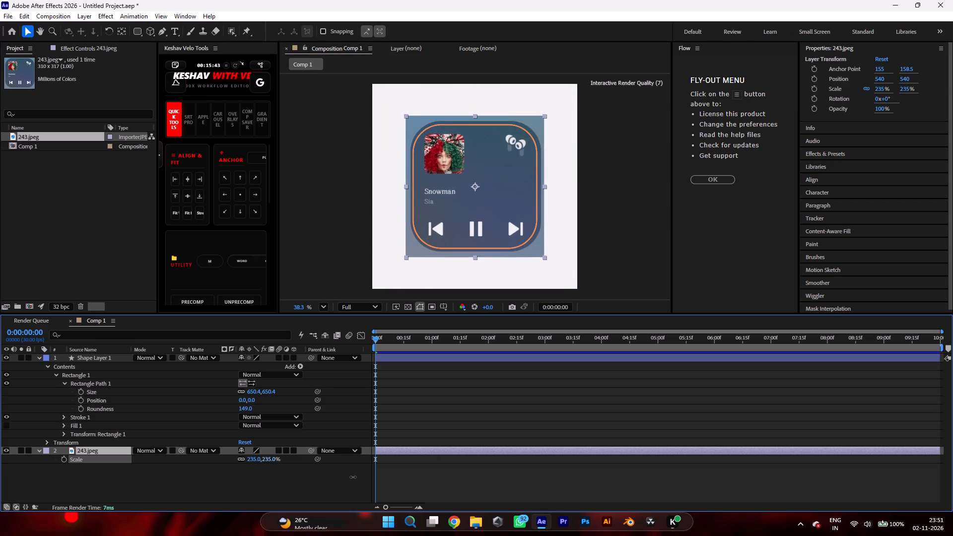
{"action": "left_click_drag", "start_coordinate": [353, 477], "coordinate": [348, 476]}
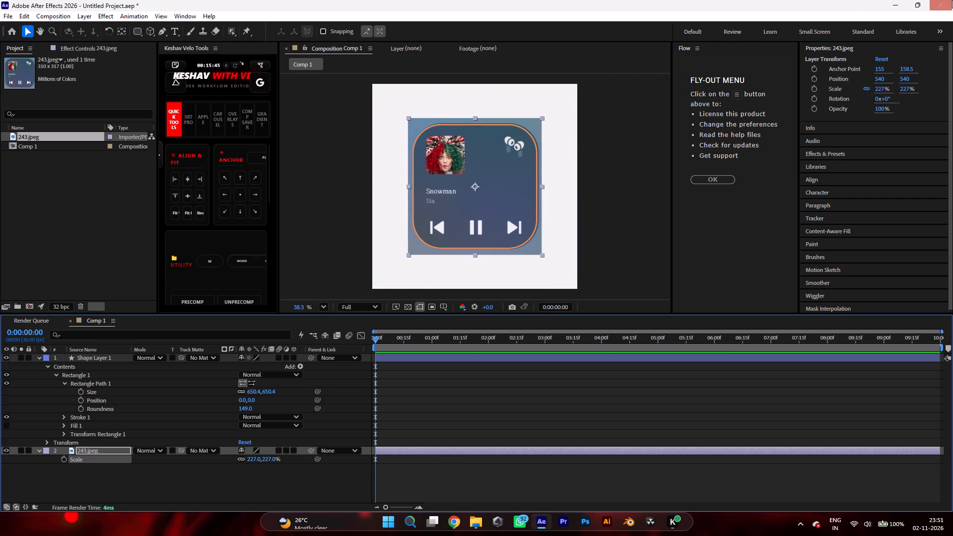
Lower the 243.jpeg layer's opacity to 44%.
{"action": "key", "text": "t"}
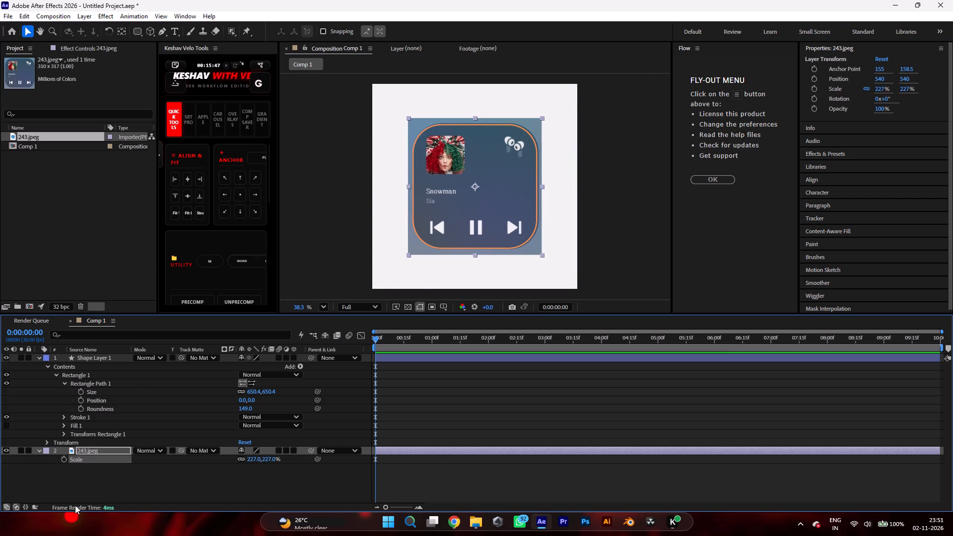
{"action": "left_click_drag", "start_coordinate": [247, 459], "coordinate": [223, 464]}
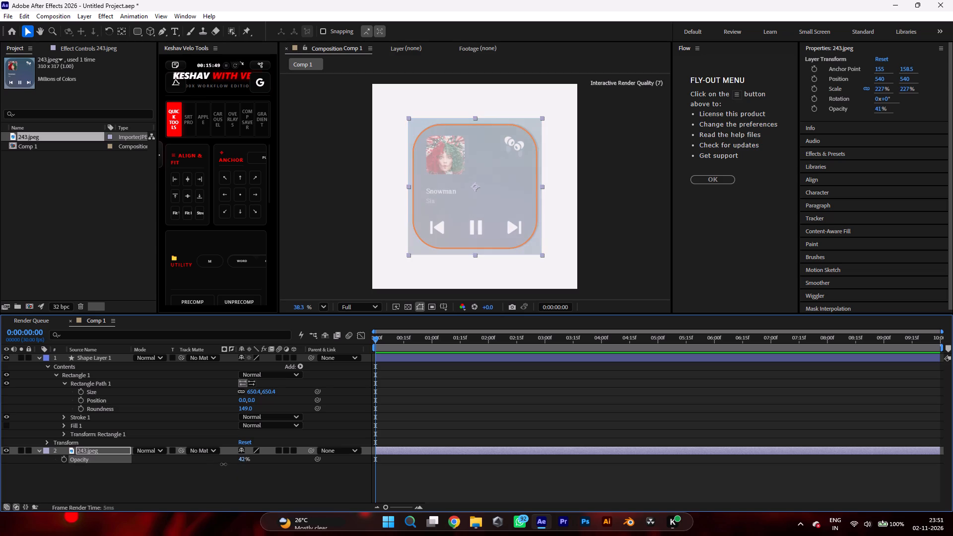
{"action": "left_click_drag", "start_coordinate": [223, 464], "coordinate": [226, 466]}
Select Shape Layer 1 and lock the 243.jpeg layer.
{"action": "scroll", "coordinate": [463, 178], "scroll_direction": "up", "scroll_amount": 9}
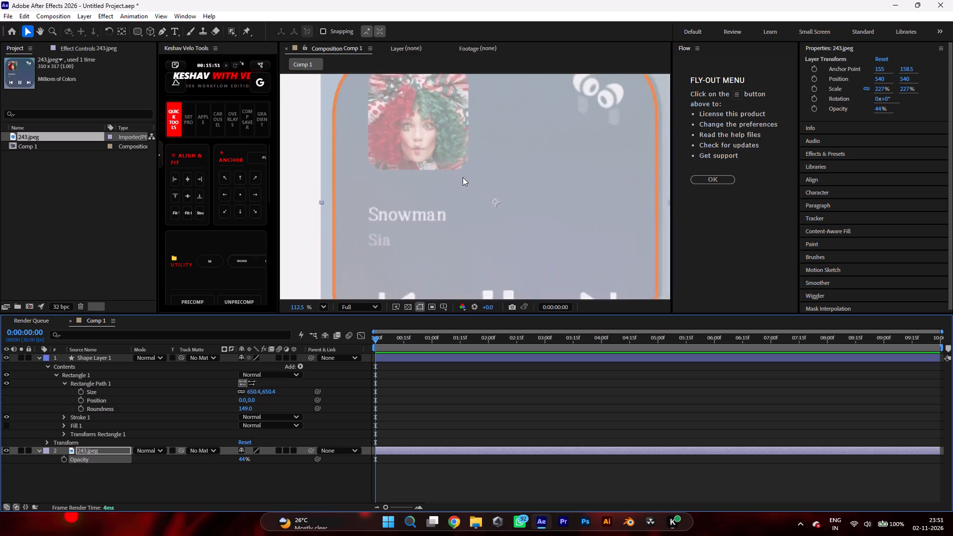
{"action": "scroll", "coordinate": [463, 177], "scroll_direction": "down", "scroll_amount": 3}
{"action": "left_click", "coordinate": [103, 358]}
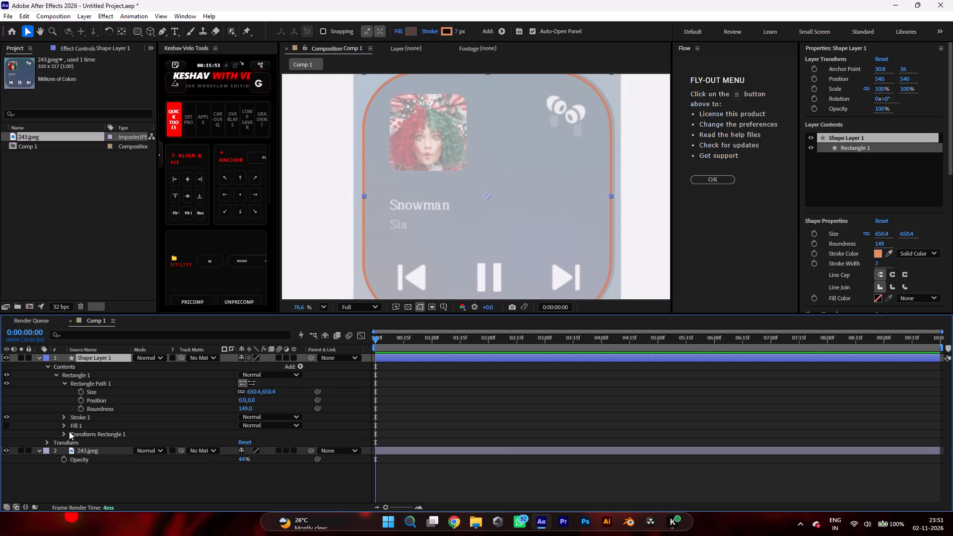
{"action": "left_click", "coordinate": [22, 448]}
{"action": "left_click", "coordinate": [21, 452]}
{"action": "left_click", "coordinate": [28, 449]}
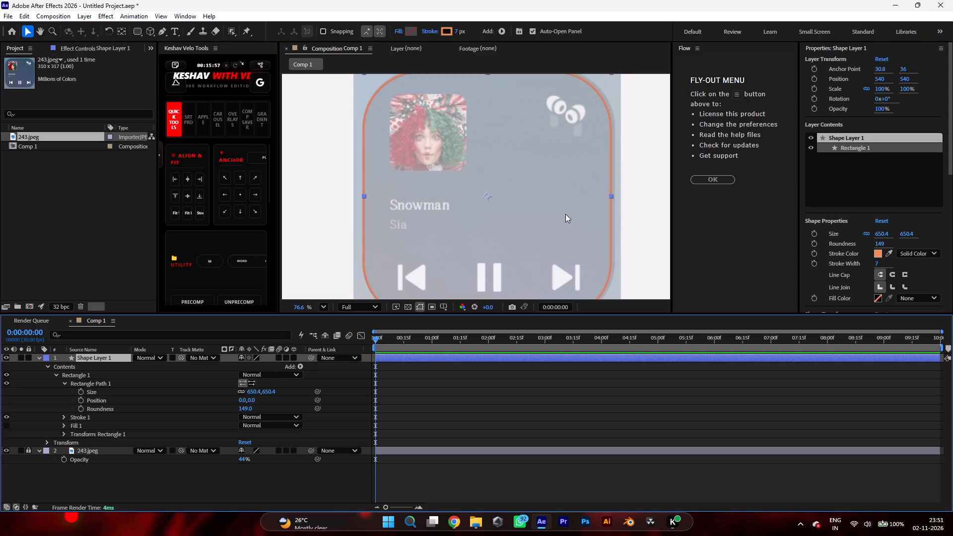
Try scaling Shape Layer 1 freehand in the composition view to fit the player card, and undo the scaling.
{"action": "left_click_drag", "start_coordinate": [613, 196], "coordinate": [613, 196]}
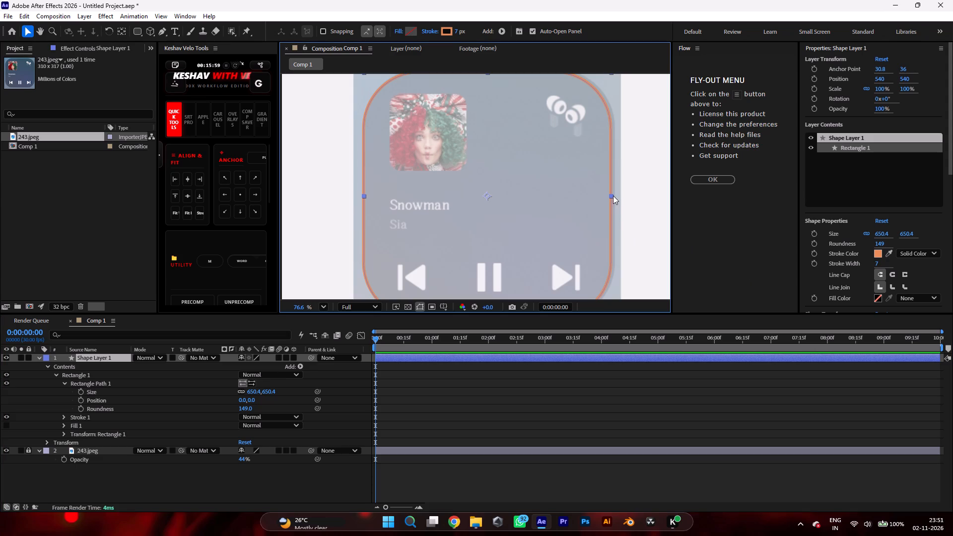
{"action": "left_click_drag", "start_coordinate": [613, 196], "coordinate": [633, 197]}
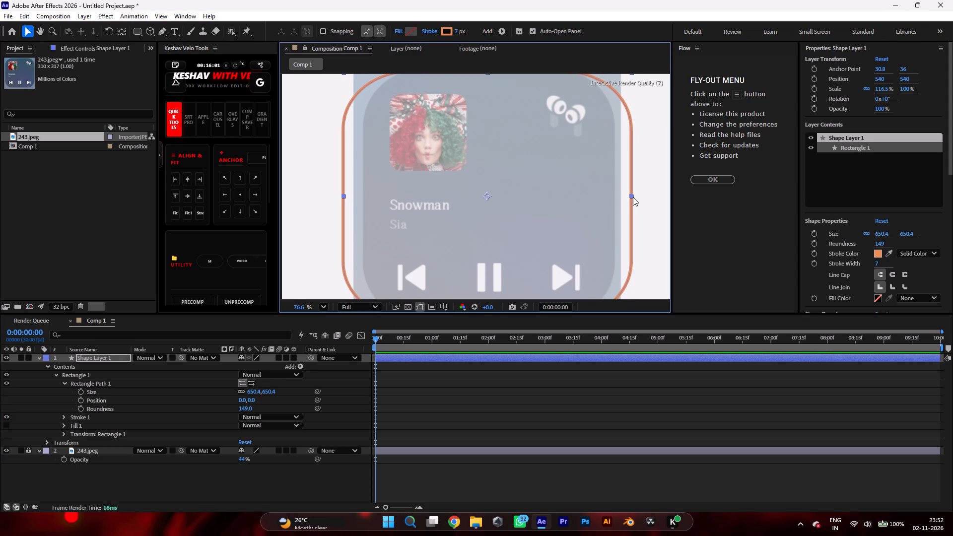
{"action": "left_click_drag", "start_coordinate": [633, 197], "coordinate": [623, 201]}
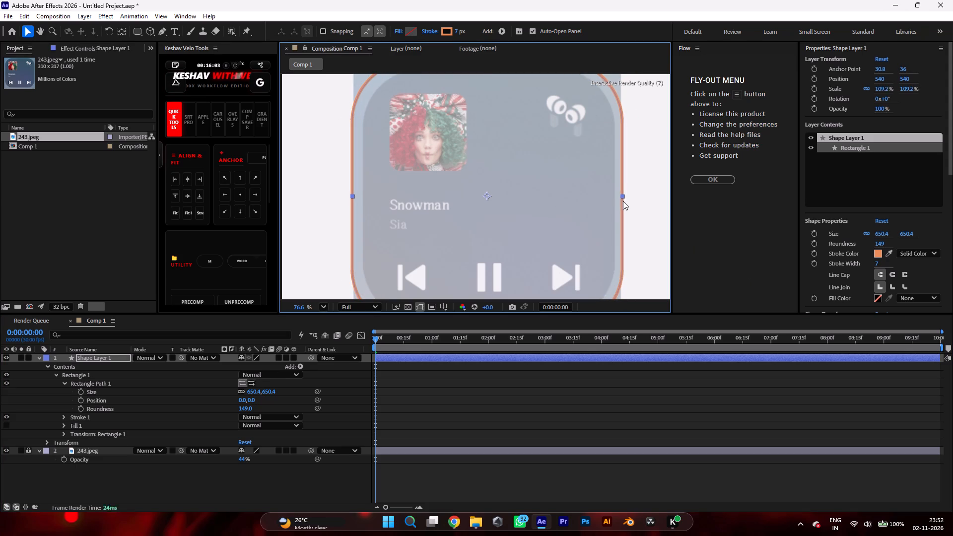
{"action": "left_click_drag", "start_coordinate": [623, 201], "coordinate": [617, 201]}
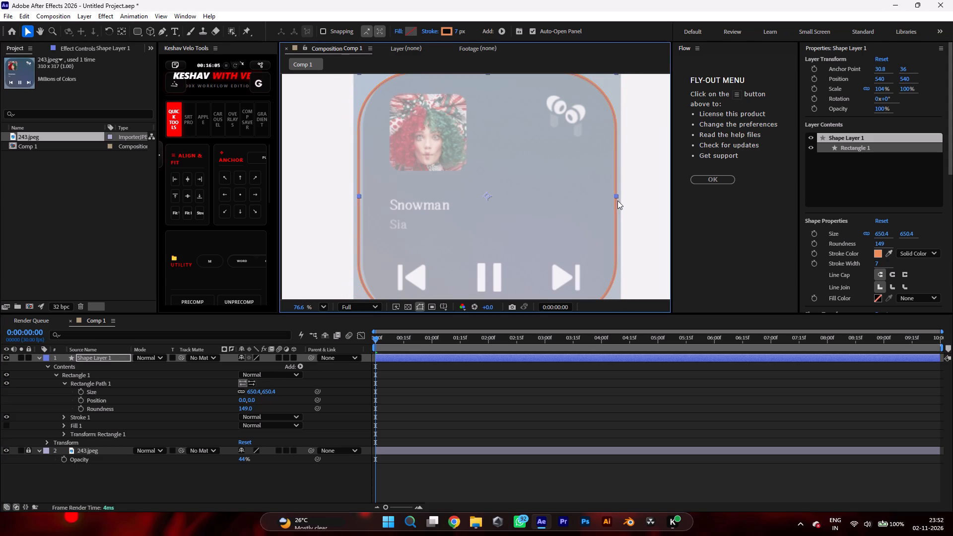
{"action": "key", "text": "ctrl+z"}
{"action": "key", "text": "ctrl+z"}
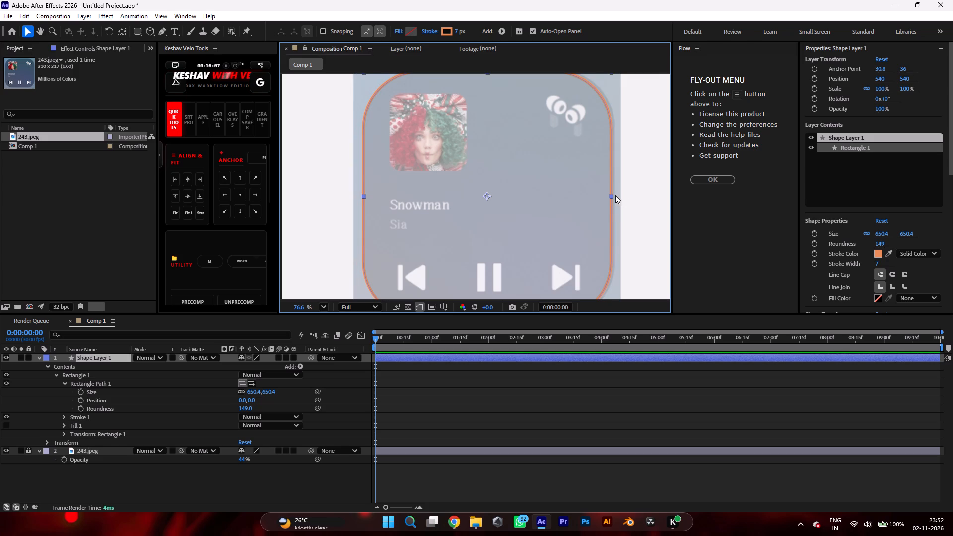
Unlink the width and height proportions of Rectangle Path 1's size.
{"action": "scroll", "coordinate": [613, 196], "scroll_direction": "down", "scroll_amount": 4}
{"action": "scroll", "coordinate": [609, 213], "scroll_direction": "up", "scroll_amount": 4}
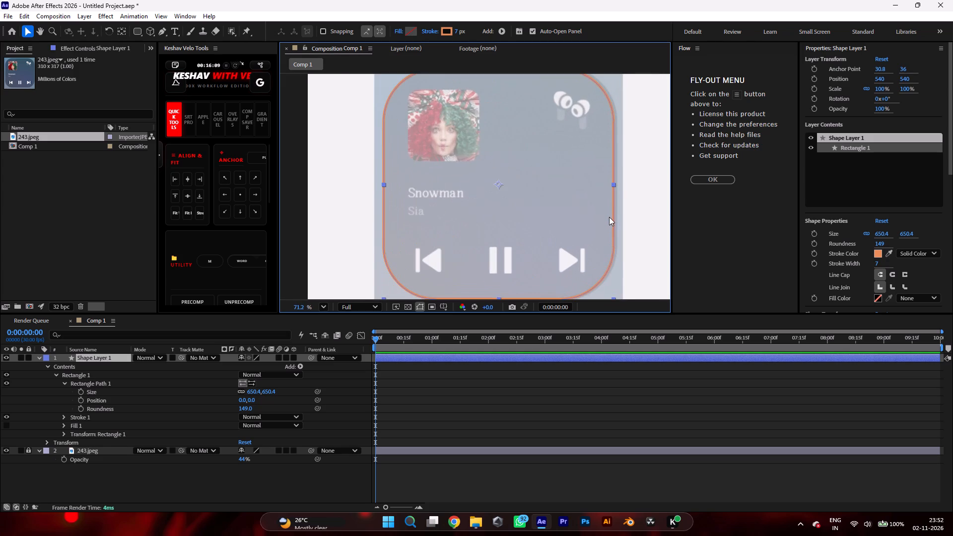
{"action": "scroll", "coordinate": [609, 217], "scroll_direction": "down", "scroll_amount": 1}
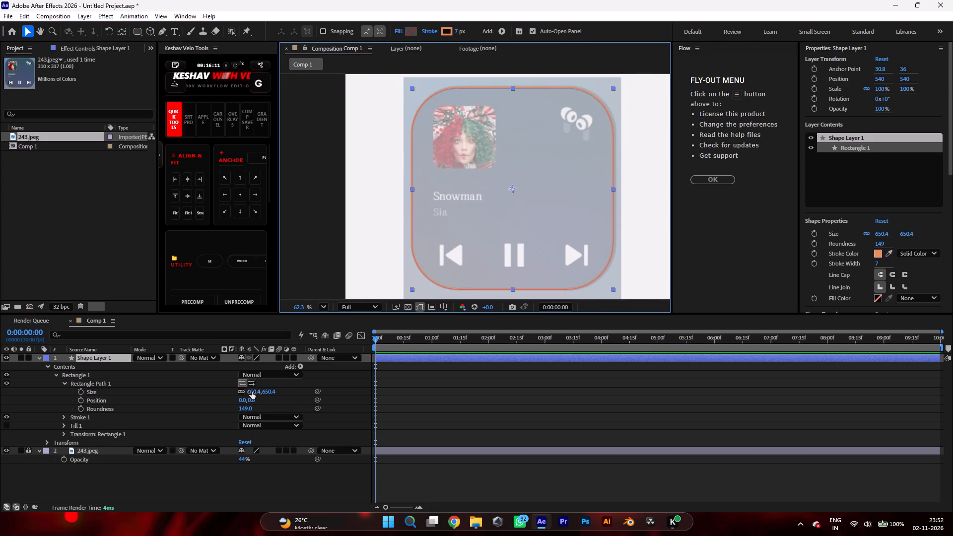
{"action": "left_click", "coordinate": [242, 393]}
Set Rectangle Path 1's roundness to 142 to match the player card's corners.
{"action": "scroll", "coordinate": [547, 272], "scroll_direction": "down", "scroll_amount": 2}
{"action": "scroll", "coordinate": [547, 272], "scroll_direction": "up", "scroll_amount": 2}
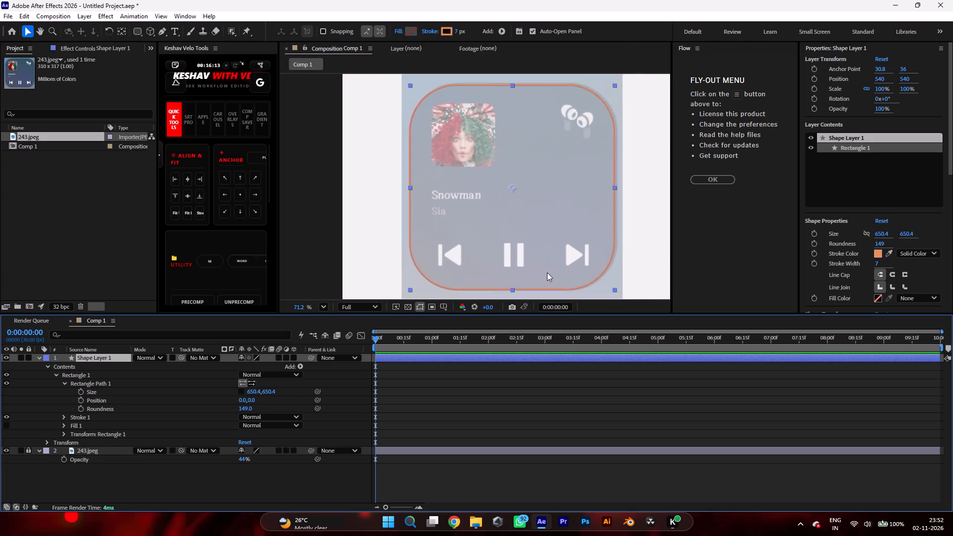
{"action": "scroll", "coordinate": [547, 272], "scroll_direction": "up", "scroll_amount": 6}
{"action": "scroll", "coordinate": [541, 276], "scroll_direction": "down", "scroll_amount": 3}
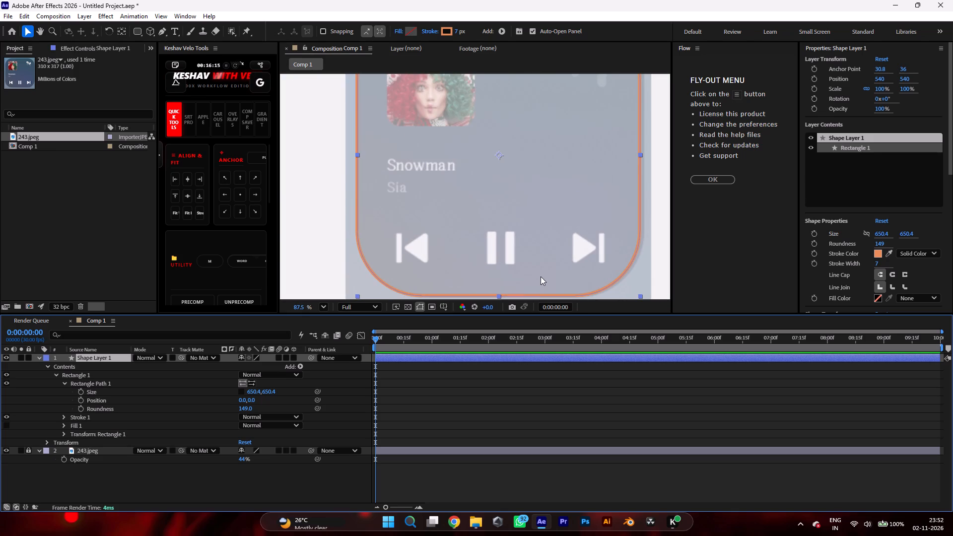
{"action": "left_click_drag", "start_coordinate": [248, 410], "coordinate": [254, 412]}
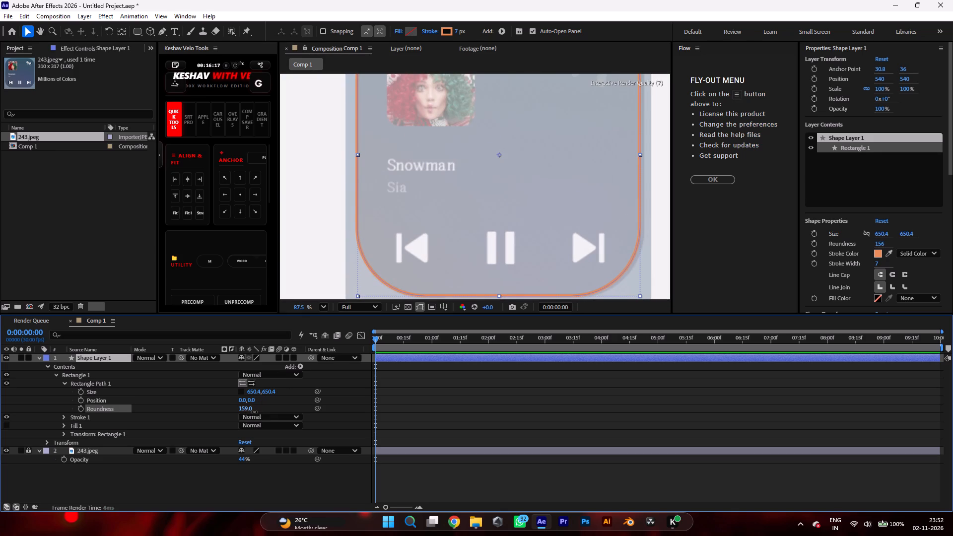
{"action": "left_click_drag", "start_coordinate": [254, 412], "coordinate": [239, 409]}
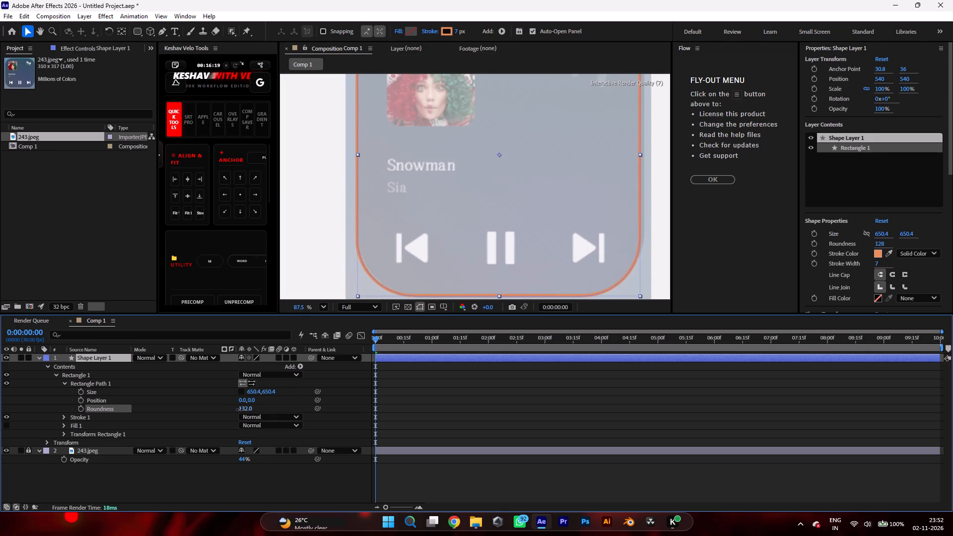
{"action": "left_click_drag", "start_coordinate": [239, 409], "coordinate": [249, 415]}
Set the height of Rectangle Path 1's size to 654.4, keeping its width independent.
{"action": "left_click_drag", "start_coordinate": [267, 391], "coordinate": [268, 391]}
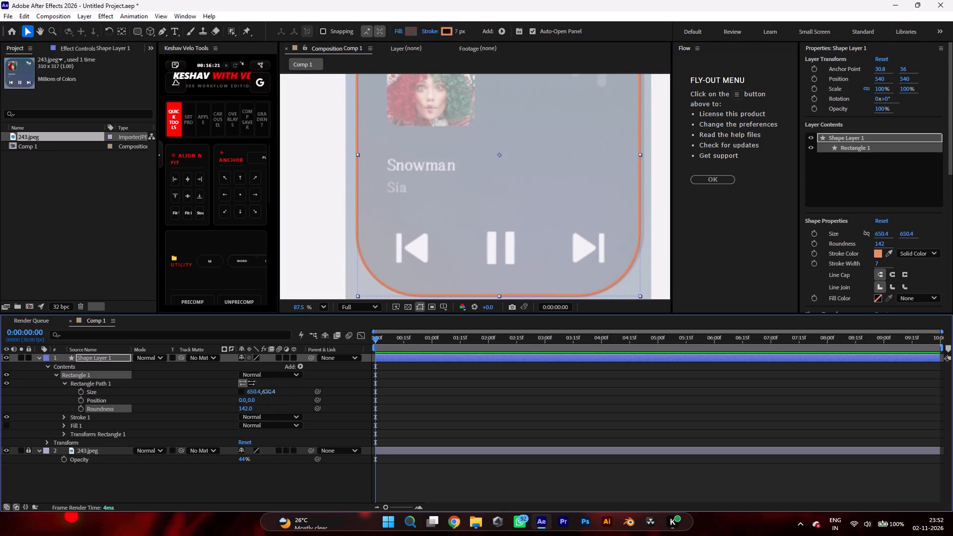
{"action": "left_click_drag", "start_coordinate": [268, 391], "coordinate": [260, 390]}
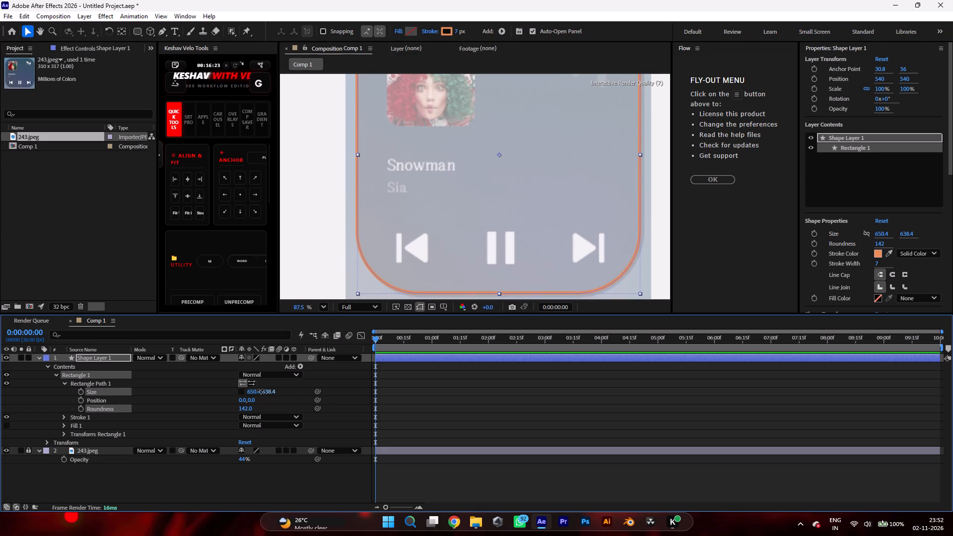
{"action": "left_click_drag", "start_coordinate": [260, 390], "coordinate": [272, 395]}
Examine how closely the rectangle's outline follows the card's edges and corners in the reference image.
{"action": "scroll", "coordinate": [513, 243], "scroll_direction": "down", "scroll_amount": 3}
{"action": "scroll", "coordinate": [525, 263], "scroll_direction": "up", "scroll_amount": 5}
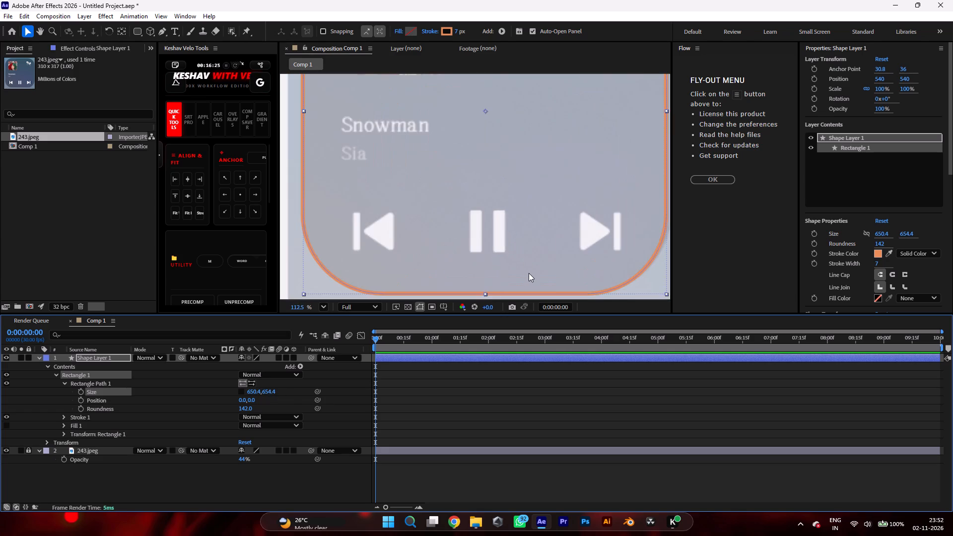
{"action": "scroll", "coordinate": [529, 273], "scroll_direction": "down", "scroll_amount": 2}
{"action": "scroll", "coordinate": [528, 180], "scroll_direction": "down", "scroll_amount": 5}
{"action": "scroll", "coordinate": [536, 143], "scroll_direction": "up", "scroll_amount": 2}
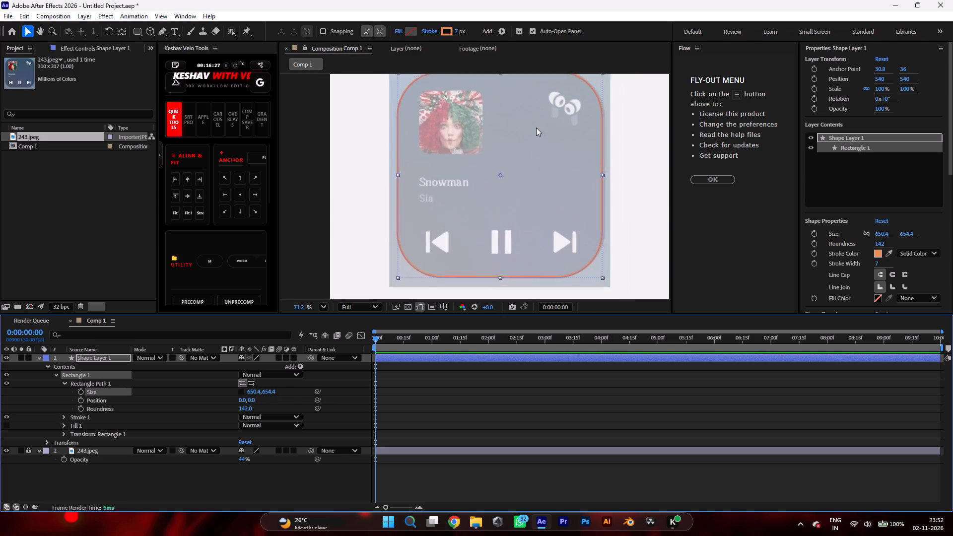
{"action": "scroll", "coordinate": [536, 128], "scroll_direction": "up", "scroll_amount": 4}
{"action": "scroll", "coordinate": [535, 89], "scroll_direction": "down", "scroll_amount": 6}
{"action": "scroll", "coordinate": [533, 81], "scroll_direction": "up", "scroll_amount": 10}
{"action": "scroll", "coordinate": [568, 78], "scroll_direction": "down", "scroll_amount": 3}
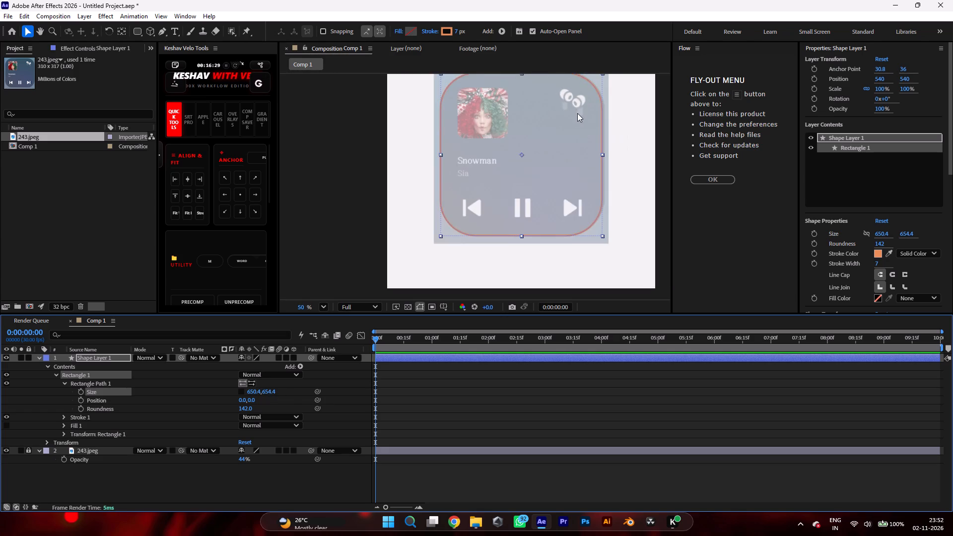
{"action": "scroll", "coordinate": [579, 113], "scroll_direction": "up", "scroll_amount": 1}
{"action": "scroll", "coordinate": [579, 113], "scroll_direction": "down", "scroll_amount": 1}
{"action": "scroll", "coordinate": [579, 113], "scroll_direction": "up", "scroll_amount": 1}
{"action": "scroll", "coordinate": [579, 113], "scroll_direction": "down", "scroll_amount": 7}
{"action": "scroll", "coordinate": [617, 90], "scroll_direction": "up", "scroll_amount": 1}
{"action": "scroll", "coordinate": [617, 90], "scroll_direction": "down", "scroll_amount": 2}
{"action": "scroll", "coordinate": [616, 92], "scroll_direction": "up", "scroll_amount": 17}
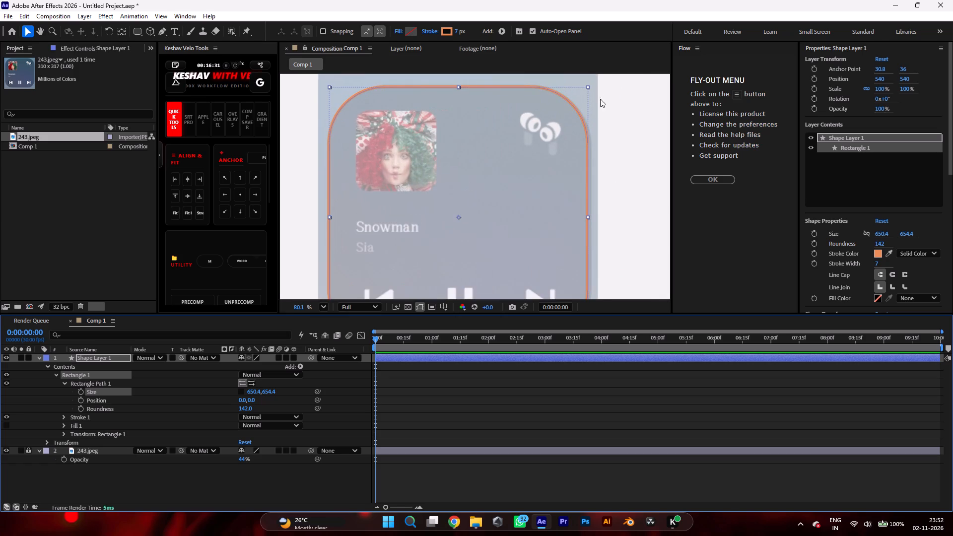
{"action": "scroll", "coordinate": [574, 103], "scroll_direction": "up", "scroll_amount": 3}
{"action": "scroll", "coordinate": [480, 101], "scroll_direction": "down", "scroll_amount": 5}
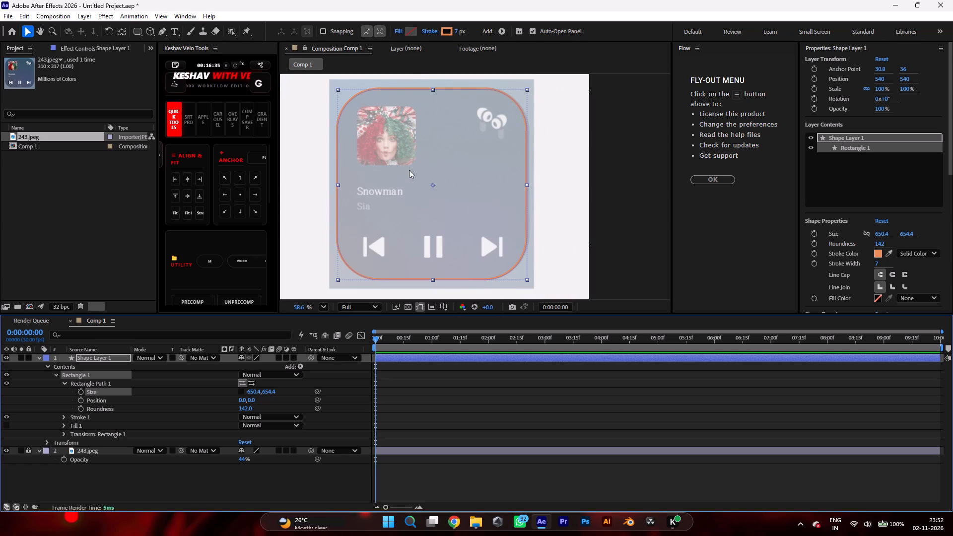
{"action": "scroll", "coordinate": [416, 65], "scroll_direction": "up", "scroll_amount": 1}
{"action": "scroll", "coordinate": [458, 113], "scroll_direction": "up", "scroll_amount": 3}
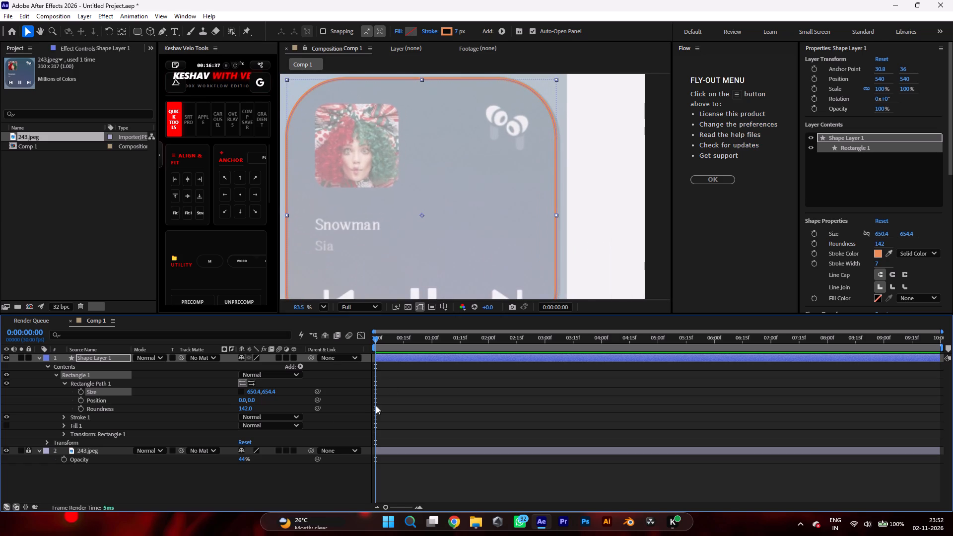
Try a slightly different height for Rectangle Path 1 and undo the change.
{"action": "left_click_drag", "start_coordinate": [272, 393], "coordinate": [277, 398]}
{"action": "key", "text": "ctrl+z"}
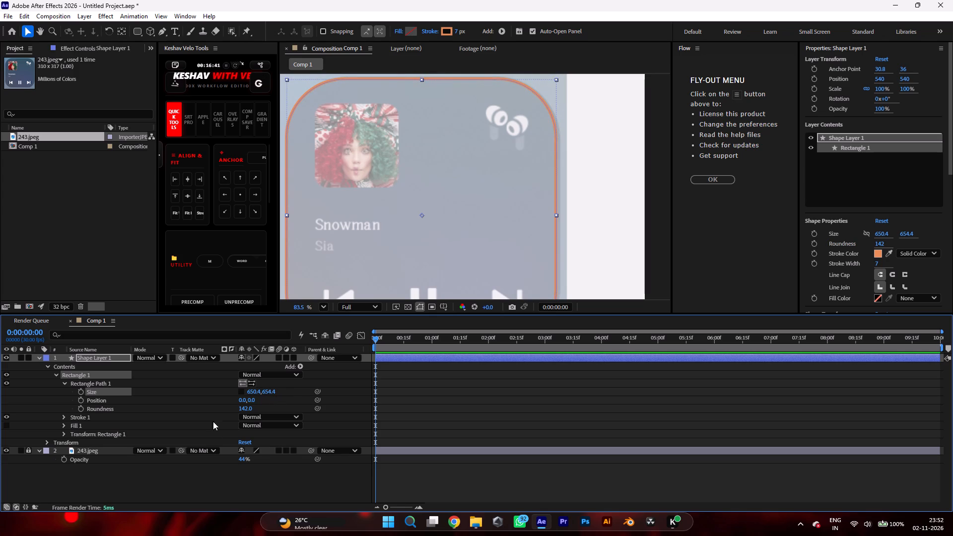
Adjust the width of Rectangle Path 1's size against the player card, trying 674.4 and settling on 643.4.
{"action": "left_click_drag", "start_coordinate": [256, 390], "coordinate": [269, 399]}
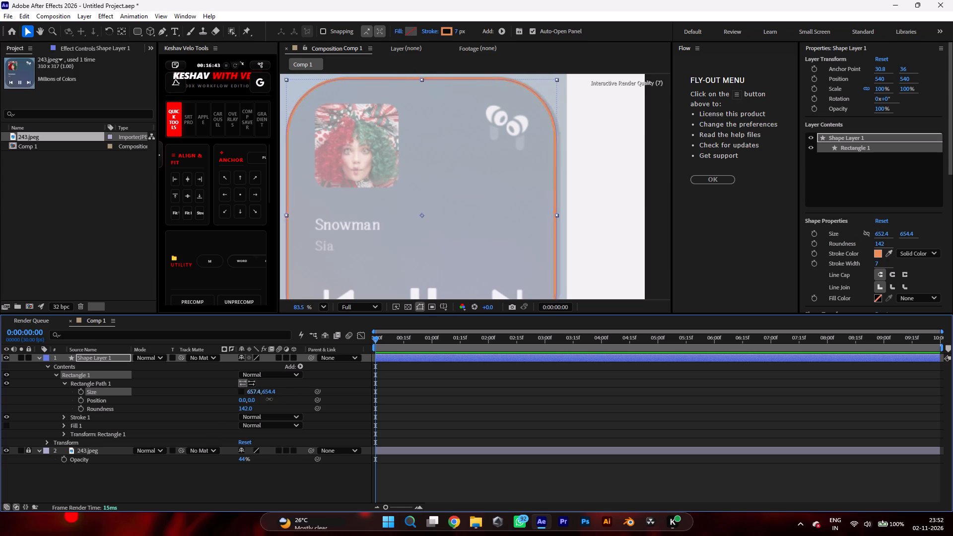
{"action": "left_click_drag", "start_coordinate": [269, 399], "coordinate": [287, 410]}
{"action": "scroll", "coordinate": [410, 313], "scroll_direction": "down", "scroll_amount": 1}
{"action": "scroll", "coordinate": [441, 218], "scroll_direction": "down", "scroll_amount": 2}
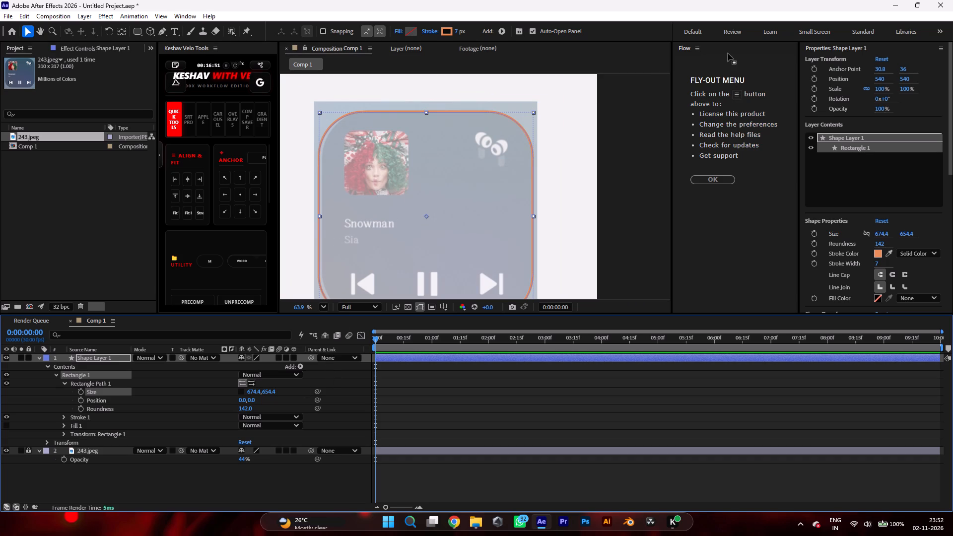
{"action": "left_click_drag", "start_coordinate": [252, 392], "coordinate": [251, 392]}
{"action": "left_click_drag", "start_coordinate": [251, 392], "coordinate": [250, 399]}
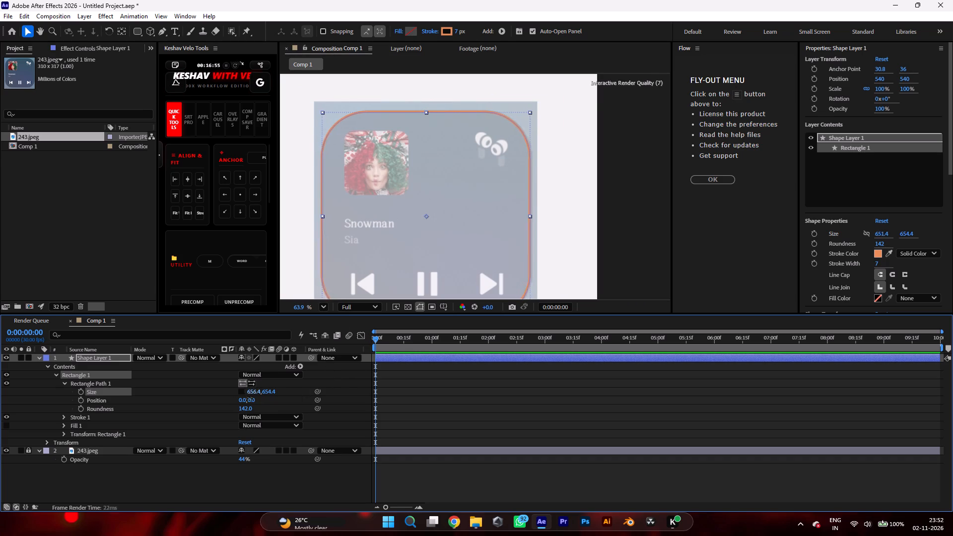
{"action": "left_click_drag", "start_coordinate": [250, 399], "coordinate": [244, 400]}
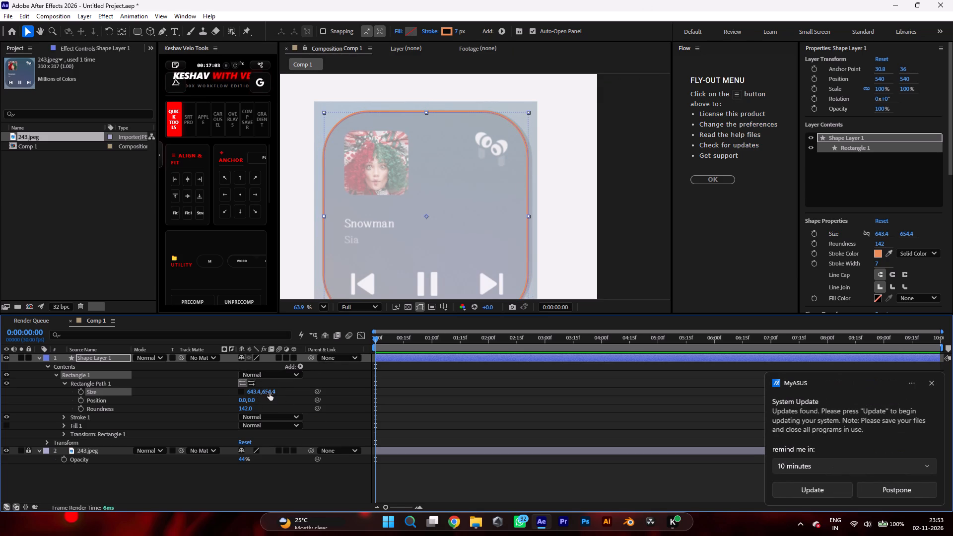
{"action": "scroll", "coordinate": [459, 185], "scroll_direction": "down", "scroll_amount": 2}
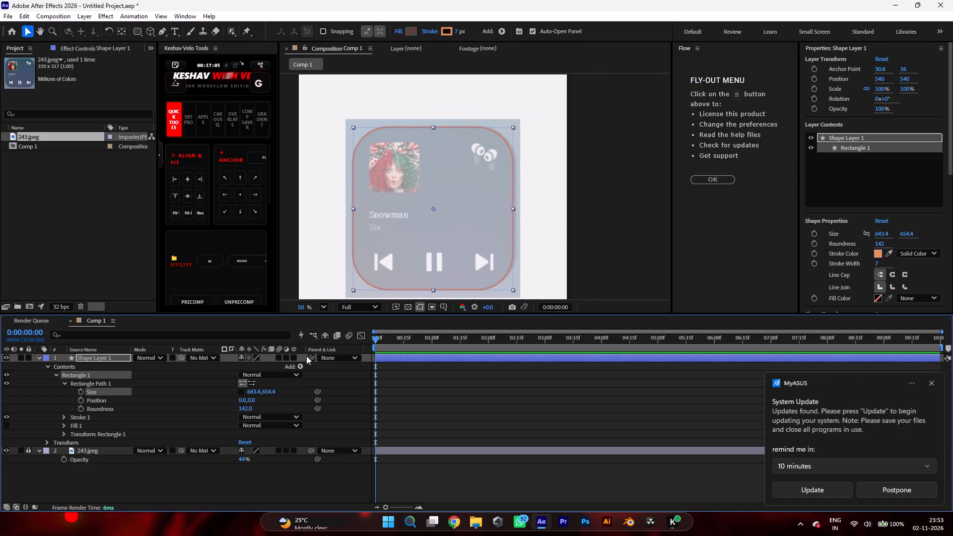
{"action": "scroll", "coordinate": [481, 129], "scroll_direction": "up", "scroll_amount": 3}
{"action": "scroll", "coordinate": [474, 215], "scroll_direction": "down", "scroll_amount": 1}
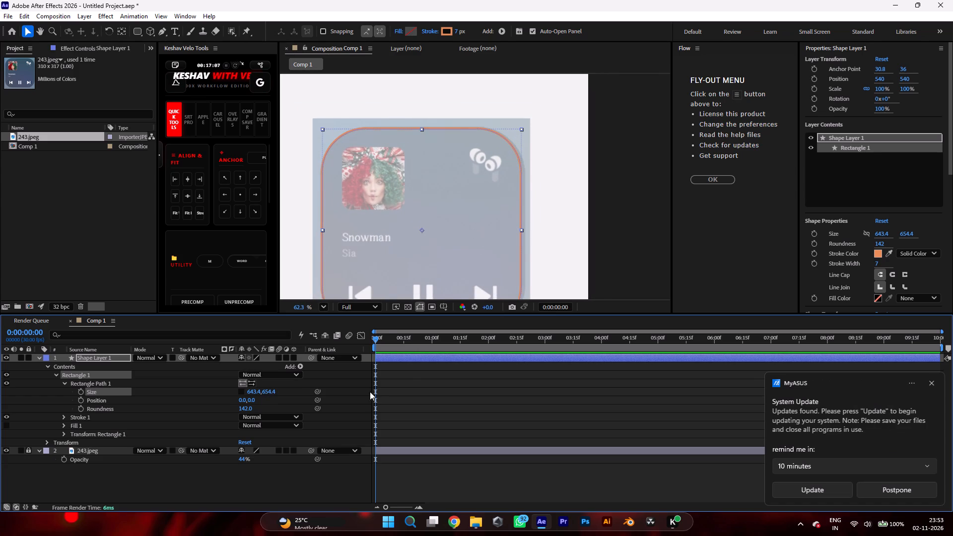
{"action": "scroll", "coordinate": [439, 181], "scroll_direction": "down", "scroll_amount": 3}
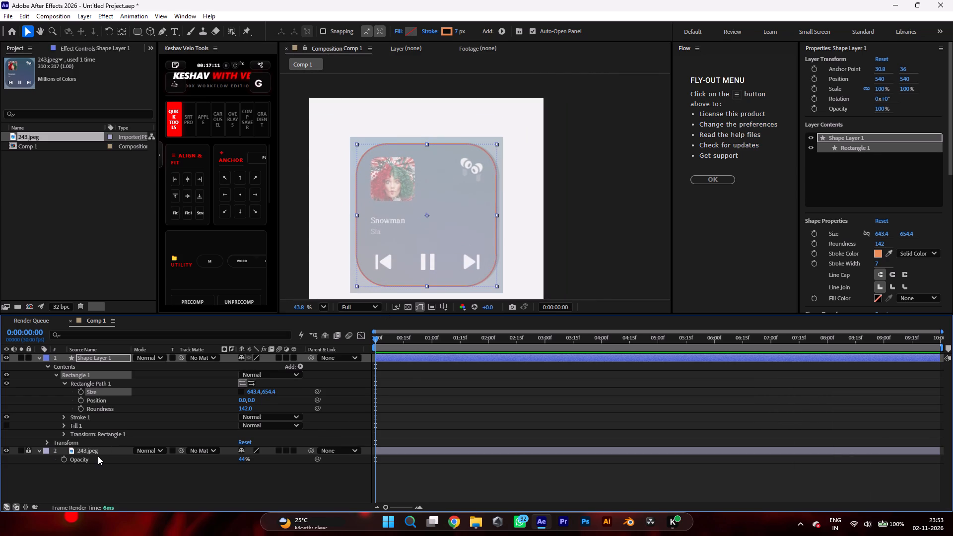
Unlock the 243.jpeg layer and centre it vertically and horizontally in the composition.
{"action": "left_click", "coordinate": [97, 453]}
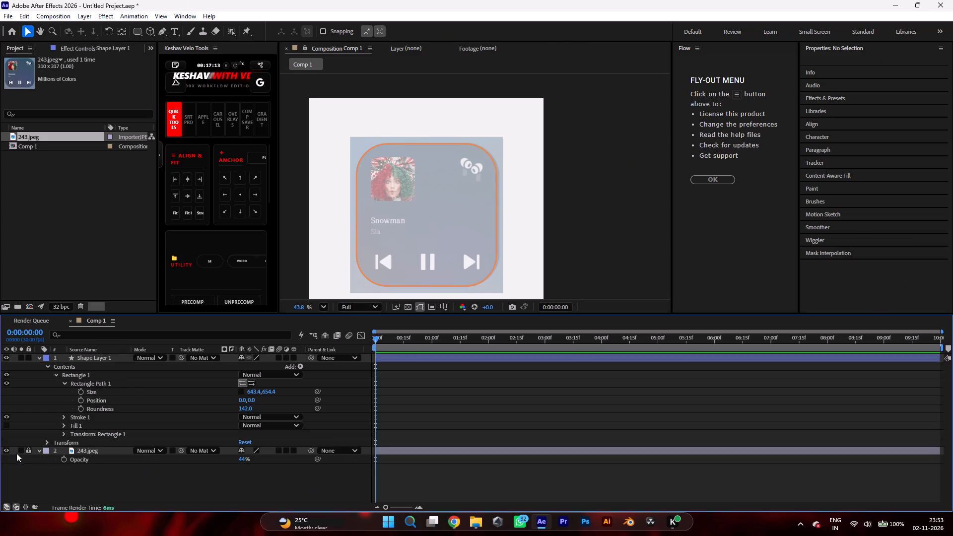
{"action": "left_click", "coordinate": [29, 451]}
{"action": "left_click", "coordinate": [84, 449]}
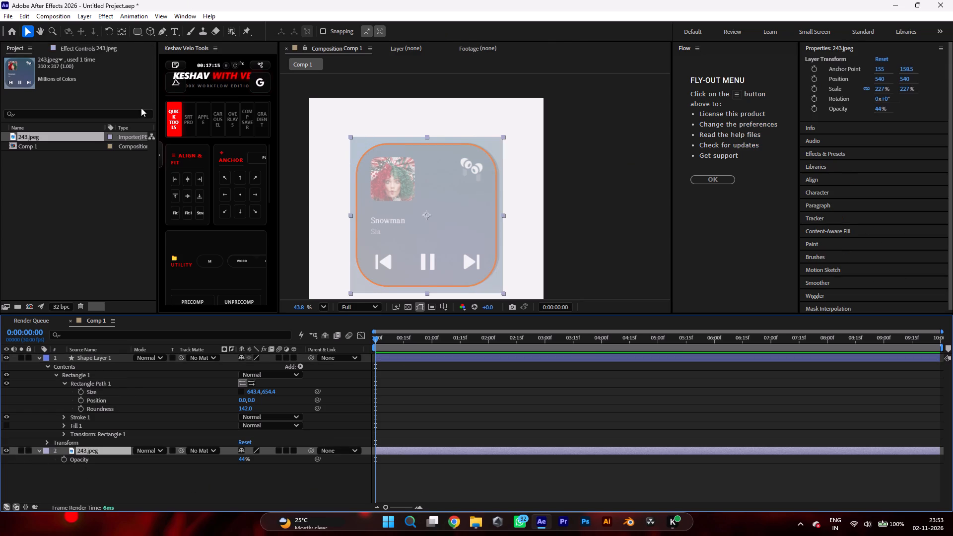
{"action": "left_click", "coordinate": [187, 197]}
{"action": "left_click", "coordinate": [187, 183]}
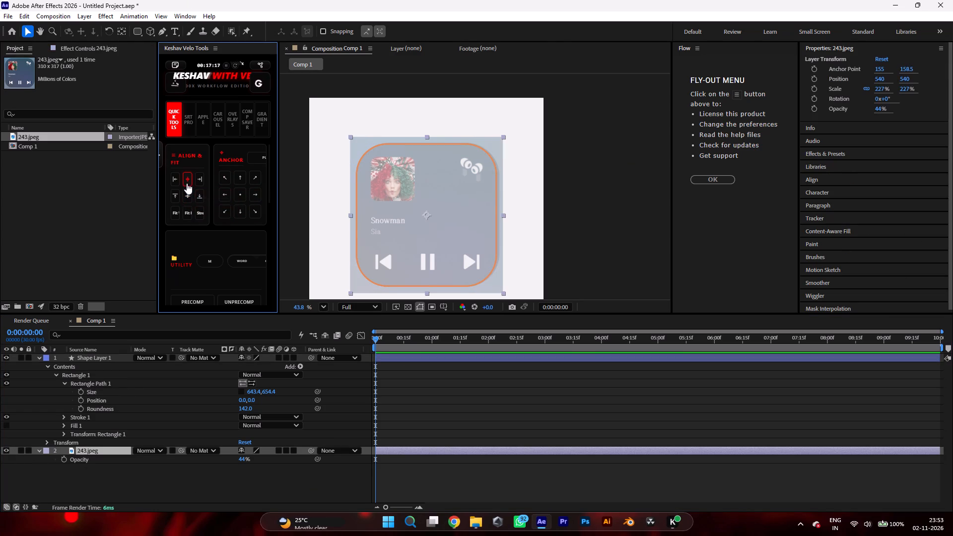
Set the width of Rectangle Path 1's size to 665.4 to fit the player card's sides.
{"action": "scroll", "coordinate": [505, 241], "scroll_direction": "up", "scroll_amount": 1}
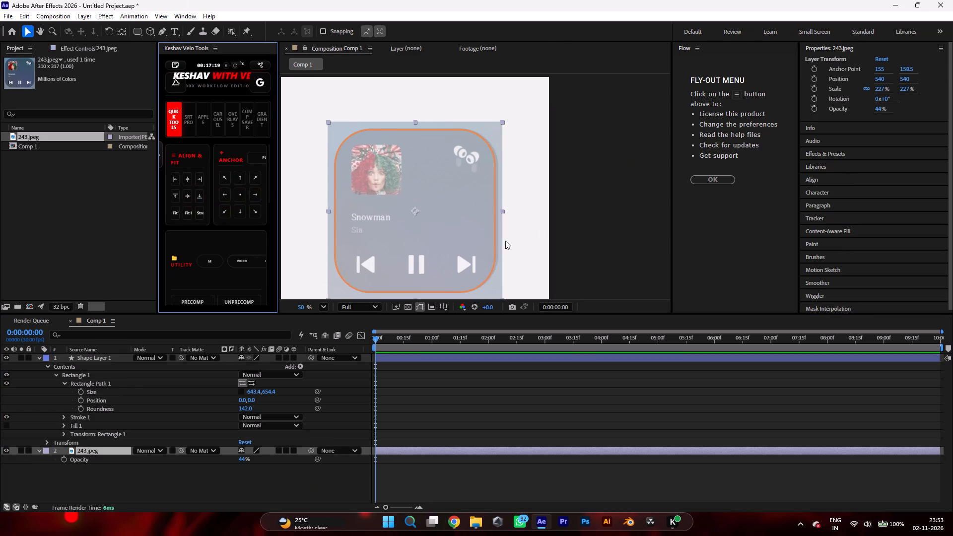
{"action": "scroll", "coordinate": [505, 241], "scroll_direction": "up", "scroll_amount": 2}
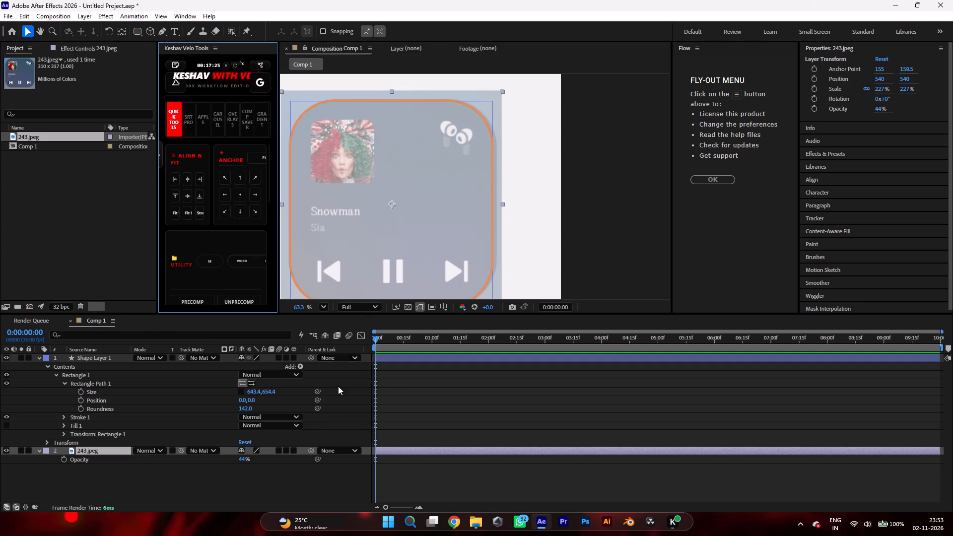
{"action": "scroll", "coordinate": [453, 175], "scroll_direction": "down", "scroll_amount": 2}
{"action": "scroll", "coordinate": [453, 175], "scroll_direction": "up", "scroll_amount": 1}
{"action": "scroll", "coordinate": [453, 175], "scroll_direction": "down", "scroll_amount": 2}
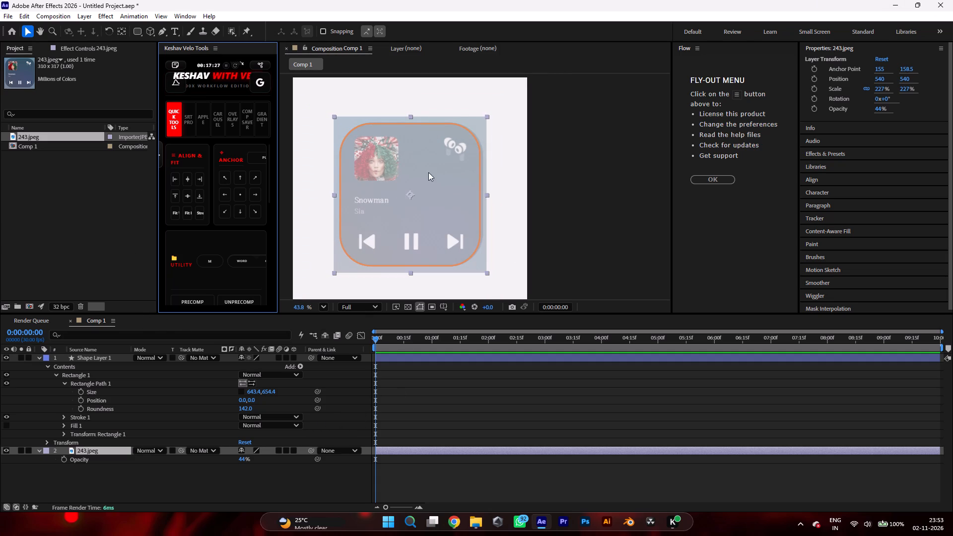
{"action": "scroll", "coordinate": [432, 162], "scroll_direction": "up", "scroll_amount": 3}
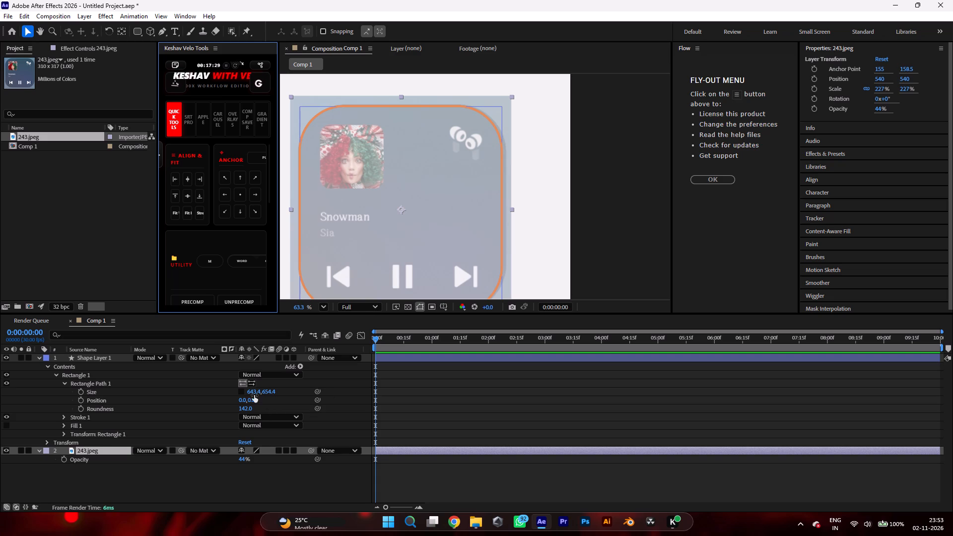
{"action": "left_click_drag", "start_coordinate": [254, 394], "coordinate": [278, 407]}
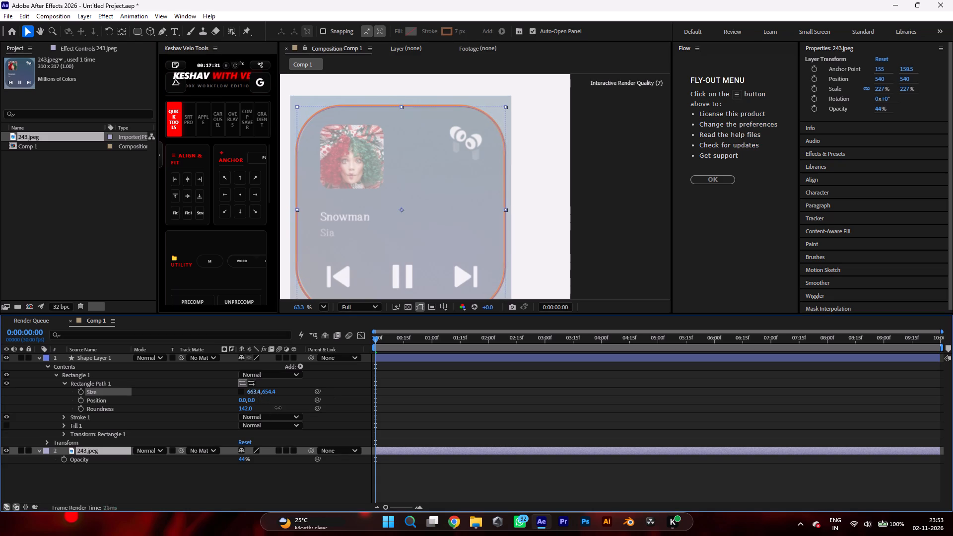
{"action": "left_click_drag", "start_coordinate": [278, 407], "coordinate": [269, 408]}
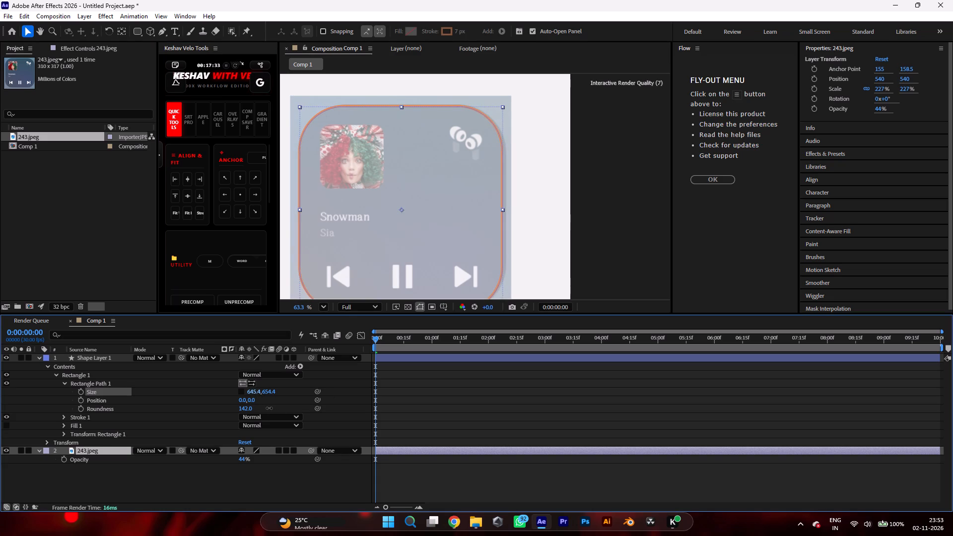
{"action": "left_click_drag", "start_coordinate": [269, 408], "coordinate": [283, 412]}
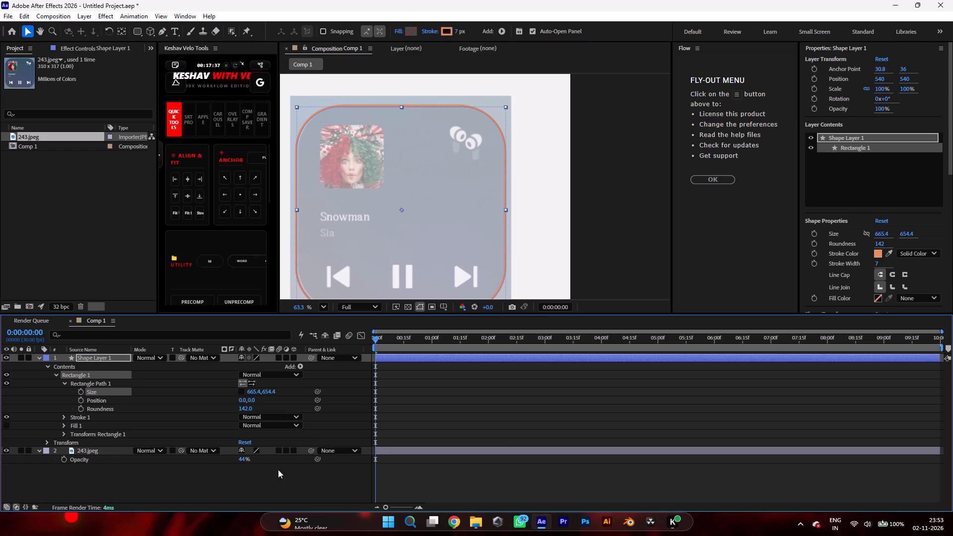
Set Rectangle Path 1's roundness to 154 and compare its corners with the player card.
{"action": "left_click_drag", "start_coordinate": [243, 410], "coordinate": [220, 411]}
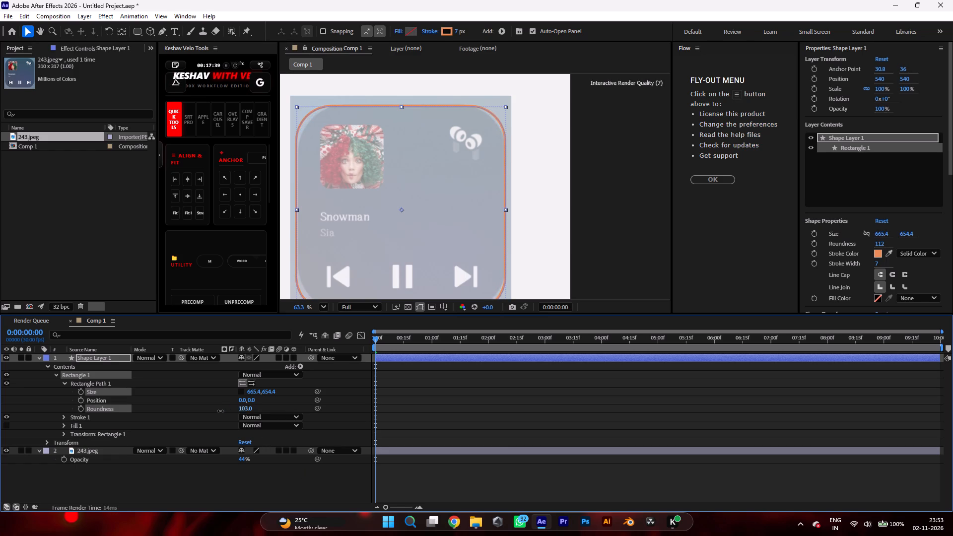
{"action": "left_click_drag", "start_coordinate": [220, 411], "coordinate": [261, 415]}
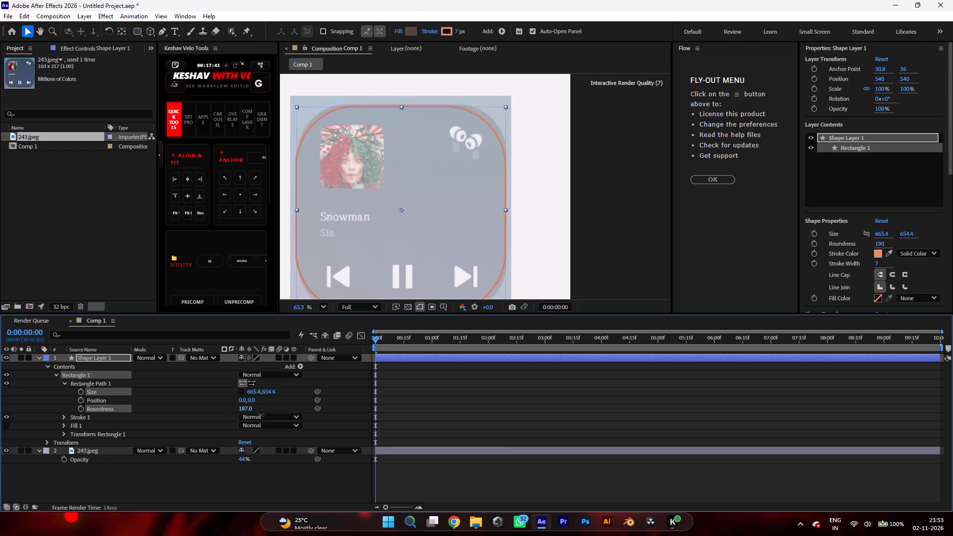
{"action": "left_click_drag", "start_coordinate": [261, 415], "coordinate": [252, 413]}
{"action": "scroll", "coordinate": [302, 280], "scroll_direction": "down", "scroll_amount": 3}
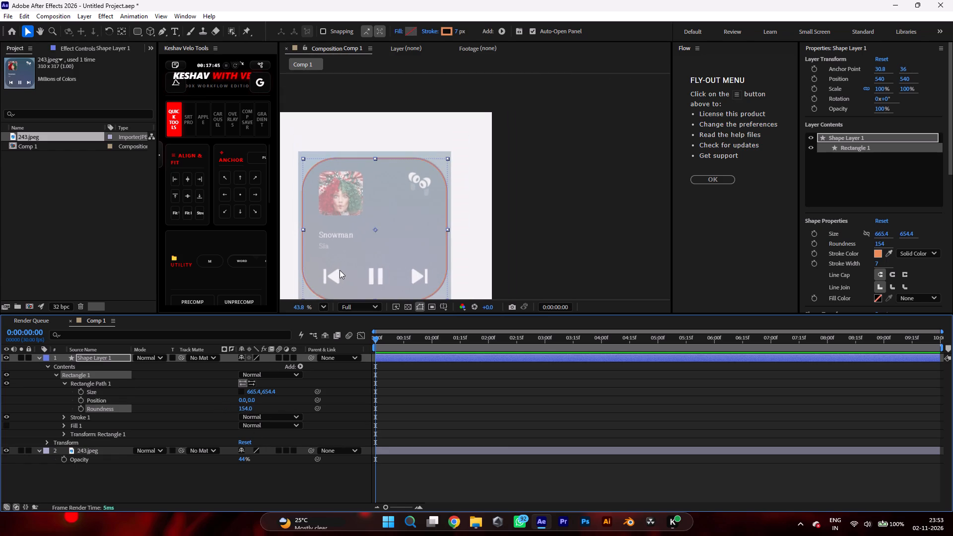
{"action": "scroll", "coordinate": [380, 195], "scroll_direction": "up", "scroll_amount": 8}
{"action": "scroll", "coordinate": [366, 173], "scroll_direction": "down", "scroll_amount": 5}
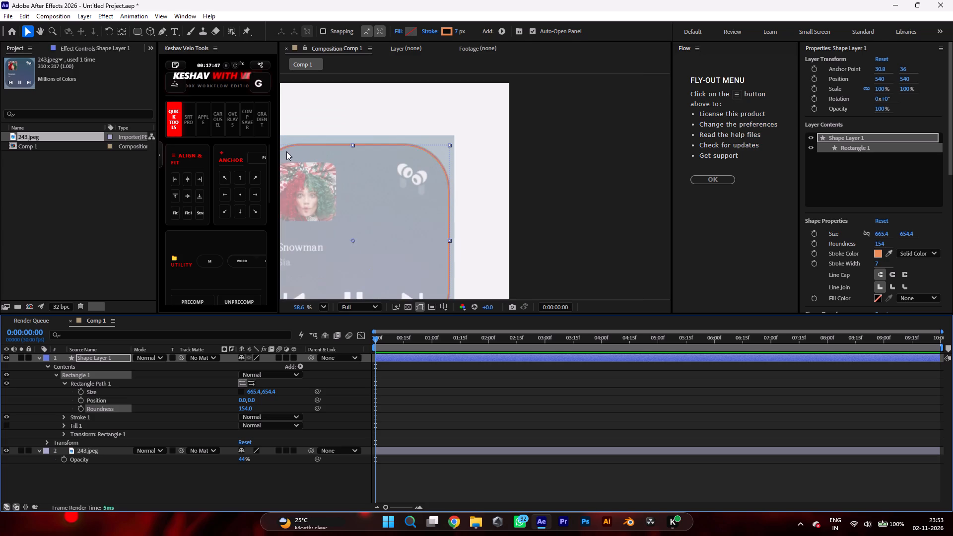
Examine the rounded rectangle's edges and corners up close and at full view against the player card.
{"action": "scroll", "coordinate": [344, 165], "scroll_direction": "down", "scroll_amount": 4}
{"action": "scroll", "coordinate": [297, 157], "scroll_direction": "up", "scroll_amount": 13}
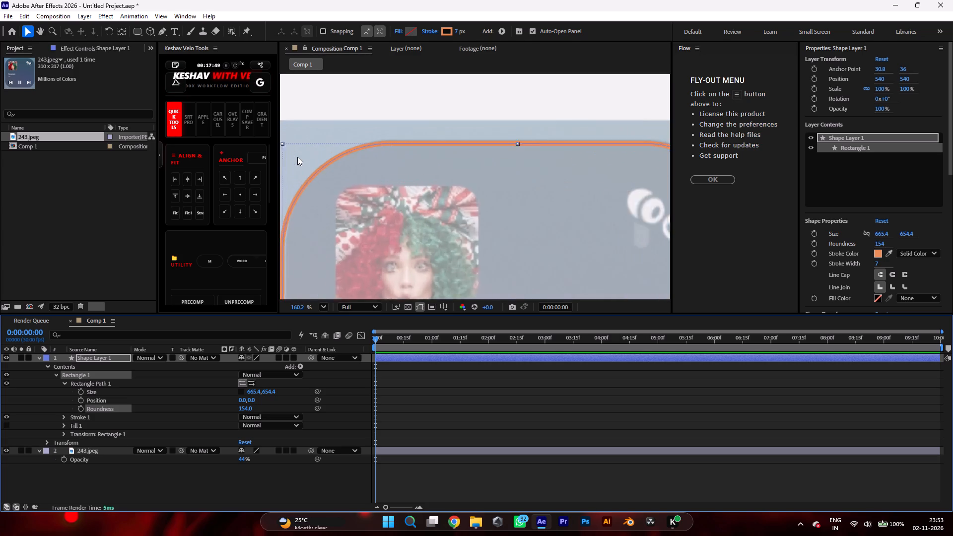
{"action": "scroll", "coordinate": [297, 157], "scroll_direction": "up", "scroll_amount": 2}
{"action": "scroll", "coordinate": [378, 187], "scroll_direction": "down", "scroll_amount": 11}
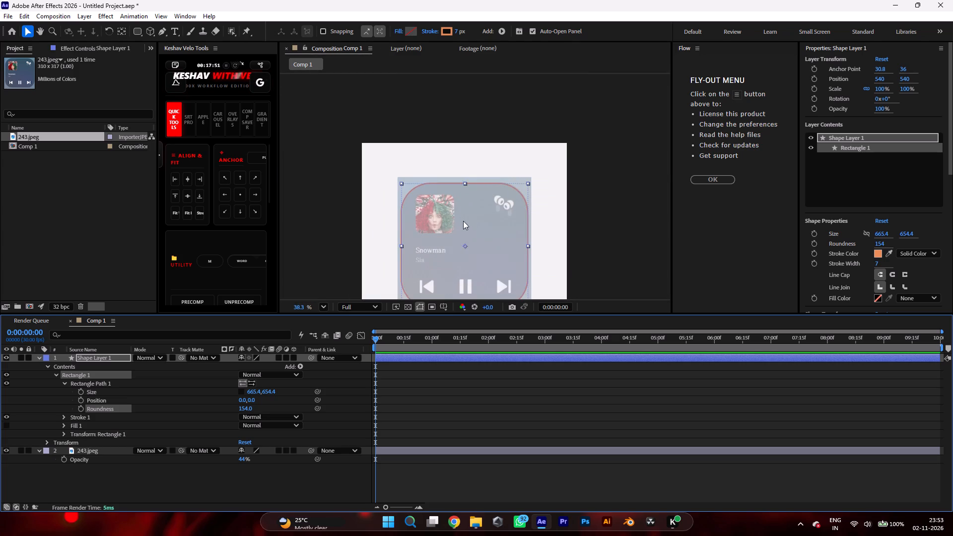
{"action": "scroll", "coordinate": [477, 232], "scroll_direction": "down", "scroll_amount": 3}
{"action": "scroll", "coordinate": [515, 278], "scroll_direction": "up", "scroll_amount": 5}
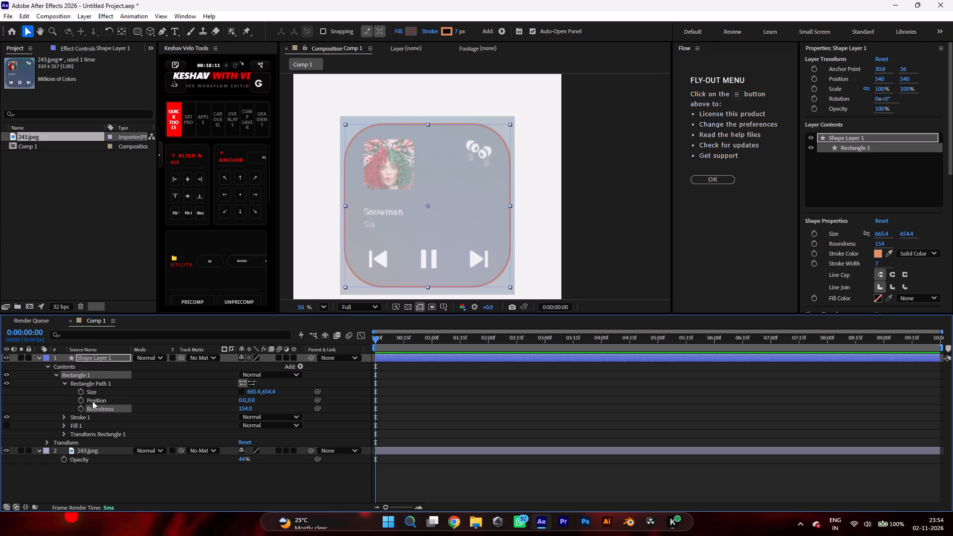
Set the rounded rectangle's stroke width to 0 px.
{"action": "left_click", "coordinate": [63, 424]}
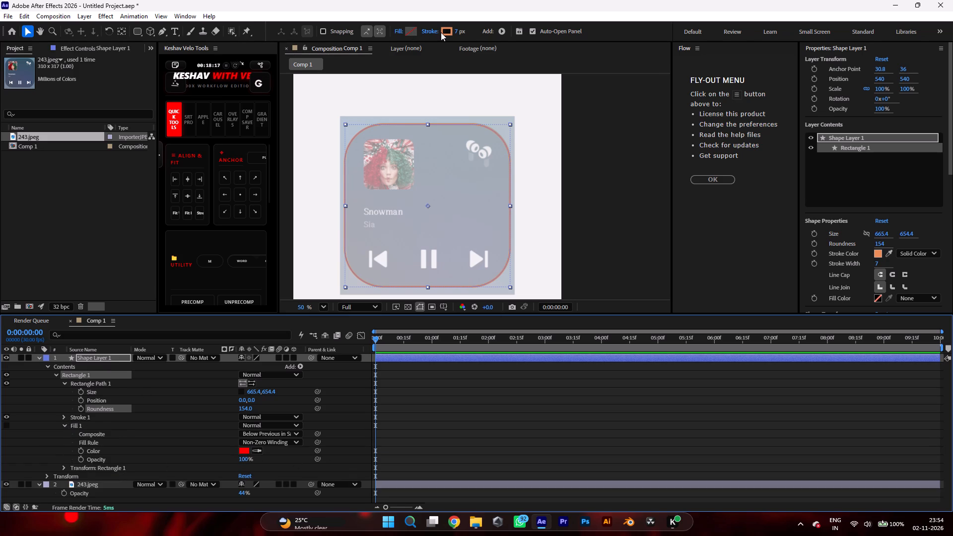
{"action": "left_click_drag", "start_coordinate": [457, 31], "coordinate": [436, 41]}
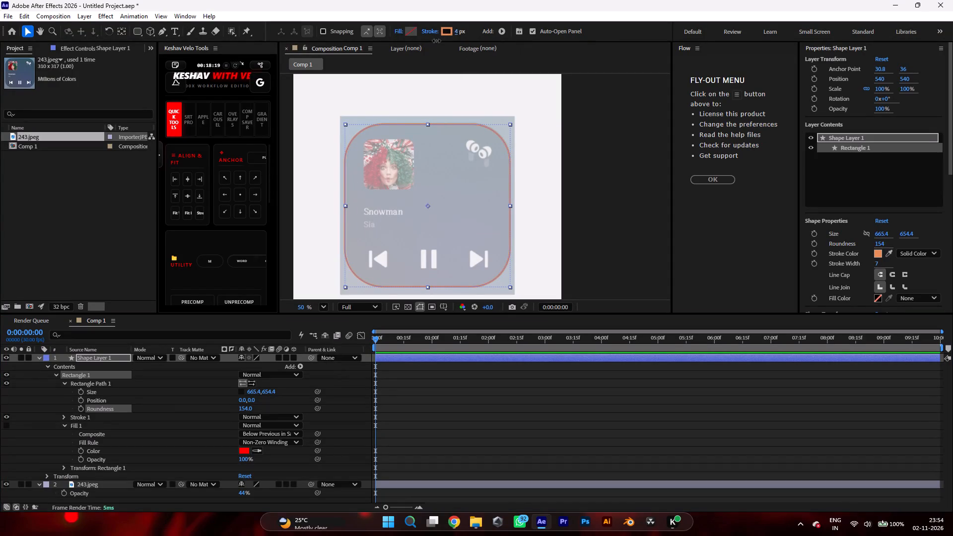
{"action": "left_click_drag", "start_coordinate": [436, 41], "coordinate": [381, 44]}
Fill the rounded rectangle with dark grey 565555.
{"action": "left_click", "coordinate": [413, 32]}
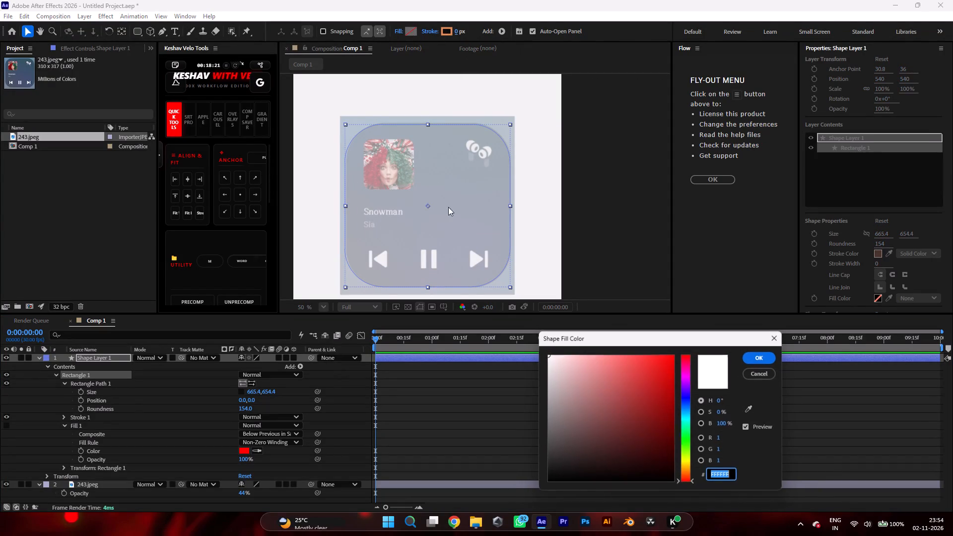
{"action": "left_click_drag", "start_coordinate": [615, 417], "coordinate": [555, 415]}
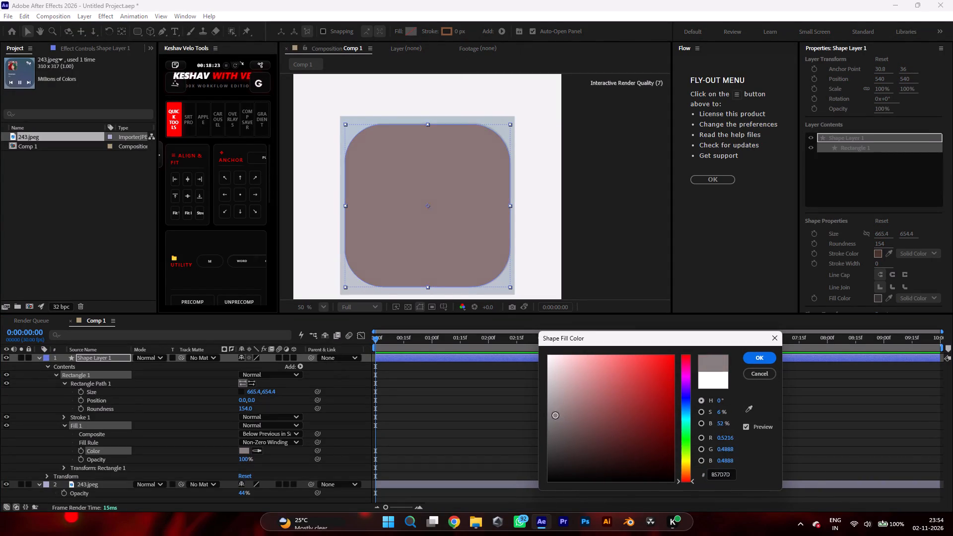
{"action": "left_click_drag", "start_coordinate": [555, 415], "coordinate": [548, 439]}
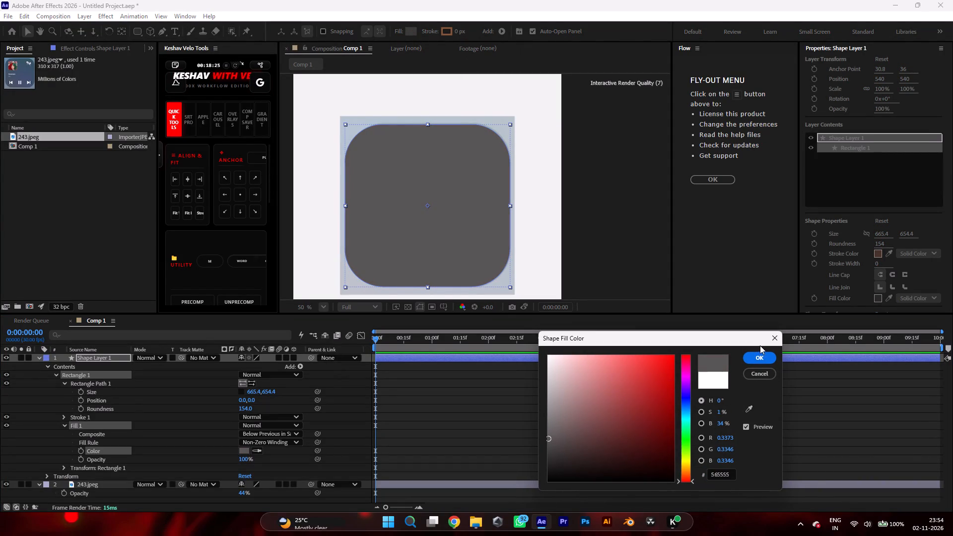
{"action": "left_click", "coordinate": [763, 361]}
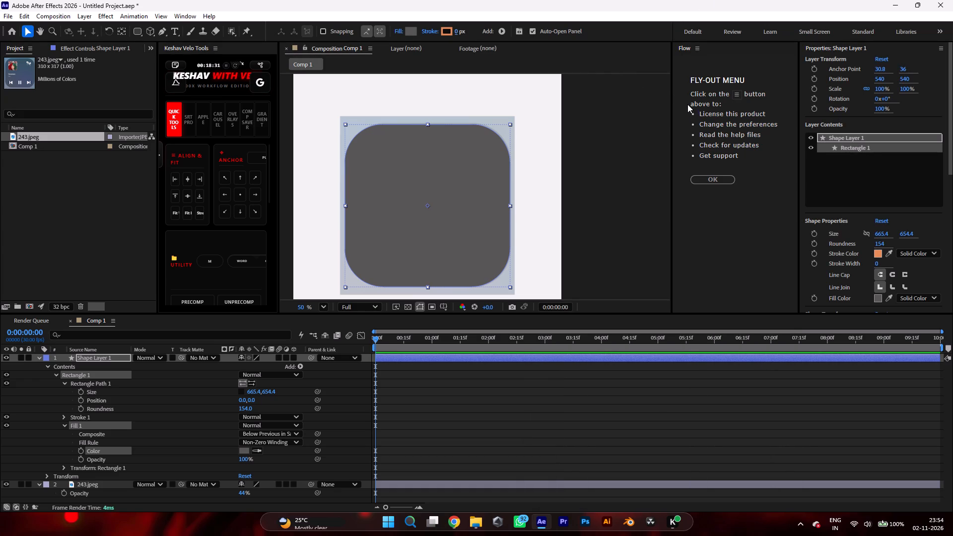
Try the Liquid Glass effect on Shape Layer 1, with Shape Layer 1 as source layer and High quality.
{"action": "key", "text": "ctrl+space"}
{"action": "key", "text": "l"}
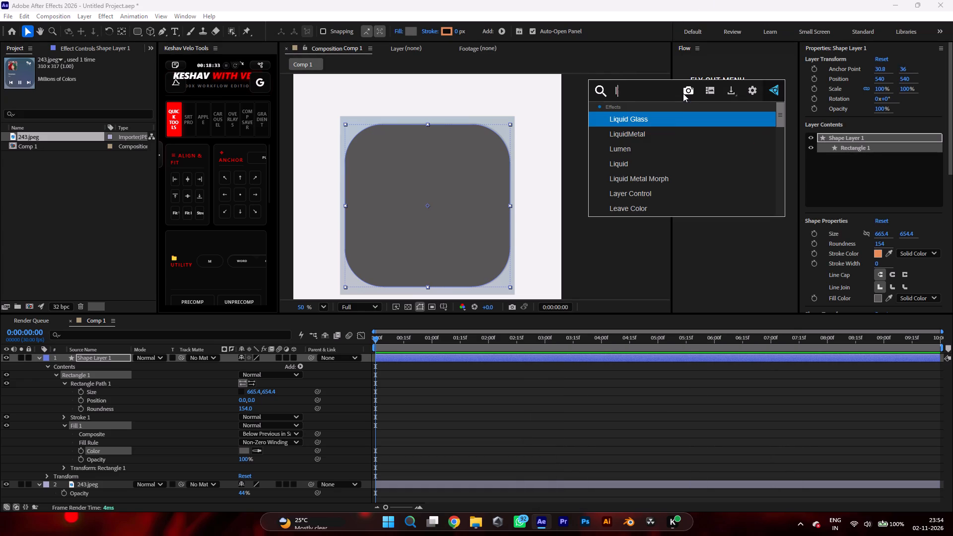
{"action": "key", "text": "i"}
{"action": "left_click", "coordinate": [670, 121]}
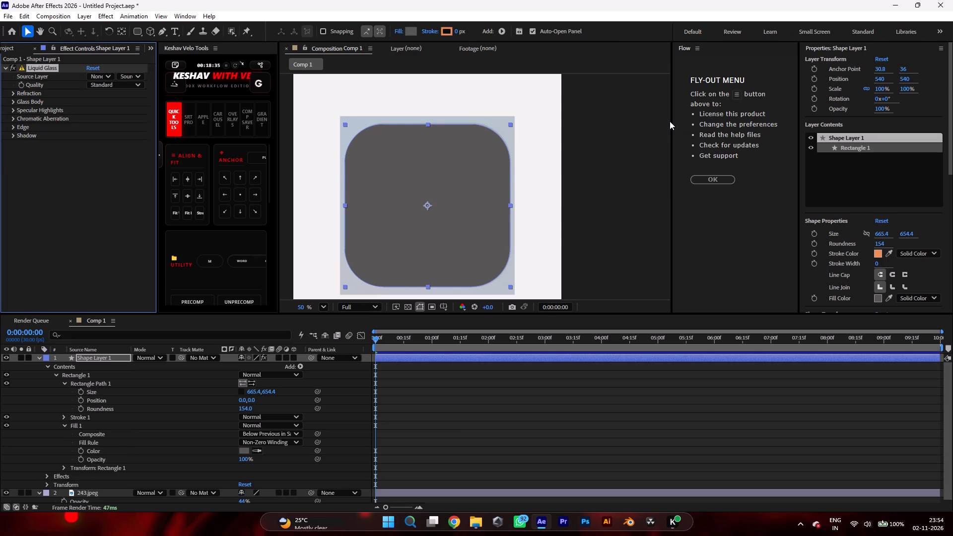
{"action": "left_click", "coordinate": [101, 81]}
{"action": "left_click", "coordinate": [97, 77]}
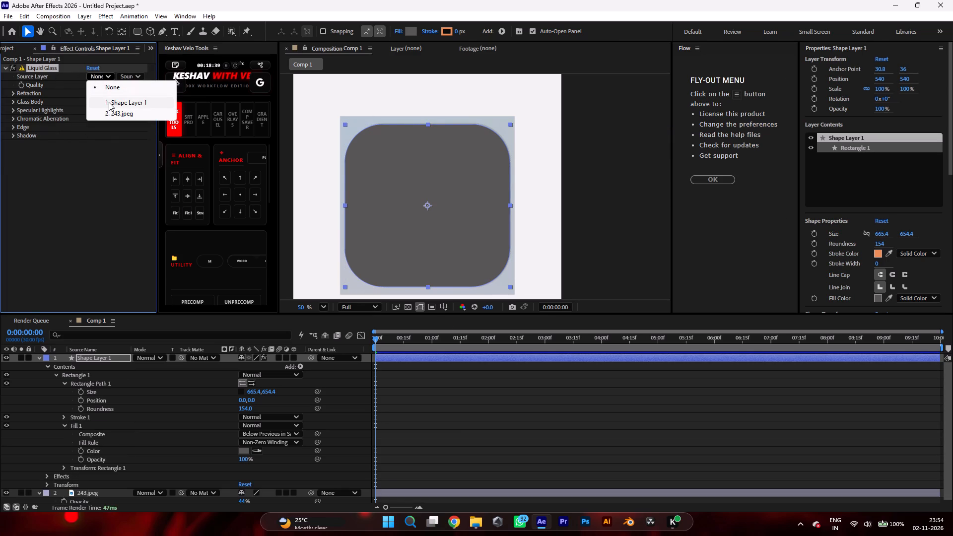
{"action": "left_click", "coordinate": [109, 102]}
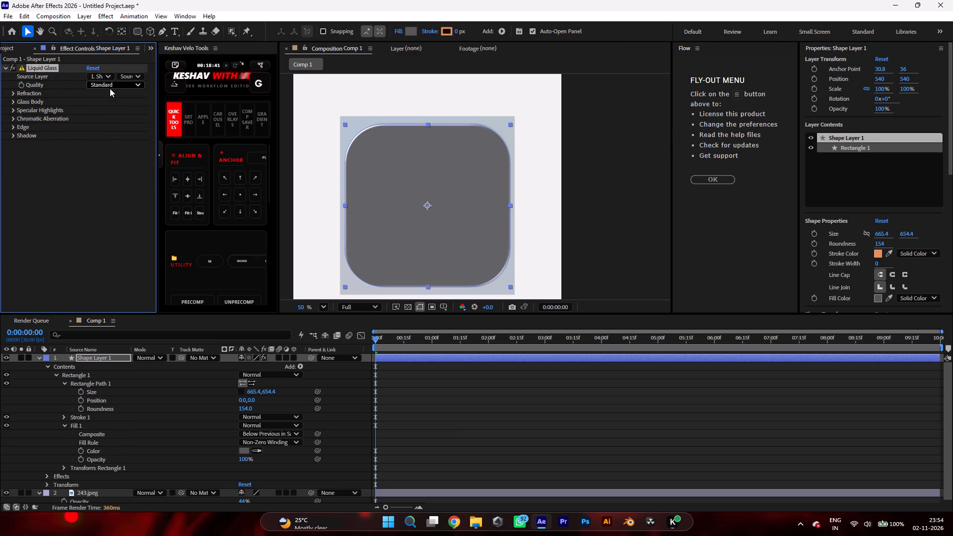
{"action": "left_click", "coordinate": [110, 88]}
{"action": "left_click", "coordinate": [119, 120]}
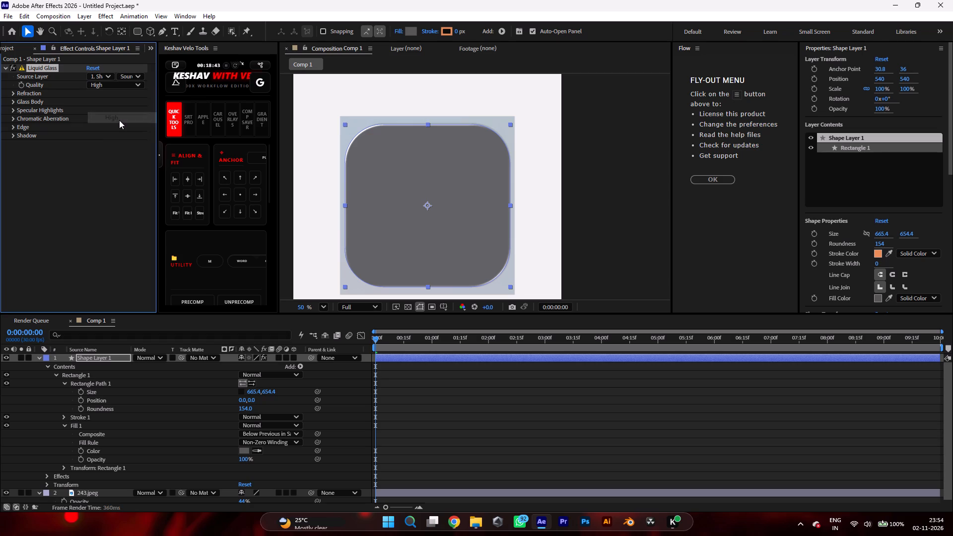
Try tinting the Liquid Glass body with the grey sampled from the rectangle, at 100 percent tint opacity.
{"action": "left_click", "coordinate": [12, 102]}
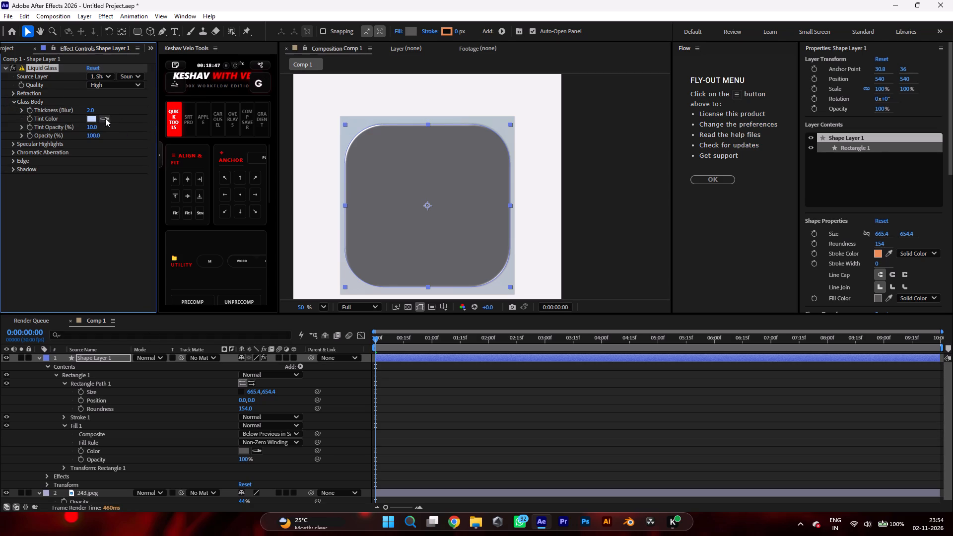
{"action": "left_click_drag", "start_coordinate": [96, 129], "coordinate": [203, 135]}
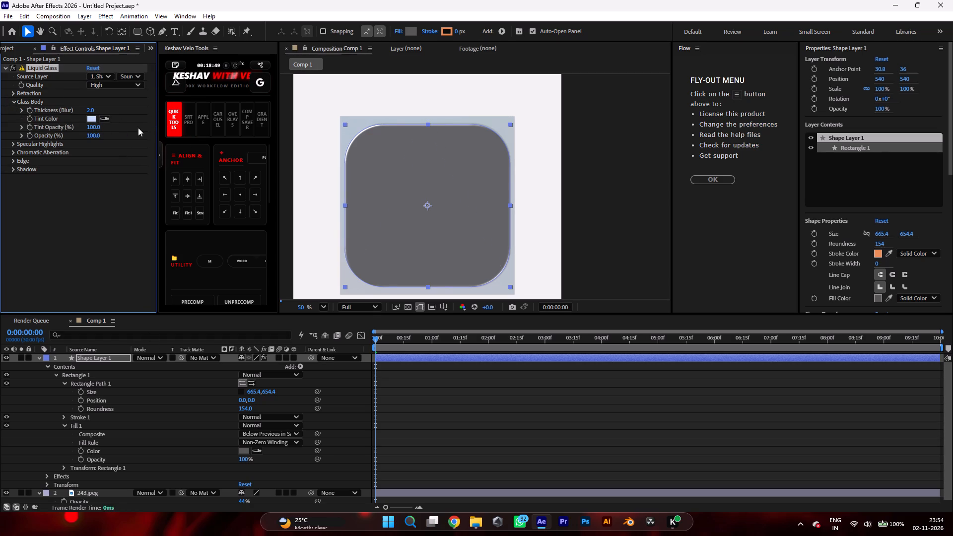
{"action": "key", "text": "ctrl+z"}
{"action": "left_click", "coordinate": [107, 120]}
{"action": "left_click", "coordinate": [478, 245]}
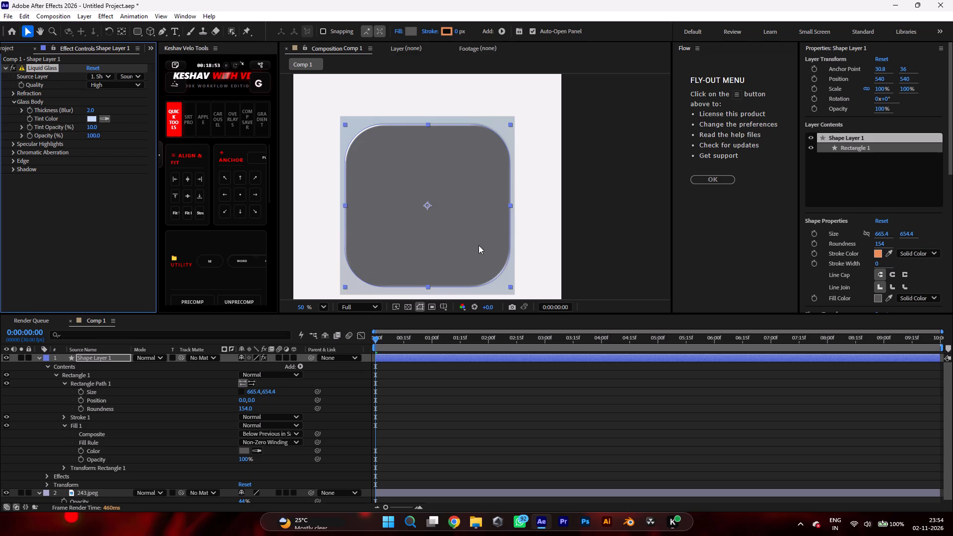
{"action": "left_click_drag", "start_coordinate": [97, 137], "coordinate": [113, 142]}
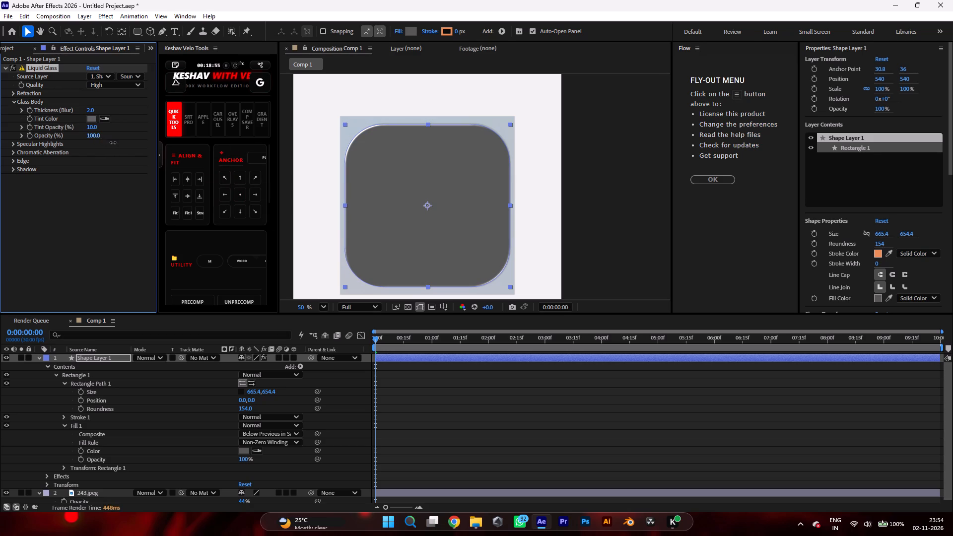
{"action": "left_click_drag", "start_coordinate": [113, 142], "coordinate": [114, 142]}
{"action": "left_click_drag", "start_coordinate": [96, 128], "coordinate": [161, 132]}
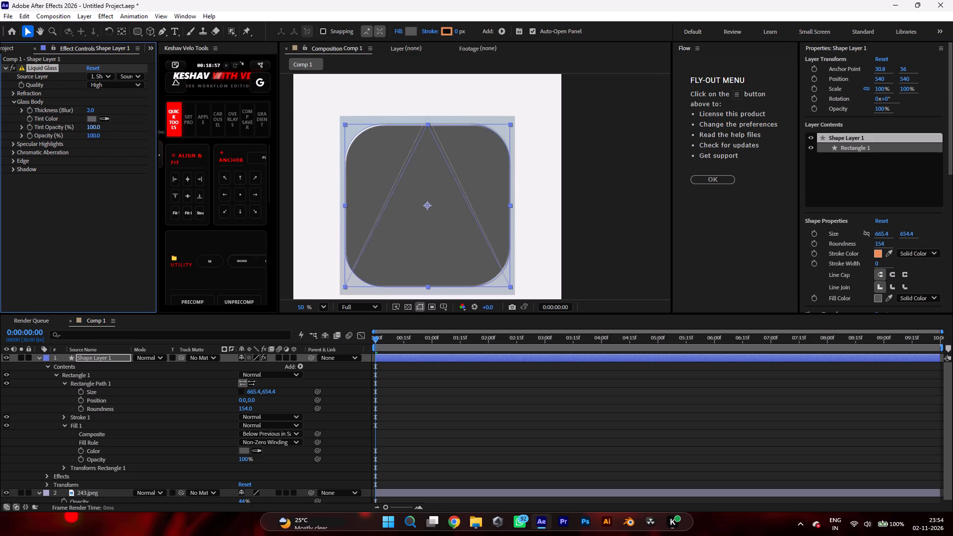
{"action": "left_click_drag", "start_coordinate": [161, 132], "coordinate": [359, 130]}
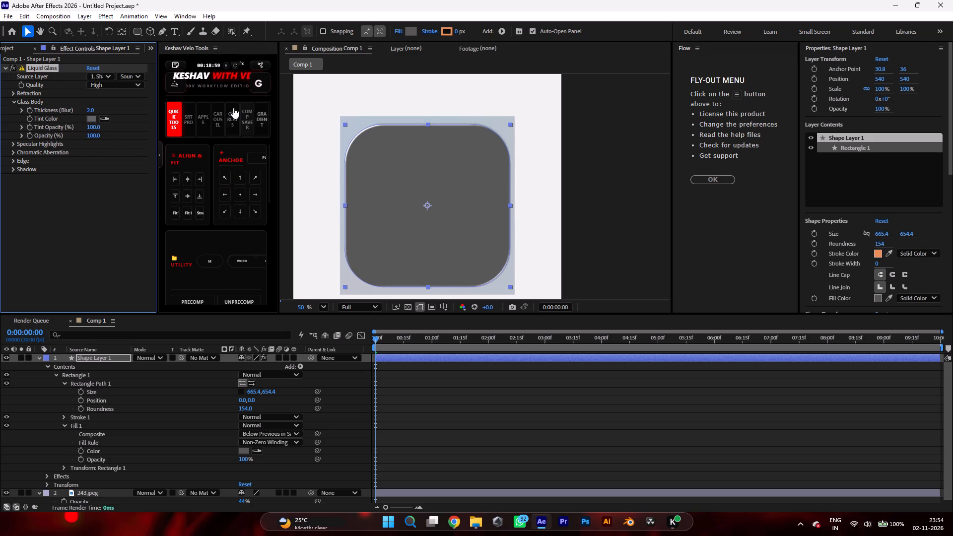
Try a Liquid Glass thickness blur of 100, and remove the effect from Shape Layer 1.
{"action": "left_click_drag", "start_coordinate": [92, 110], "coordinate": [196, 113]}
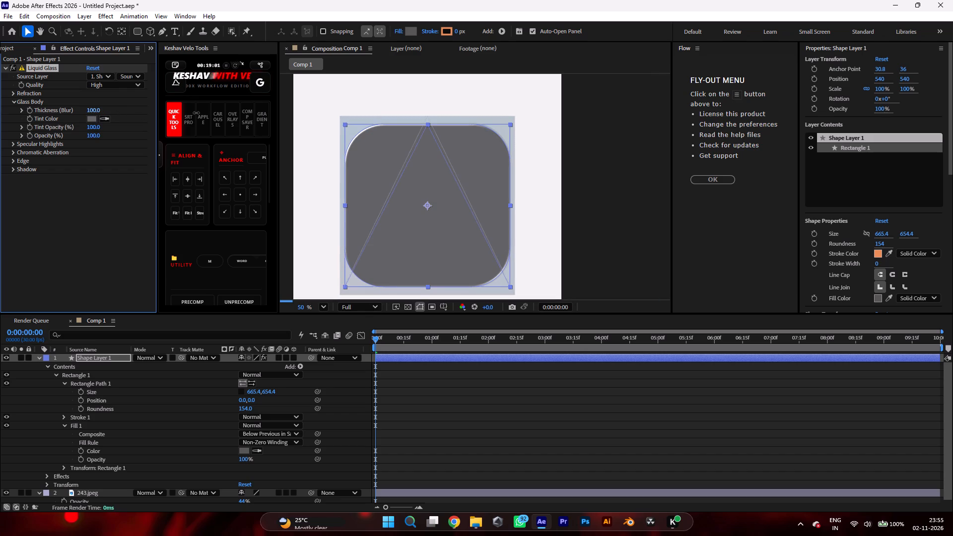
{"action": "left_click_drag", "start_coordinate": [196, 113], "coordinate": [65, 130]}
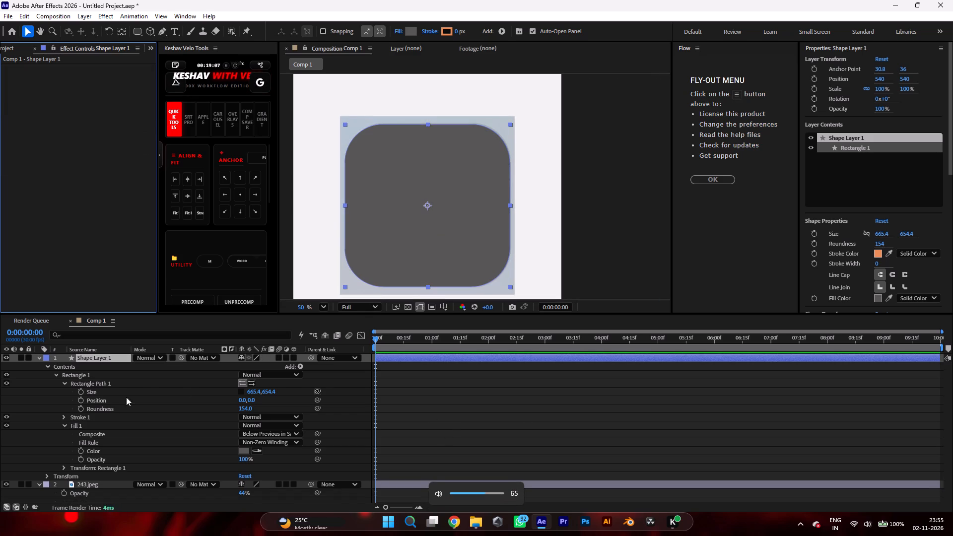
Collapse Shape Layer 1 and move it below the 243.jpeg layer, keeping it selected.
{"action": "left_click", "coordinate": [37, 358]}
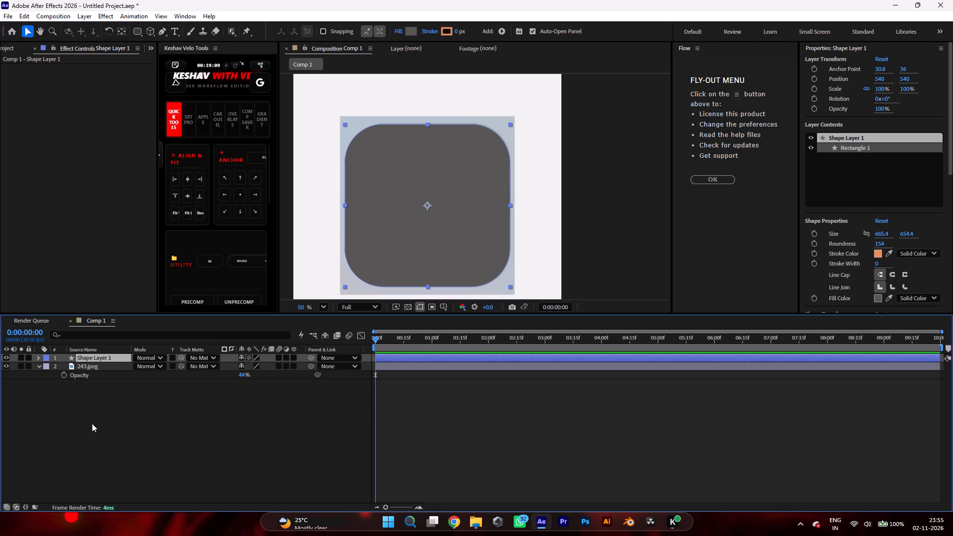
{"action": "left_click_drag", "start_coordinate": [93, 356], "coordinate": [95, 379]}
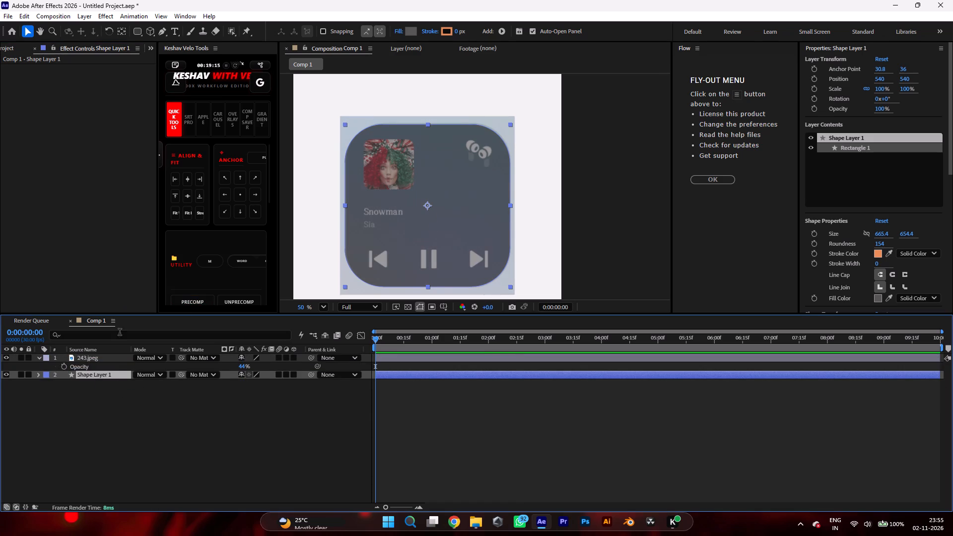
{"action": "left_click", "coordinate": [100, 415]}
{"action": "left_click", "coordinate": [96, 375]}
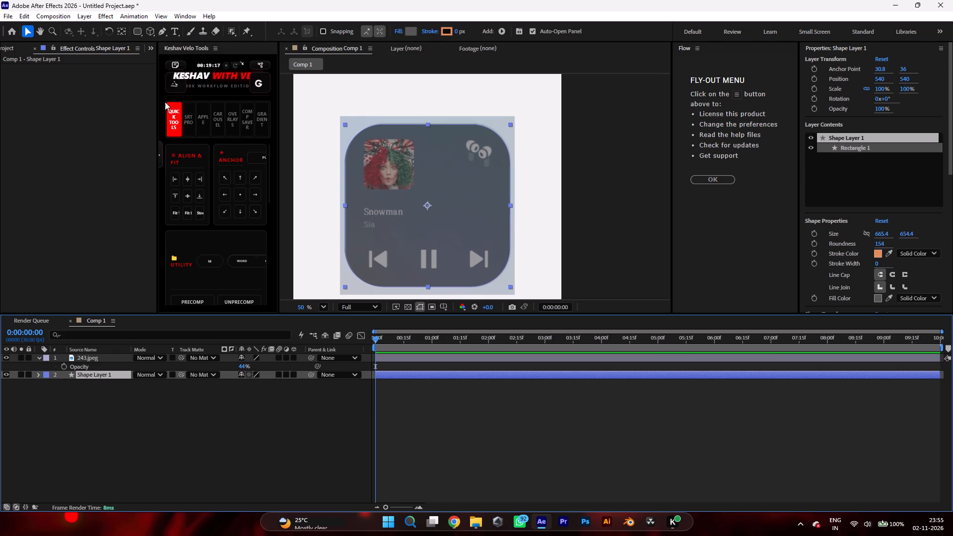
Draw a second rounded rectangle of about 190 by 190 in Shape Layer 1 over the album artwork.
{"action": "scroll", "coordinate": [460, 156], "scroll_direction": "up", "scroll_amount": 3}
{"action": "scroll", "coordinate": [436, 189], "scroll_direction": "up", "scroll_amount": 2}
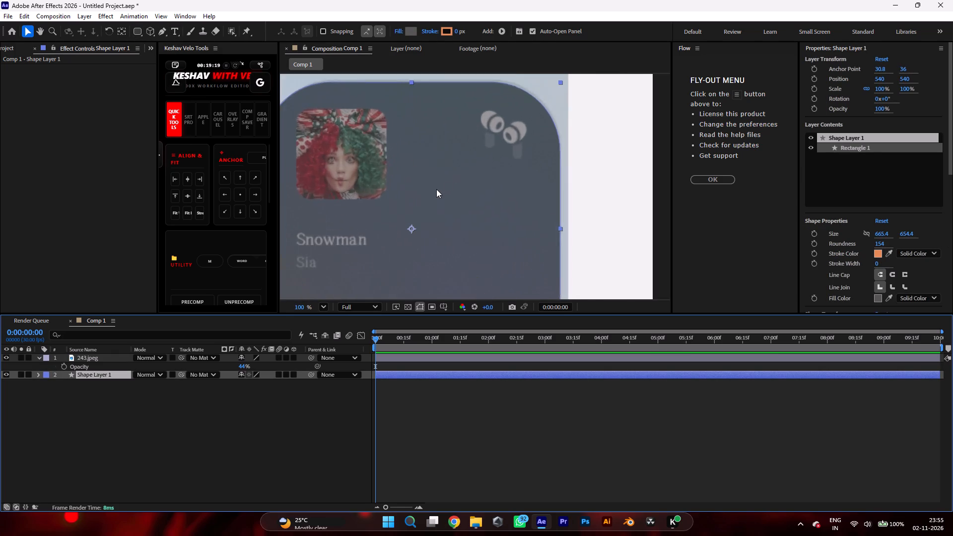
{"action": "scroll", "coordinate": [436, 189], "scroll_direction": "up", "scroll_amount": 6}
{"action": "key", "text": "h"}
{"action": "left_click_drag", "start_coordinate": [404, 198], "coordinate": [632, 268]}
{"action": "left_click", "coordinate": [632, 268]}
{"action": "key", "text": "v"}
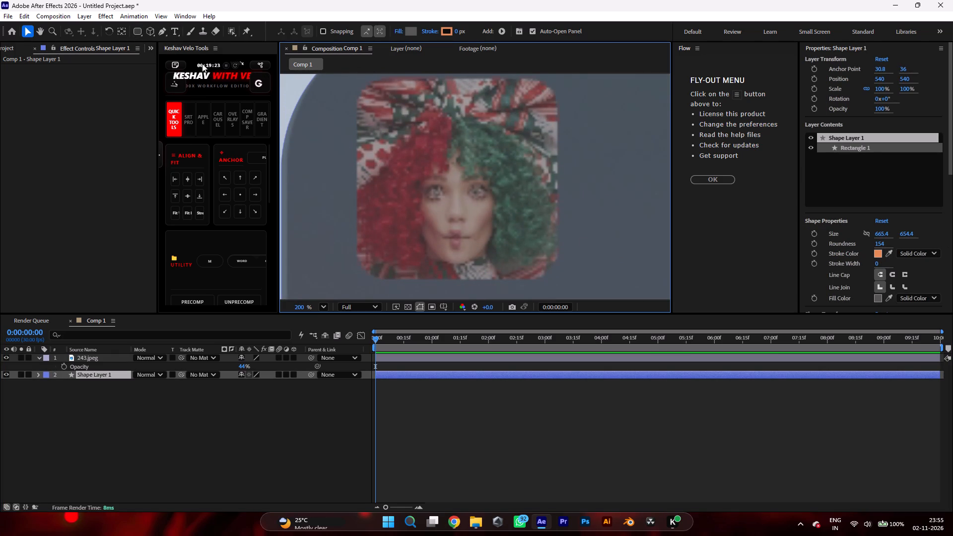
{"action": "left_click", "coordinate": [136, 31]}
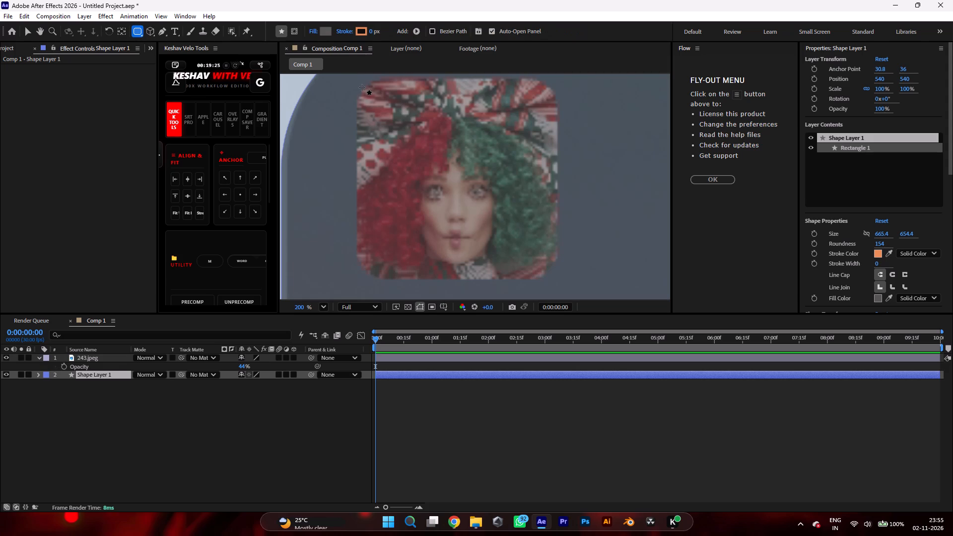
{"action": "left_click_drag", "start_coordinate": [367, 86], "coordinate": [389, 116], "text": "shift"}
{"action": "left_click_drag", "start_coordinate": [389, 116], "coordinate": [448, 180], "text": "shift"}
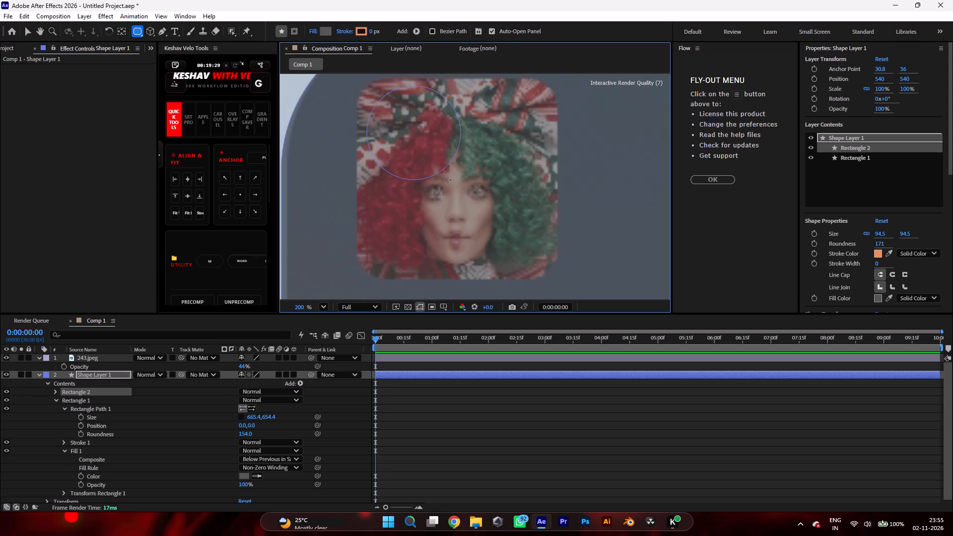
{"action": "left_click_drag", "start_coordinate": [448, 180], "coordinate": [558, 278], "text": "shift"}
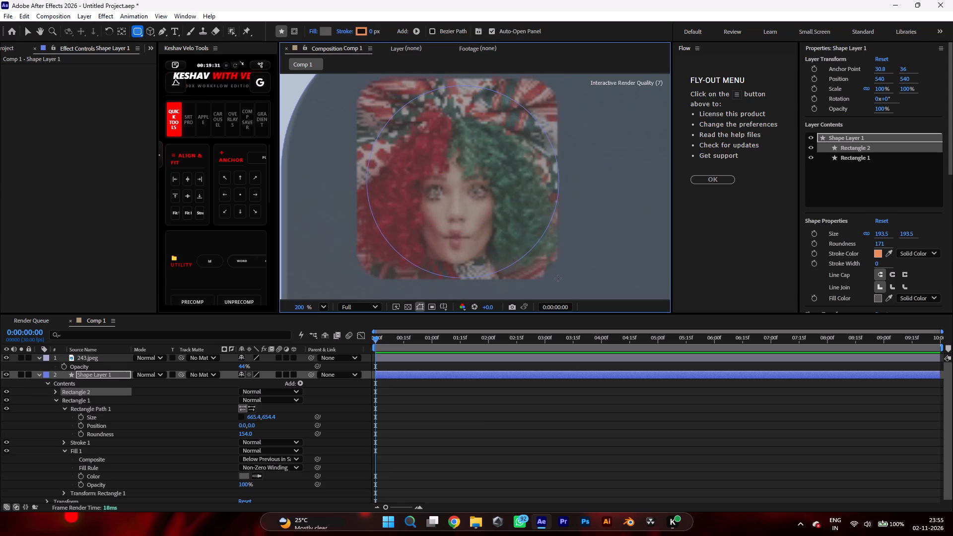
{"action": "left_click_drag", "start_coordinate": [558, 278], "coordinate": [549, 270], "text": "shift"}
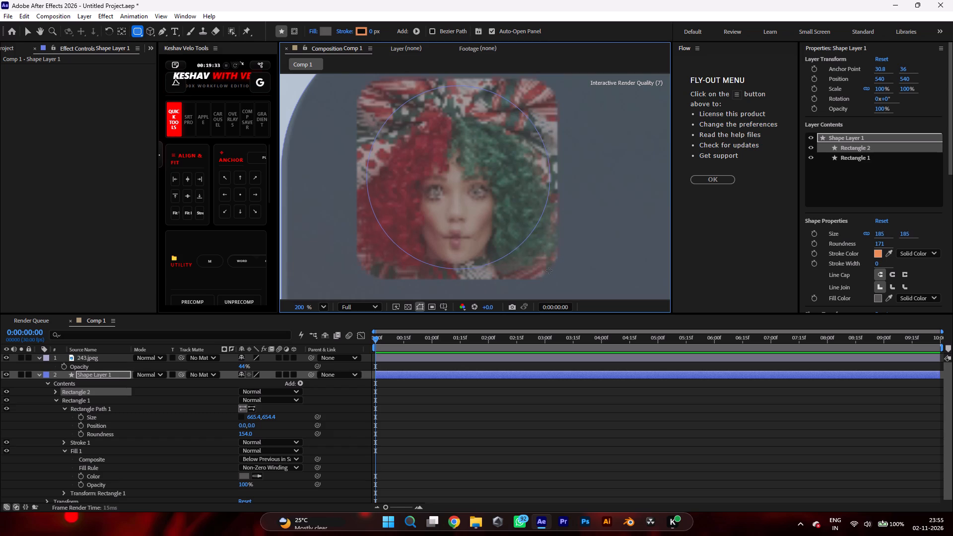
{"action": "left_click_drag", "start_coordinate": [549, 270], "coordinate": [553, 274], "text": "shift"}
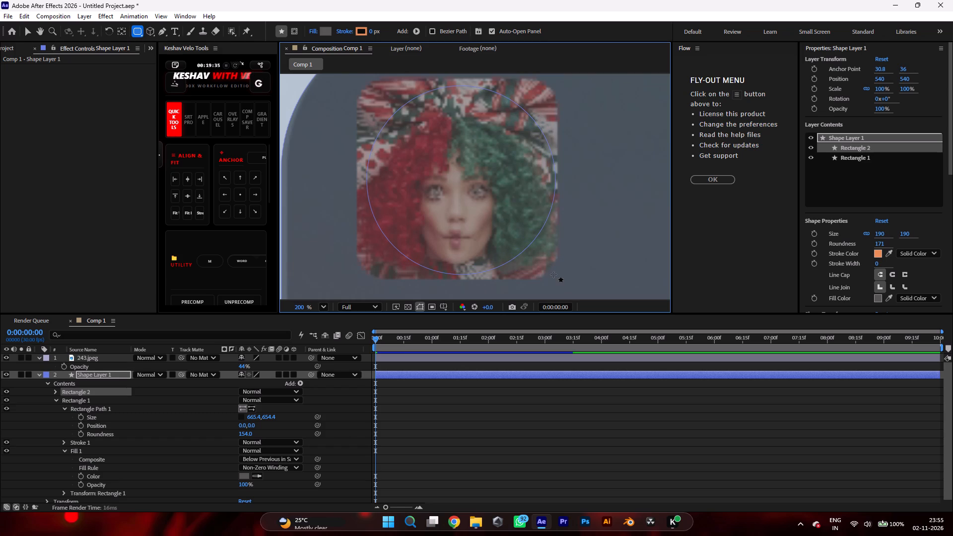
Set the roundness of Rectangle 2 in Shape Layer 1 to 43.
{"action": "left_click", "coordinate": [52, 390]}
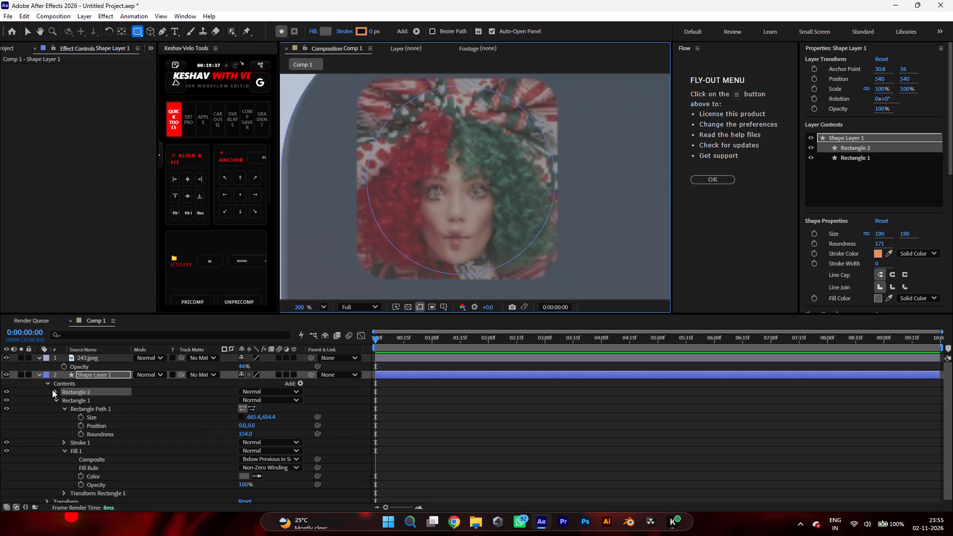
{"action": "left_click", "coordinate": [64, 401]}
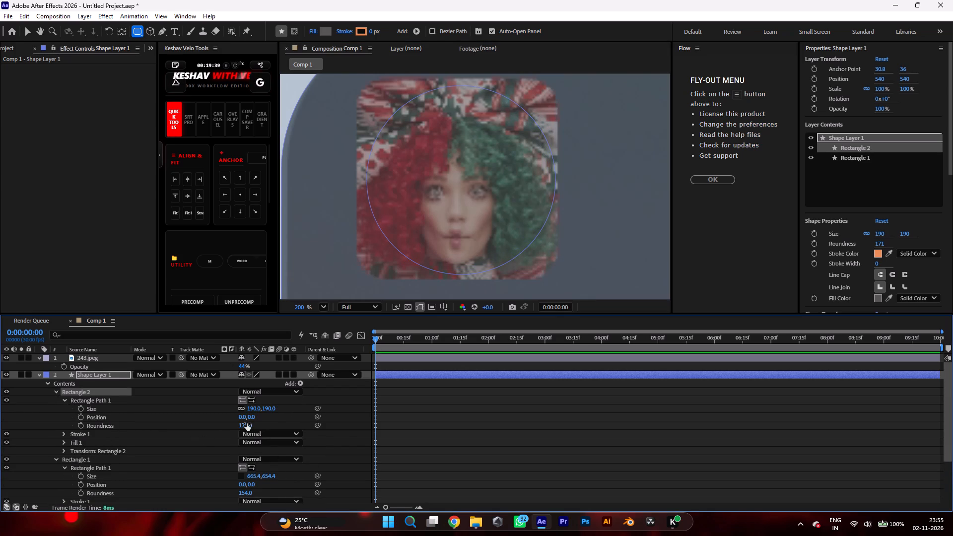
{"action": "left_click_drag", "start_coordinate": [246, 425], "coordinate": [182, 439]}
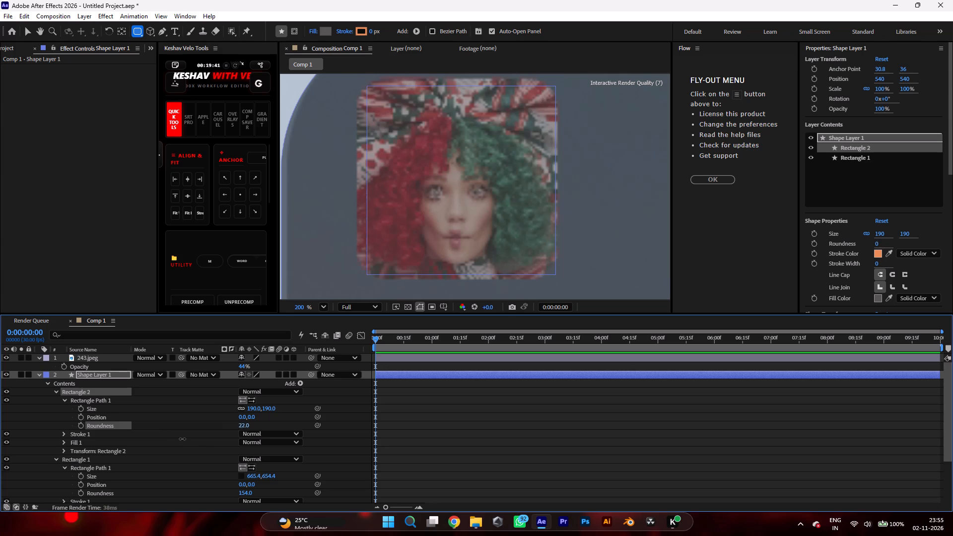
{"action": "left_click_drag", "start_coordinate": [182, 439], "coordinate": [179, 433]}
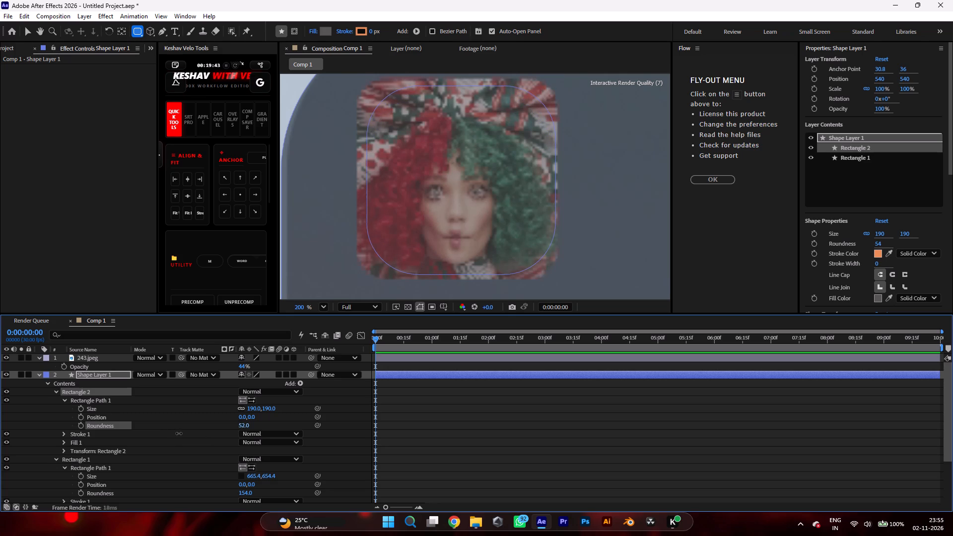
{"action": "left_click_drag", "start_coordinate": [179, 433], "coordinate": [174, 432]}
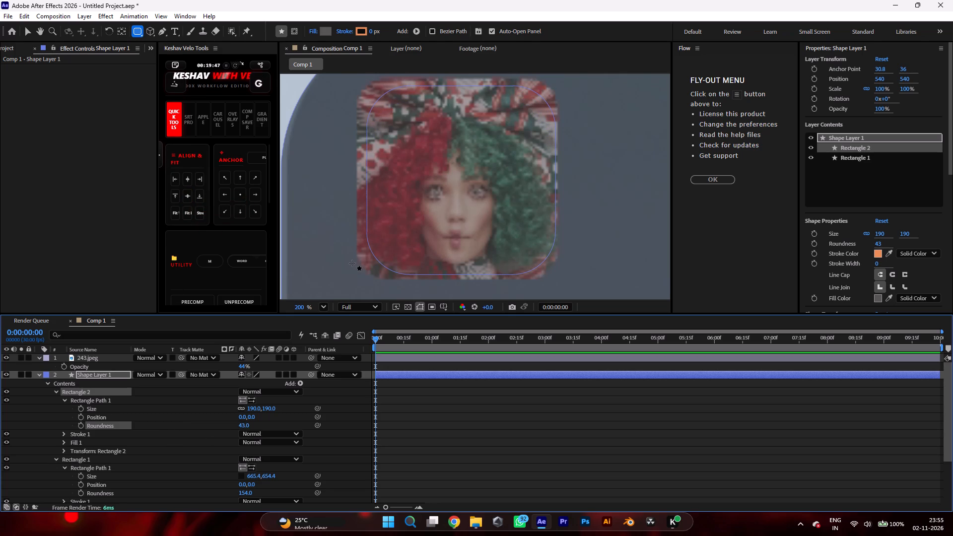
Unlink Rectangle 2's size dimensions, set its width to 197, and nudge the shape into place over the album artwork.
{"action": "key", "text": "v"}
{"action": "left_click", "coordinate": [465, 179]}
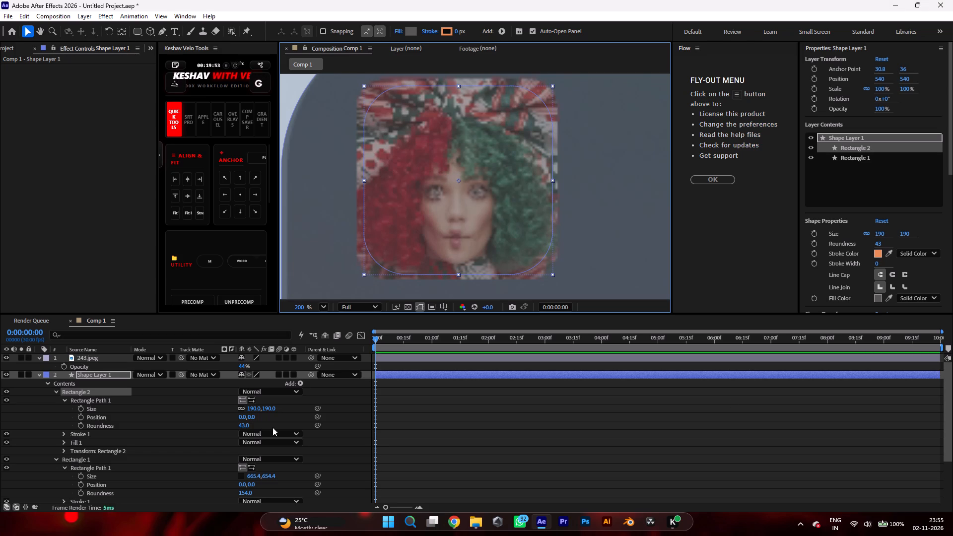
{"action": "left_click", "coordinate": [242, 406]}
{"action": "left_click_drag", "start_coordinate": [254, 409], "coordinate": [265, 415]}
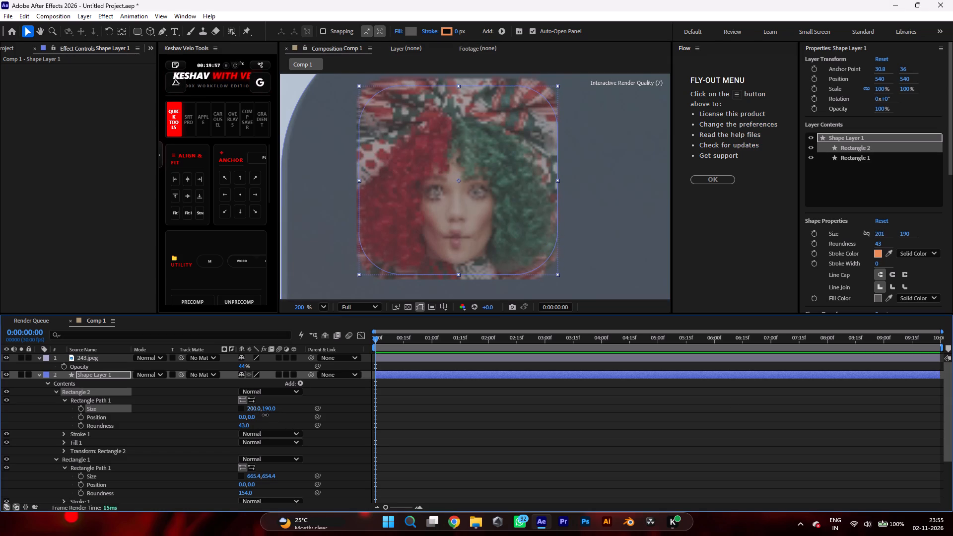
{"action": "left_click_drag", "start_coordinate": [265, 415], "coordinate": [268, 419]}
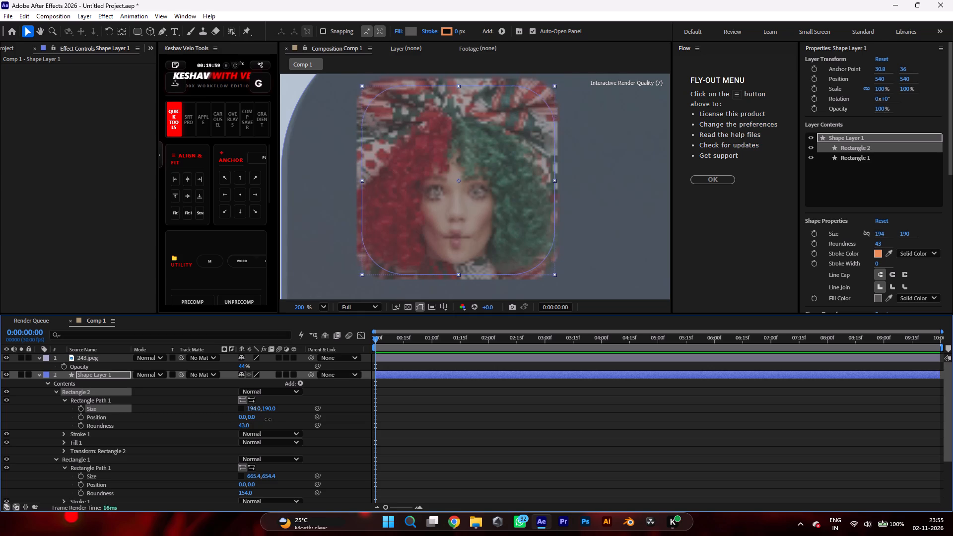
{"action": "left_click_drag", "start_coordinate": [268, 419], "coordinate": [274, 422]}
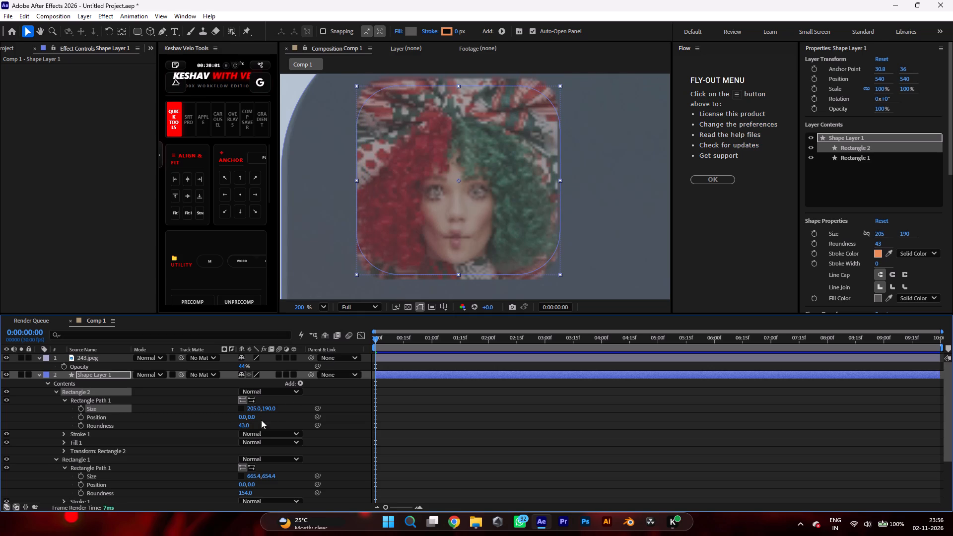
{"action": "left_click", "coordinate": [253, 409]}
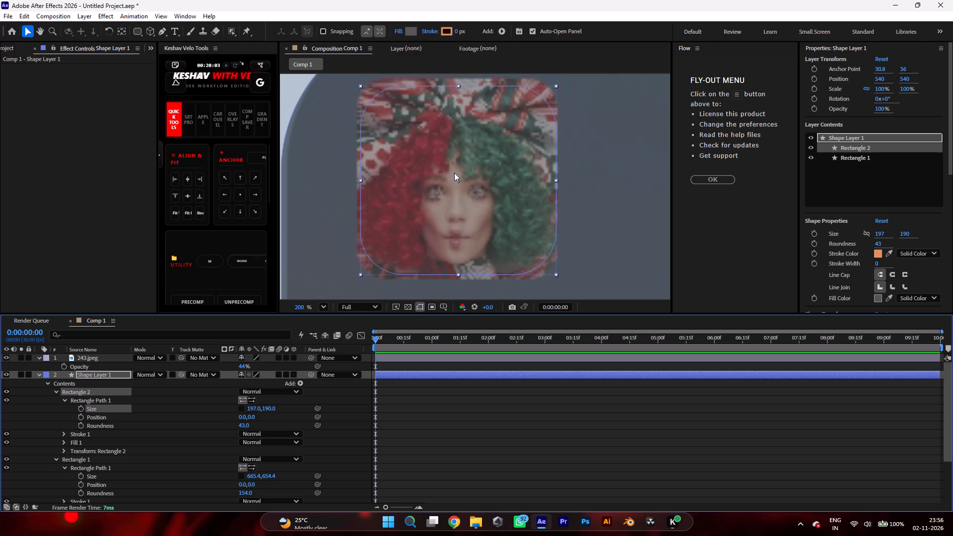
{"action": "left_click", "coordinate": [457, 175]}
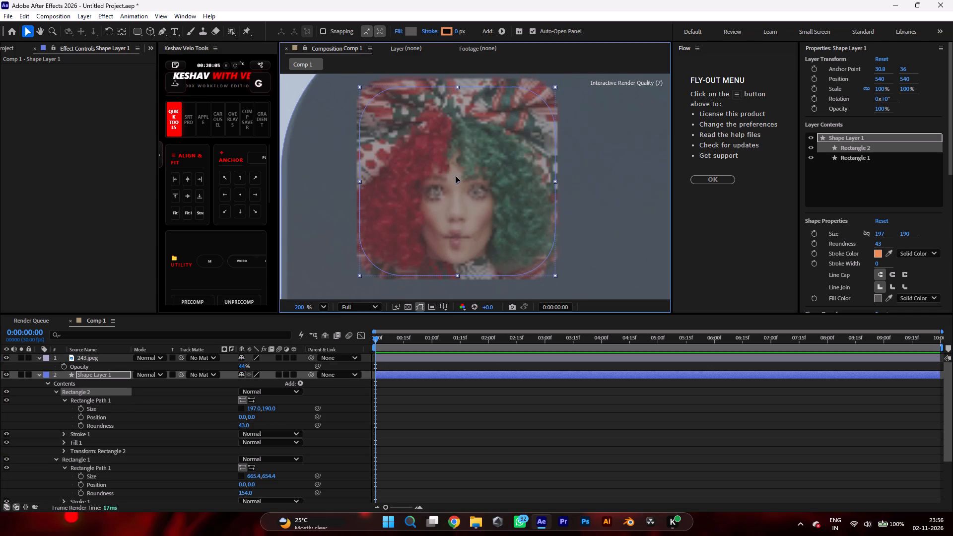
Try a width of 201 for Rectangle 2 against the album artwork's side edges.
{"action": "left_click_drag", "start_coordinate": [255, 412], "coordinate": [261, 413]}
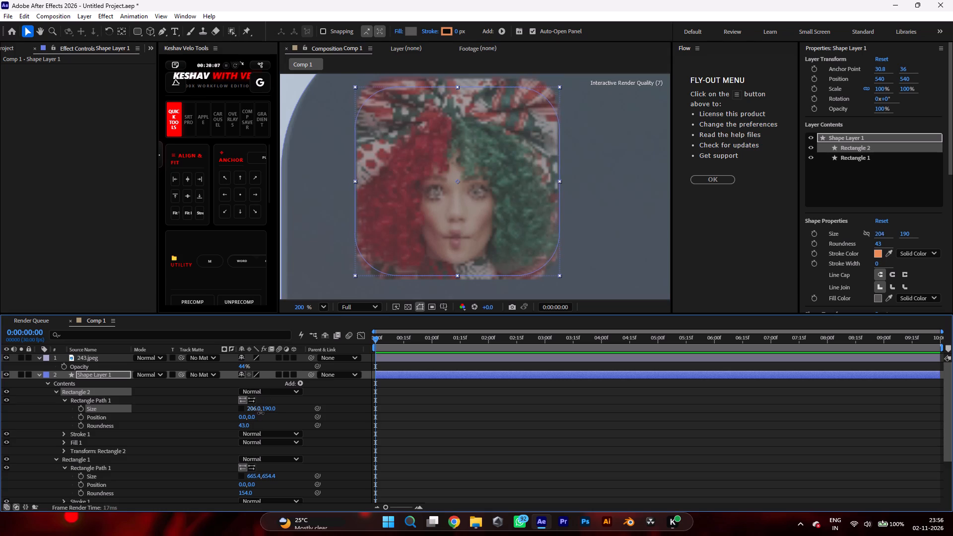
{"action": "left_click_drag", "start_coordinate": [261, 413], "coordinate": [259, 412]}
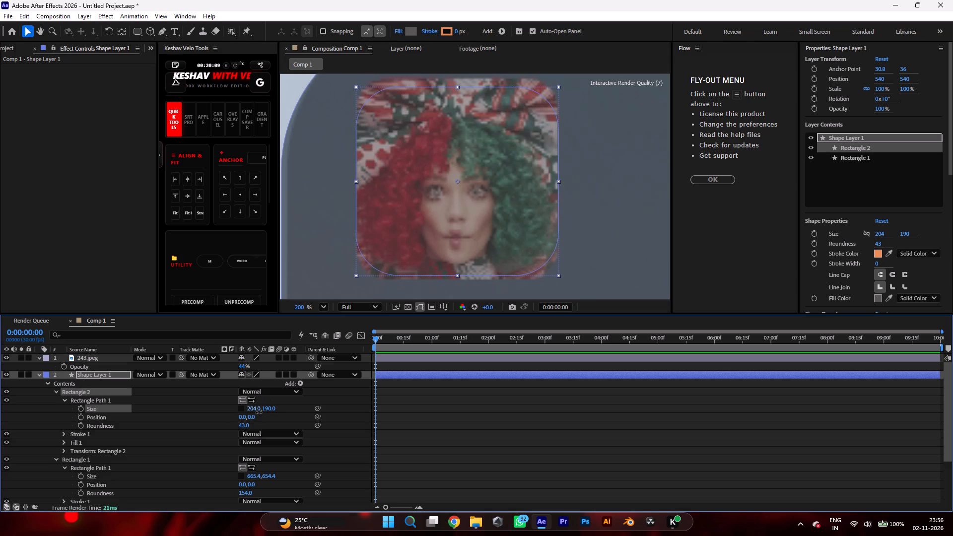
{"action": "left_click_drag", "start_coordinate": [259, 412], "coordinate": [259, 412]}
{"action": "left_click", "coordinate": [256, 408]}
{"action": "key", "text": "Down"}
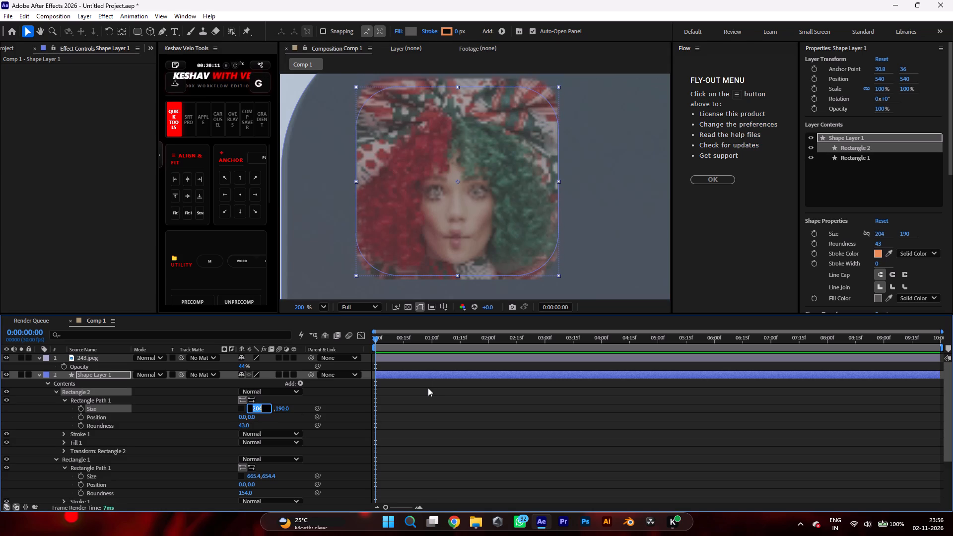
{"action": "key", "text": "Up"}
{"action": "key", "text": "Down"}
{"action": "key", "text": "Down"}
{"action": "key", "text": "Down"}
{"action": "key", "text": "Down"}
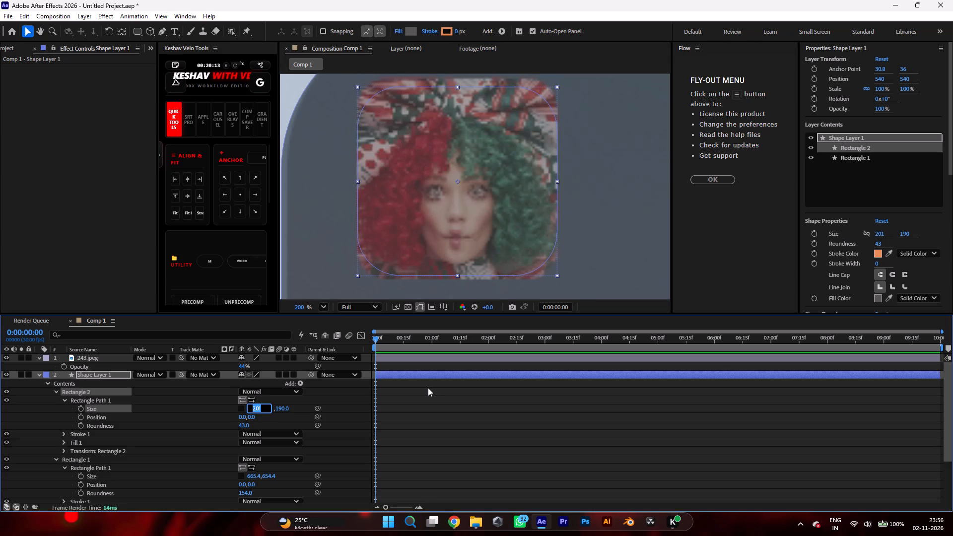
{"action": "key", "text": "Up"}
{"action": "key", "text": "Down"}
Set the horizontal path position of Rectangle 2 to -1.
{"action": "left_click", "coordinate": [243, 418]}
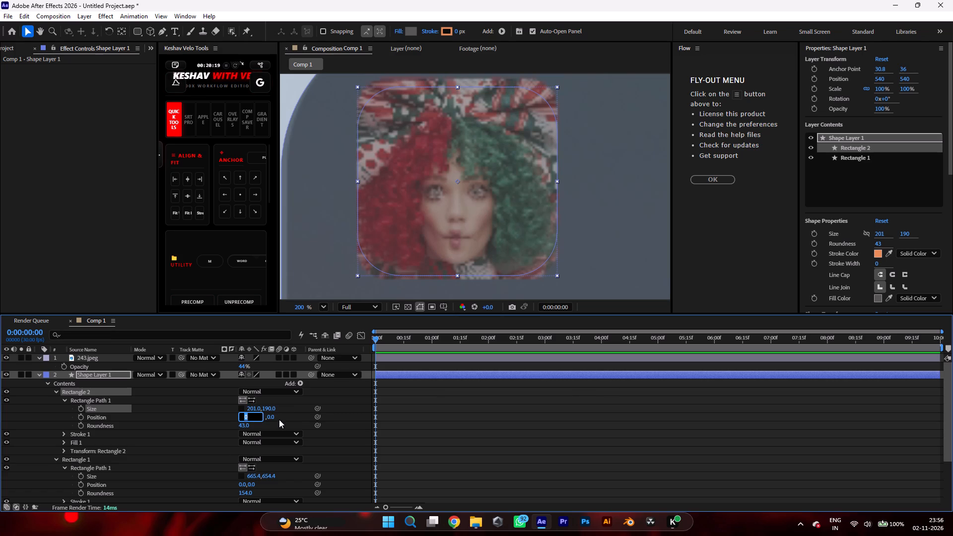
{"action": "key", "text": "Left"}
{"action": "key", "text": "Up"}
{"action": "key", "text": "Up"}
{"action": "key", "text": "Down"}
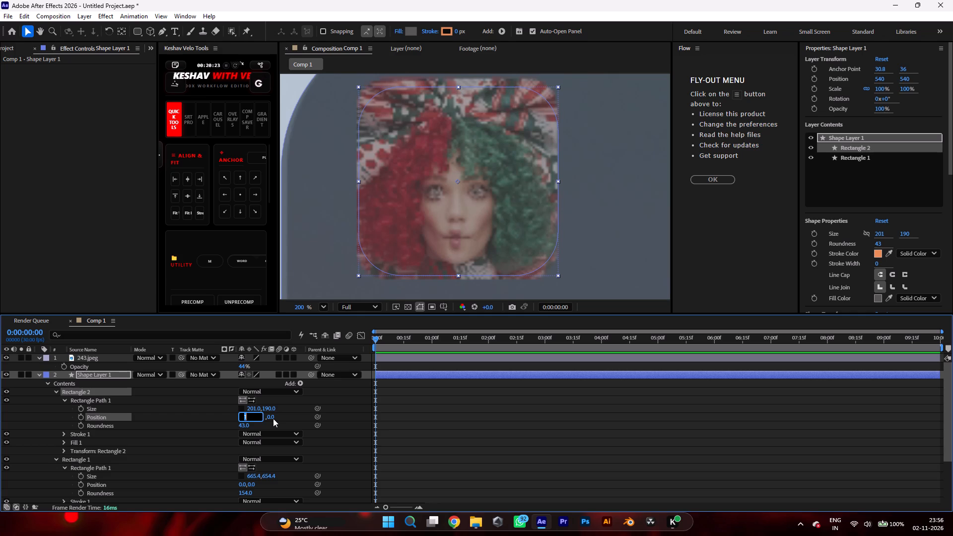
{"action": "key", "text": "Down"}
{"action": "key", "text": "Down"}
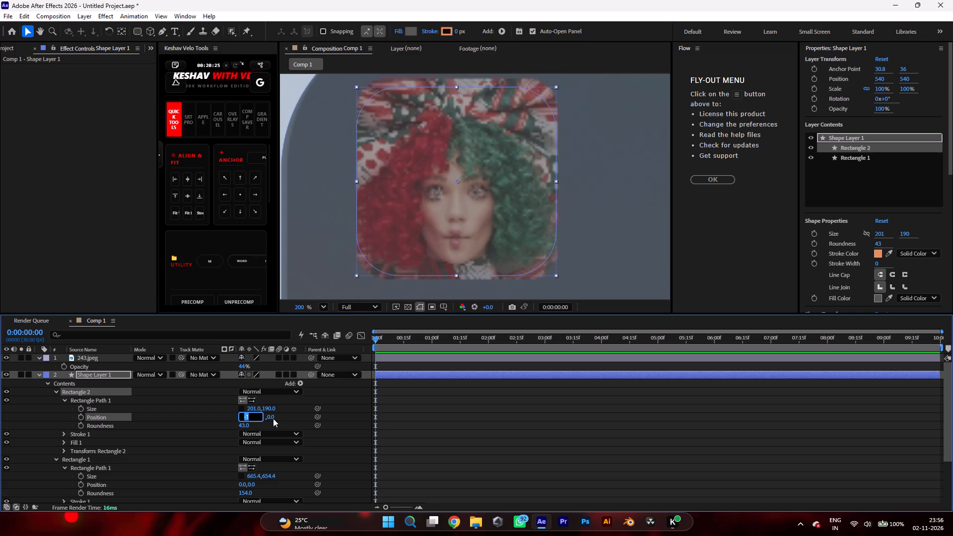
{"action": "key", "text": "Up"}
{"action": "key", "text": "Down"}
Enter 201.2 as Rectangle 2's width and adjust it in whole units to 202.2.
{"action": "left_click", "coordinate": [254, 409]}
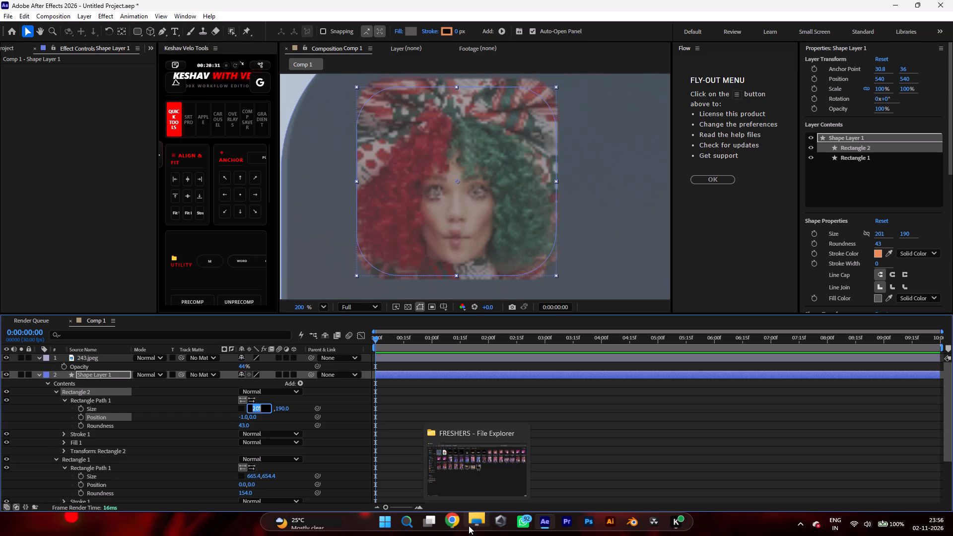
{"action": "type", "text": "201."}
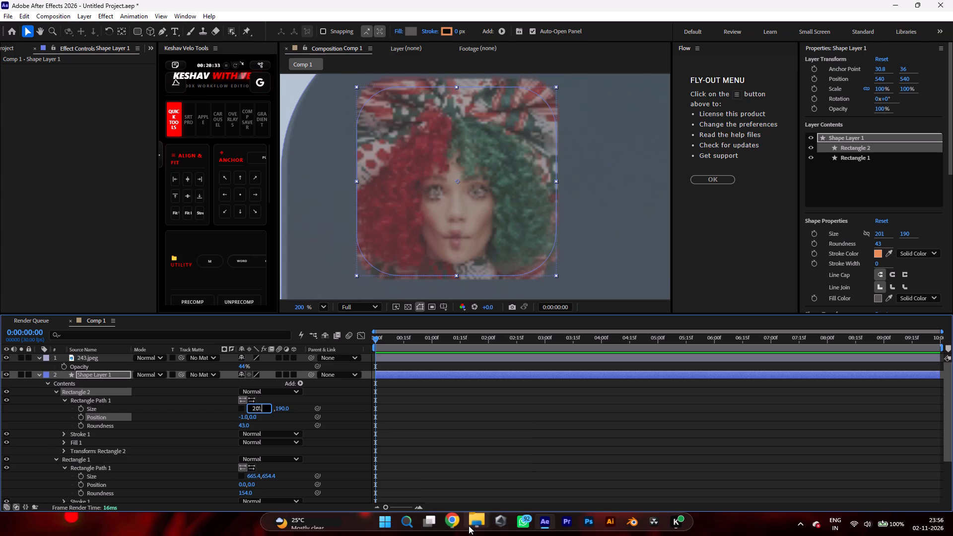
{"action": "key", "text": "2"}
{"action": "key", "text": "Return"}
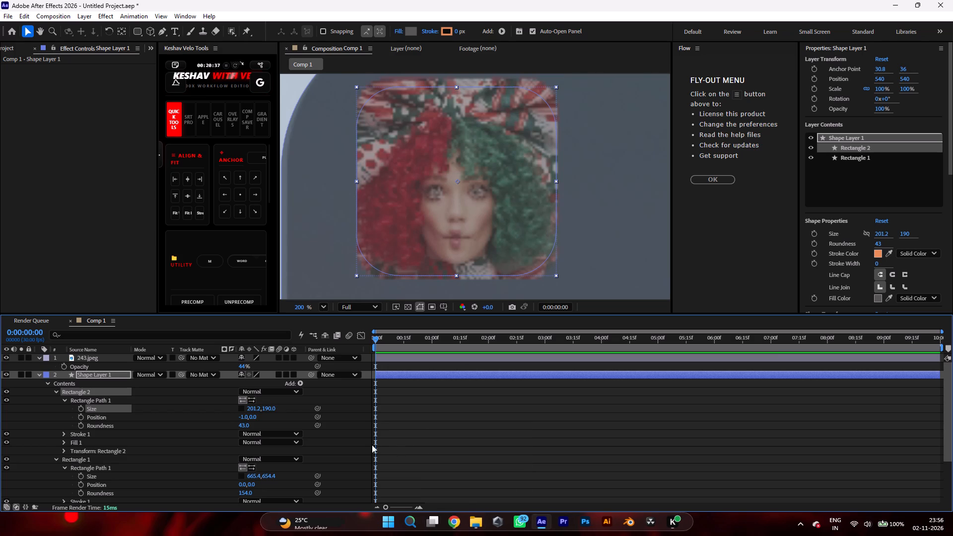
{"action": "left_click", "coordinate": [259, 405]}
{"action": "key", "text": "Up"}
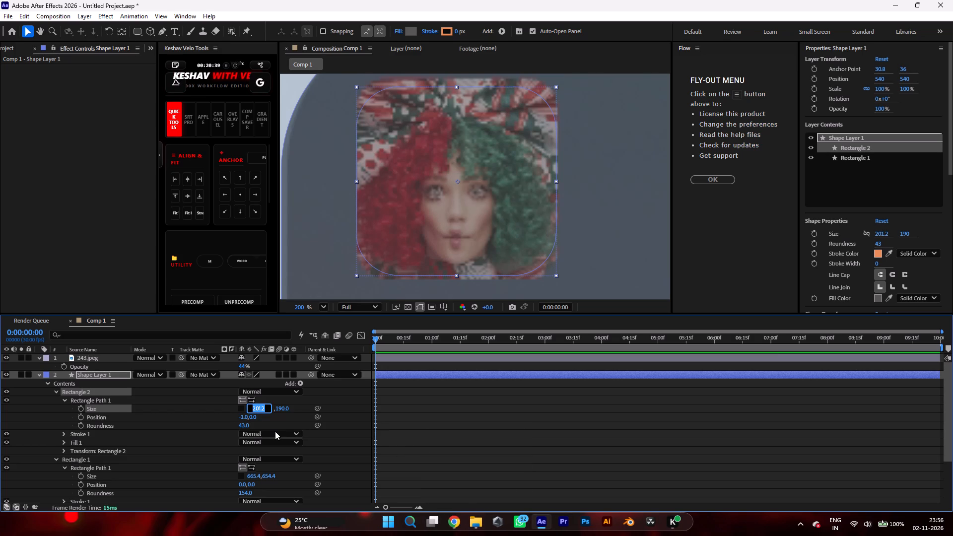
{"action": "key", "text": "Up"}
{"action": "key", "text": "Up"}
{"action": "key", "text": "Up"}
{"action": "key", "text": "Up"}
{"action": "key", "text": "Down"}
{"action": "key", "text": "Down"}
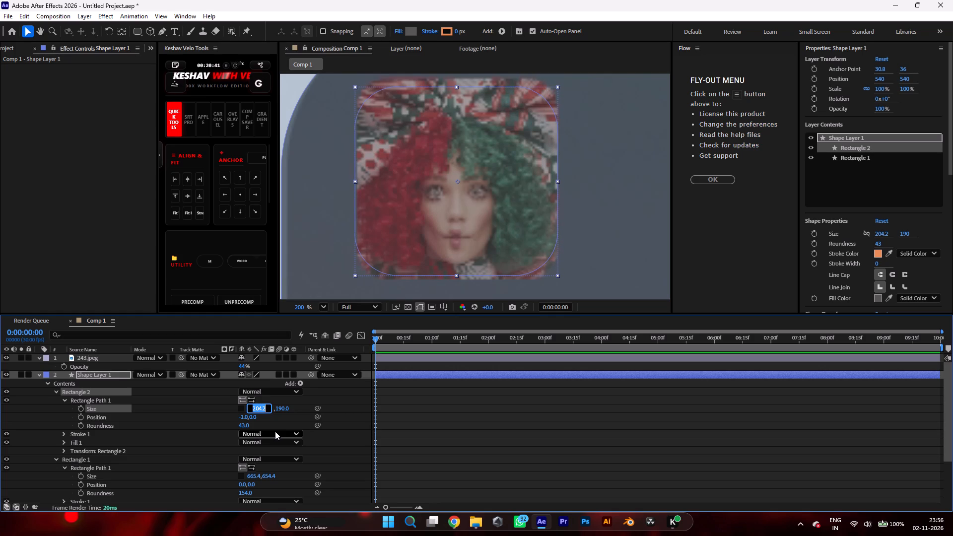
{"action": "key", "text": "Down"}
{"action": "key", "text": "Down"}
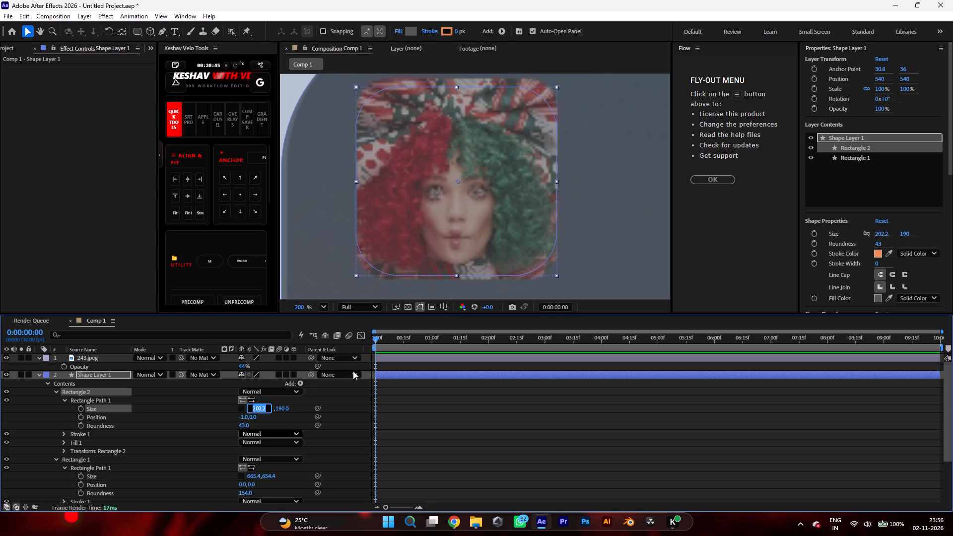
Compare Rectangle 2 closely with the artwork's side edges and set its width to 204.2.
{"action": "scroll", "coordinate": [568, 191], "scroll_direction": "up", "scroll_amount": 13}
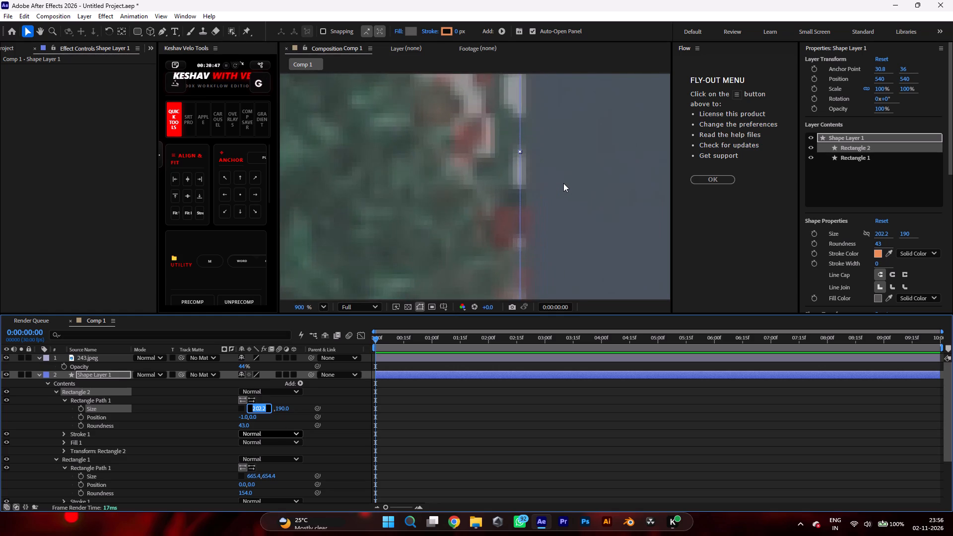
{"action": "scroll", "coordinate": [563, 183], "scroll_direction": "up", "scroll_amount": 6}
{"action": "key", "text": "Up"}
{"action": "key", "text": "Up"}
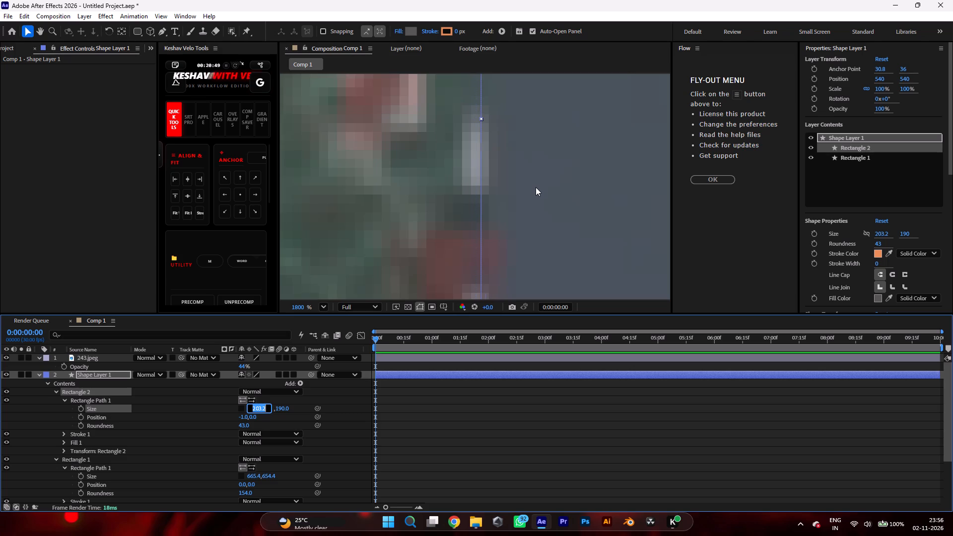
{"action": "key", "text": "Up"}
{"action": "key", "text": "Up"}
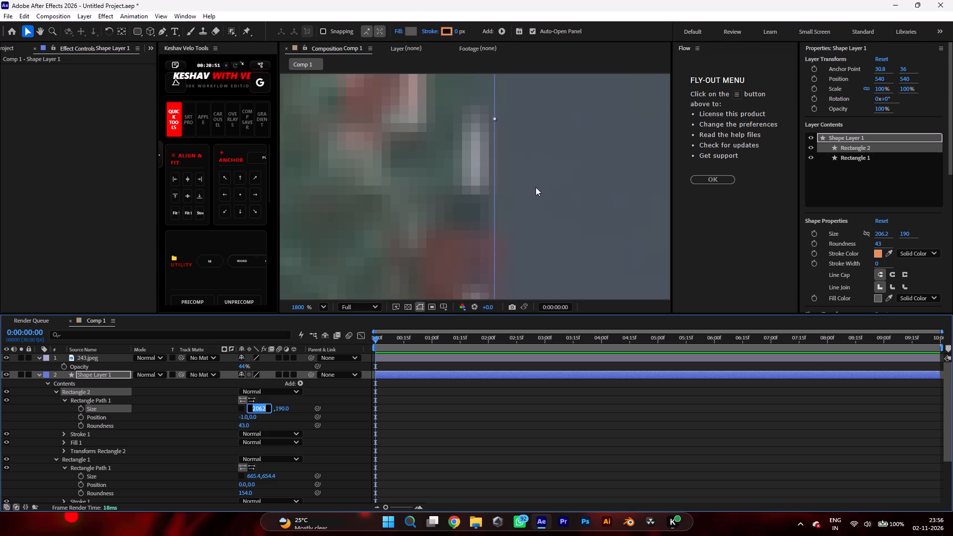
{"action": "scroll", "coordinate": [457, 197], "scroll_direction": "down", "scroll_amount": 10}
{"action": "scroll", "coordinate": [453, 205], "scroll_direction": "up", "scroll_amount": 1}
{"action": "scroll", "coordinate": [449, 206], "scroll_direction": "down", "scroll_amount": 8}
{"action": "scroll", "coordinate": [380, 210], "scroll_direction": "down", "scroll_amount": 3}
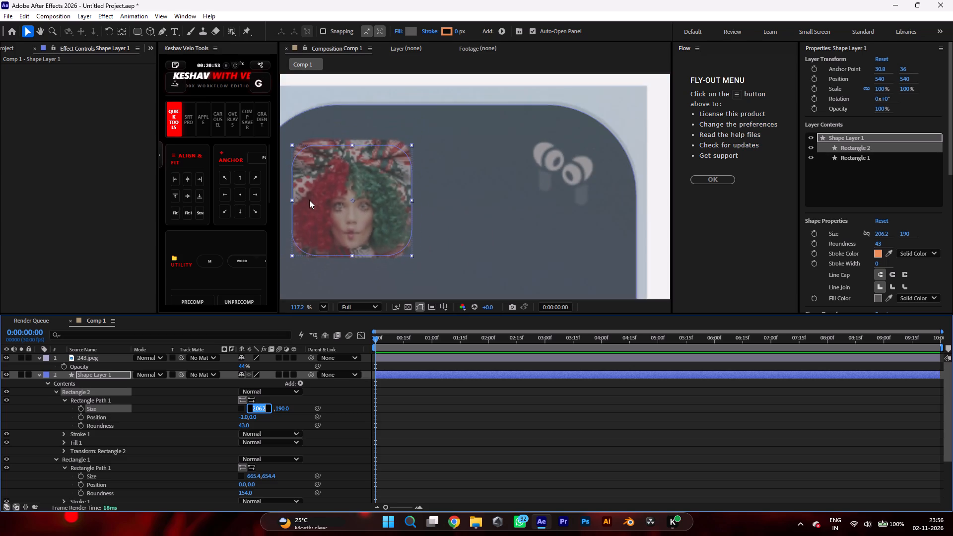
{"action": "scroll", "coordinate": [301, 202], "scroll_direction": "up", "scroll_amount": 13}
{"action": "scroll", "coordinate": [291, 203], "scroll_direction": "down", "scroll_amount": 1}
{"action": "scroll", "coordinate": [291, 203], "scroll_direction": "up", "scroll_amount": 5}
{"action": "scroll", "coordinate": [291, 202], "scroll_direction": "down", "scroll_amount": 1}
{"action": "scroll", "coordinate": [291, 202], "scroll_direction": "up", "scroll_amount": 1}
{"action": "scroll", "coordinate": [291, 202], "scroll_direction": "down", "scroll_amount": 4}
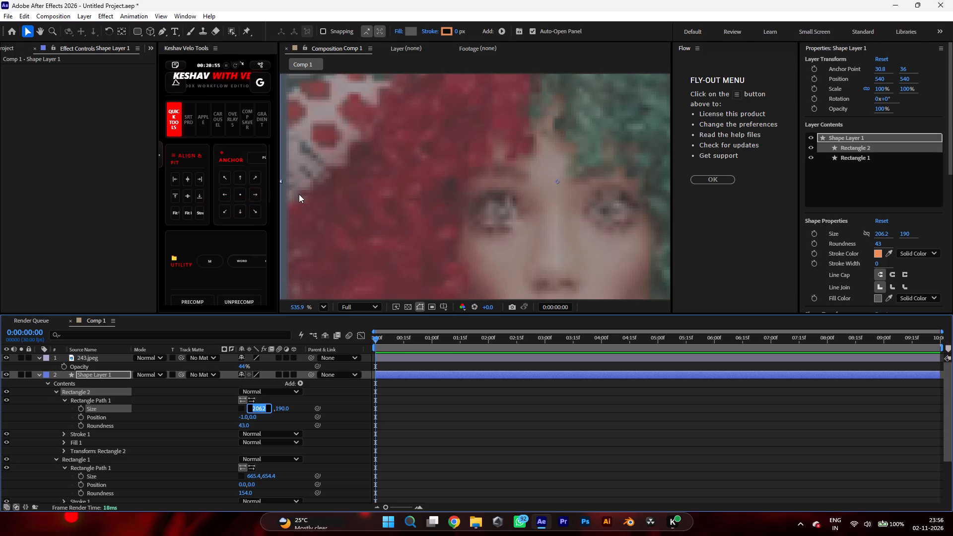
{"action": "scroll", "coordinate": [299, 194], "scroll_direction": "down", "scroll_amount": 5}
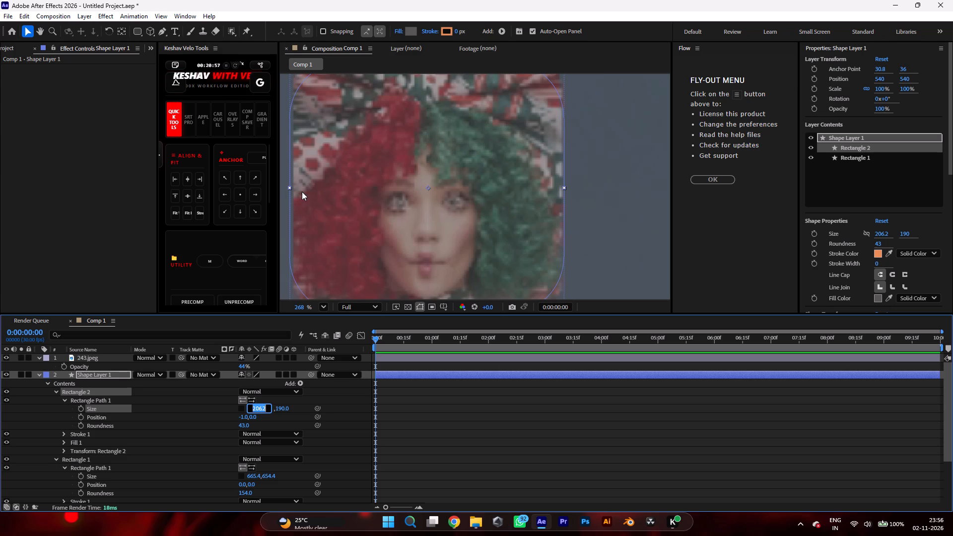
{"action": "key", "text": "Down"}
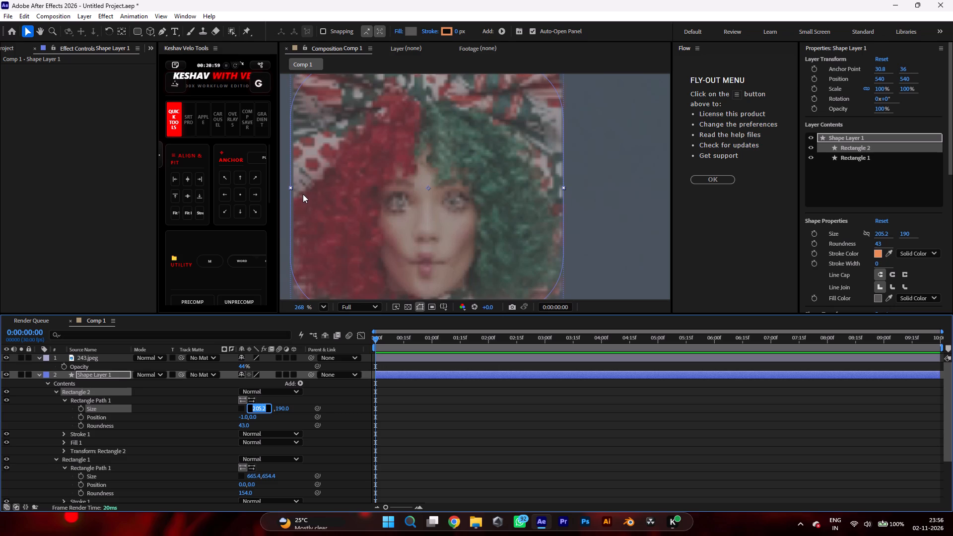
{"action": "key", "text": "Down"}
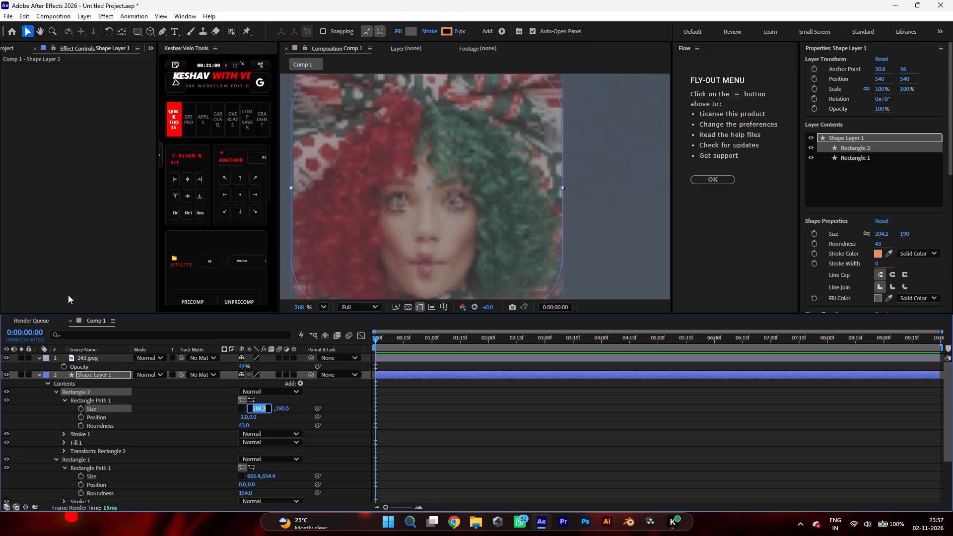
Set the horizontal path position of Rectangle 2 to 0.
{"action": "left_click", "coordinate": [247, 419]}
{"action": "key", "text": "Right"}
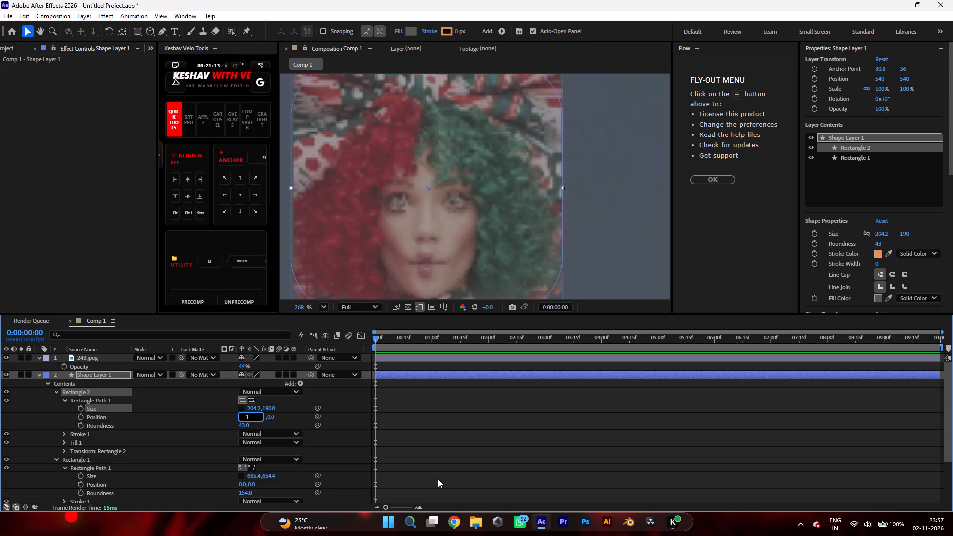
{"action": "key", "text": "Up"}
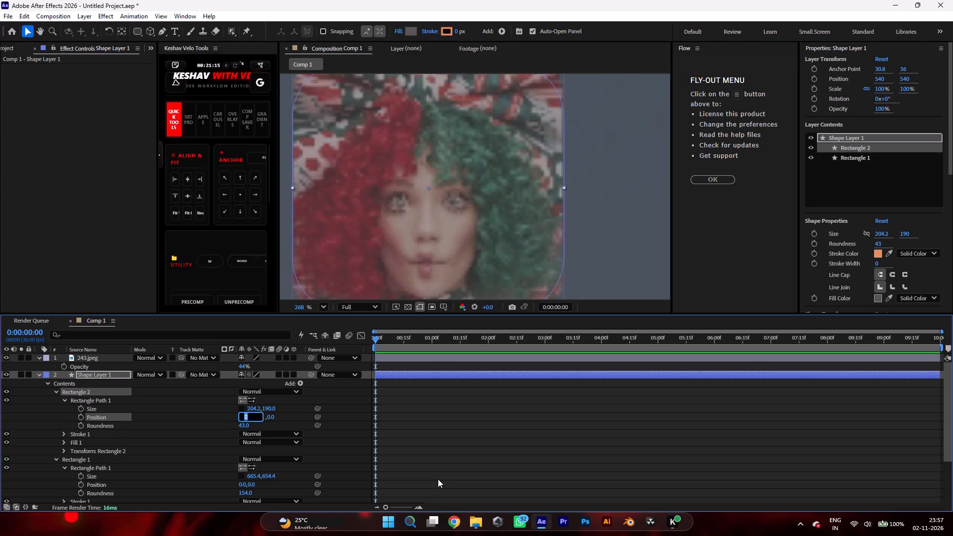
Examine how Rectangle 2's outline lines up with the album artwork's edges, both close up and within the whole card.
{"action": "scroll", "coordinate": [620, 206], "scroll_direction": "up", "scroll_amount": 11}
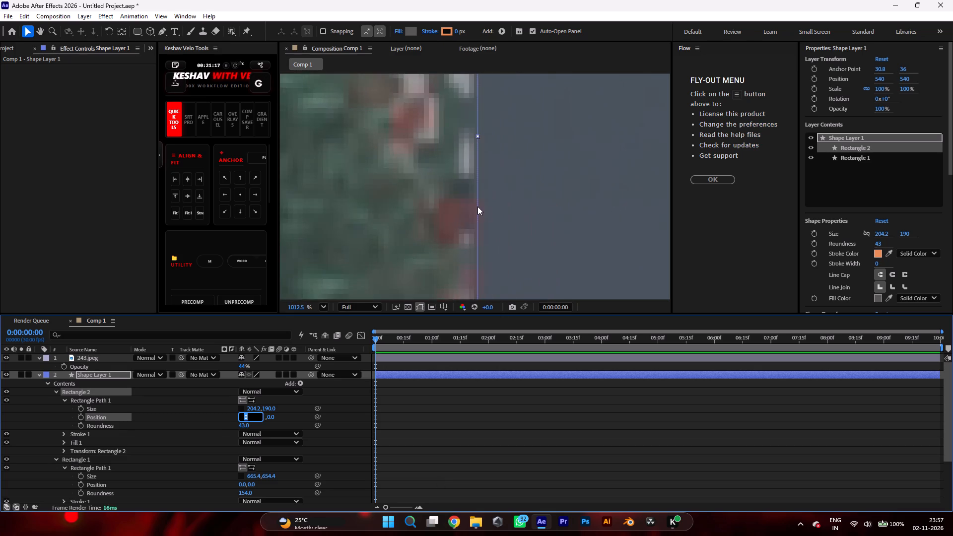
{"action": "scroll", "coordinate": [477, 206], "scroll_direction": "down", "scroll_amount": 4}
{"action": "scroll", "coordinate": [477, 206], "scroll_direction": "up", "scroll_amount": 1}
{"action": "scroll", "coordinate": [477, 206], "scroll_direction": "down", "scroll_amount": 11}
{"action": "scroll", "coordinate": [335, 243], "scroll_direction": "down", "scroll_amount": 3}
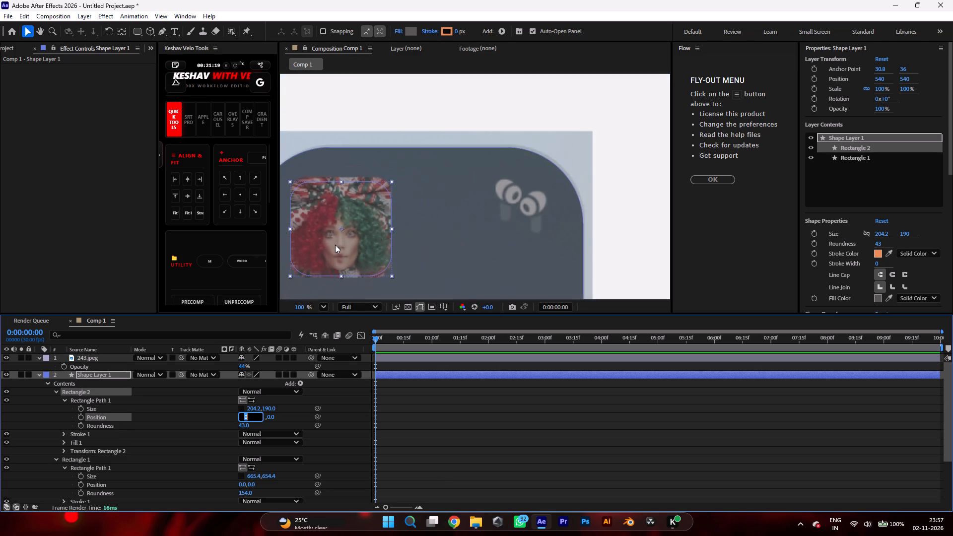
{"action": "scroll", "coordinate": [335, 256], "scroll_direction": "down", "scroll_amount": 4}
{"action": "scroll", "coordinate": [305, 249], "scroll_direction": "up", "scroll_amount": 10}
{"action": "scroll", "coordinate": [361, 234], "scroll_direction": "down", "scroll_amount": 3}
{"action": "scroll", "coordinate": [367, 250], "scroll_direction": "up", "scroll_amount": 3}
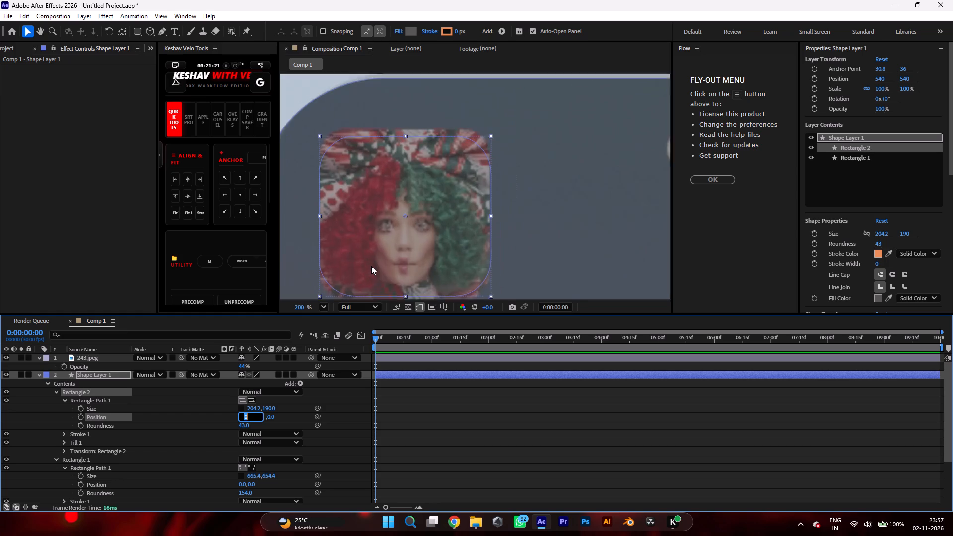
{"action": "scroll", "coordinate": [371, 266], "scroll_direction": "up", "scroll_amount": 1}
{"action": "scroll", "coordinate": [380, 258], "scroll_direction": "down", "scroll_amount": 1}
{"action": "scroll", "coordinate": [380, 258], "scroll_direction": "up", "scroll_amount": 3}
{"action": "scroll", "coordinate": [380, 258], "scroll_direction": "down", "scroll_amount": 2}
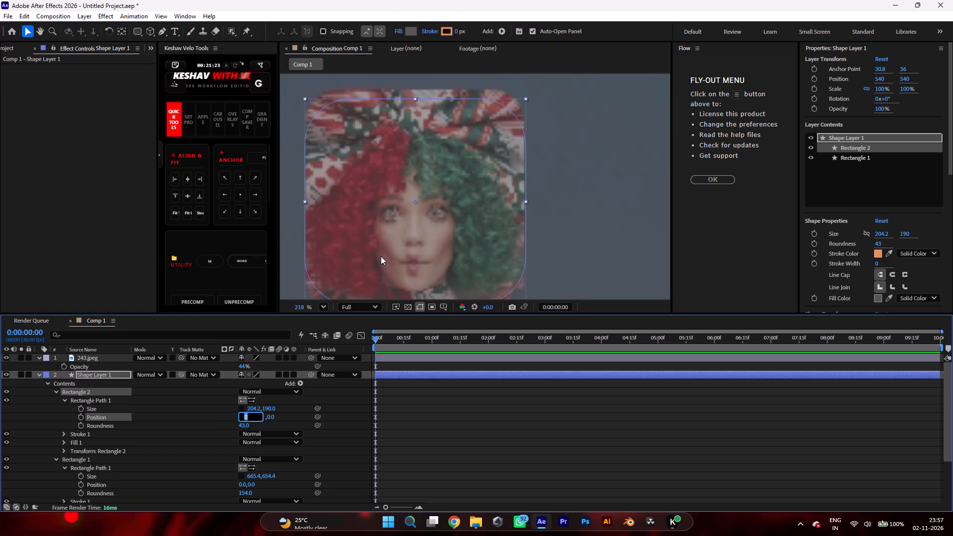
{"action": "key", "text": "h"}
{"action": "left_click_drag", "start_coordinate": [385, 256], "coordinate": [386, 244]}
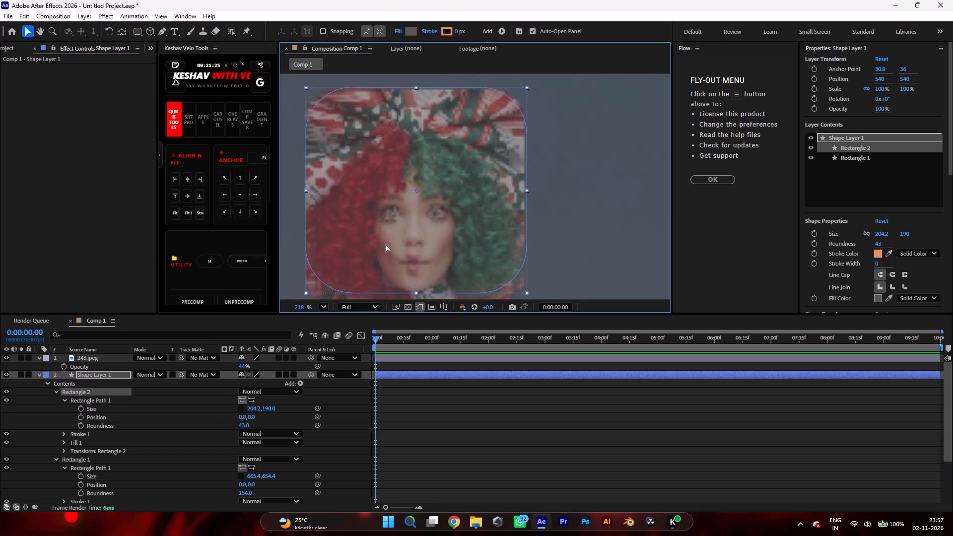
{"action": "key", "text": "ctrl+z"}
Fit Rectangle 2 to the album artwork's top and bottom edges with a height of 204 and a vertical path position of -2.
{"action": "type", "text": "hj"}
{"action": "left_click_drag", "start_coordinate": [386, 245], "coordinate": [393, 214]}
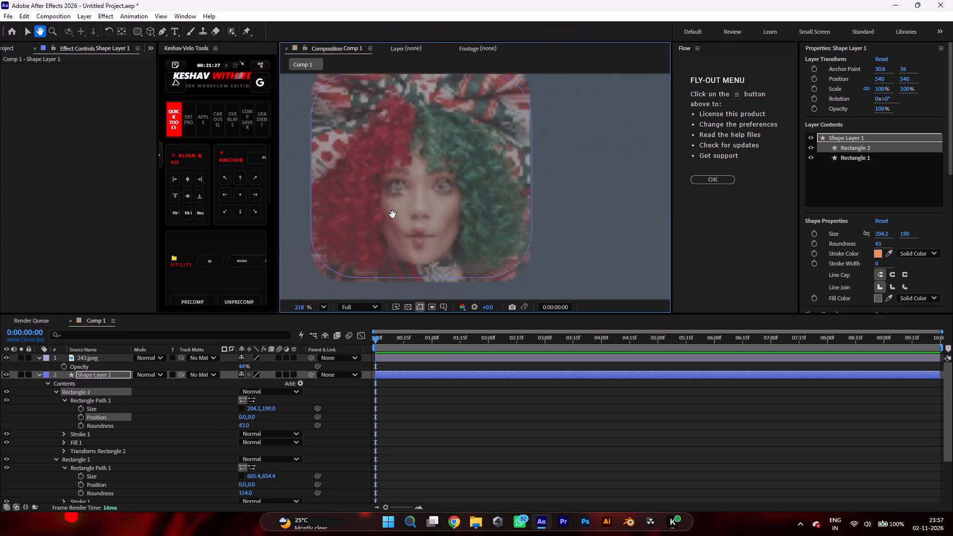
{"action": "left_click_drag", "start_coordinate": [393, 214], "coordinate": [420, 236]}
{"action": "left_click", "coordinate": [420, 236]}
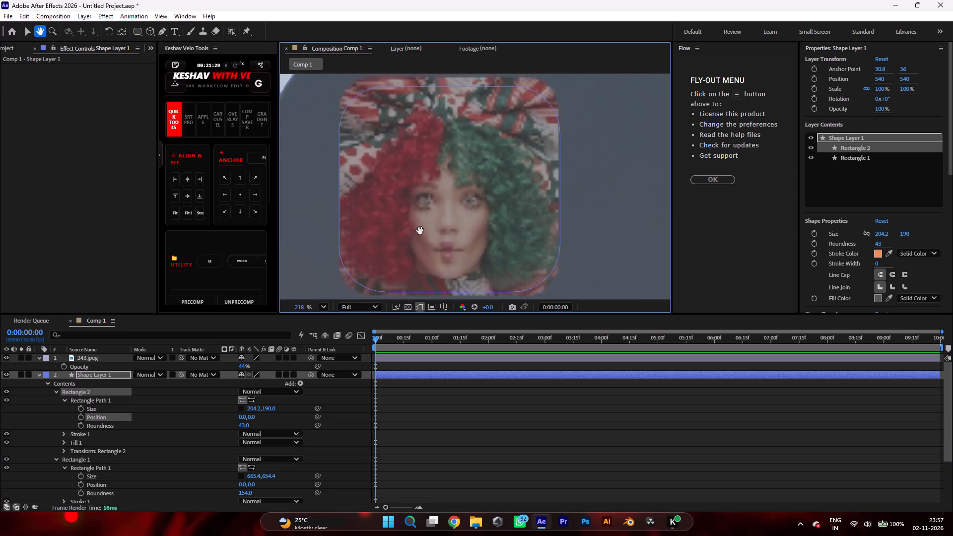
{"action": "scroll", "coordinate": [420, 231], "scroll_direction": "down", "scroll_amount": 1}
{"action": "left_click", "coordinate": [420, 231]}
{"action": "key", "text": "v"}
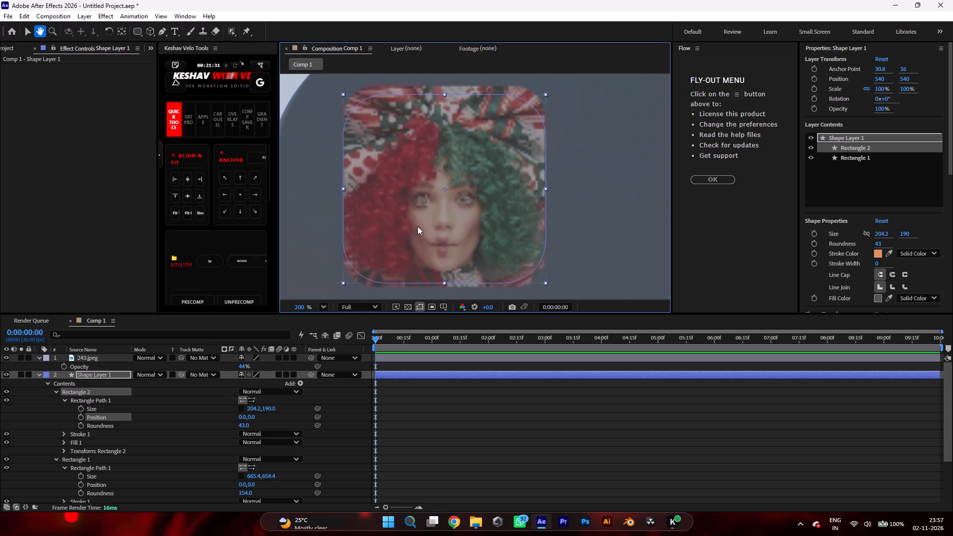
{"action": "left_click", "coordinate": [273, 411]}
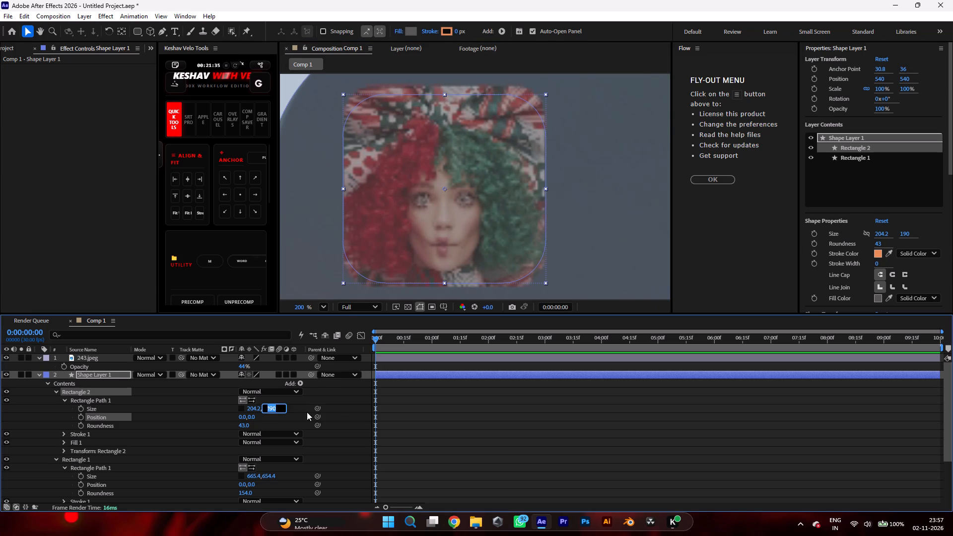
{"action": "left_click", "coordinate": [307, 412]}
{"action": "left_click_drag", "start_coordinate": [272, 410], "coordinate": [285, 416]}
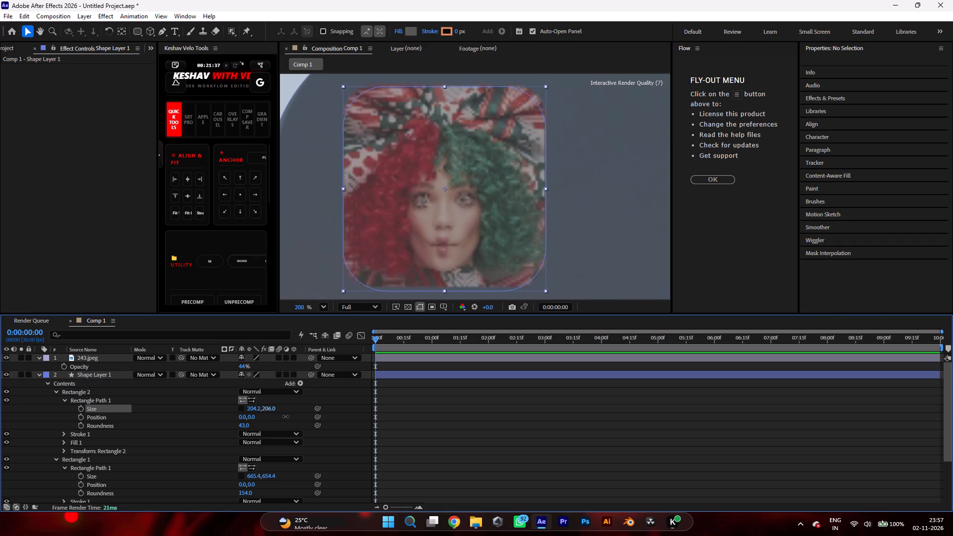
{"action": "left_click_drag", "start_coordinate": [285, 416], "coordinate": [281, 416]}
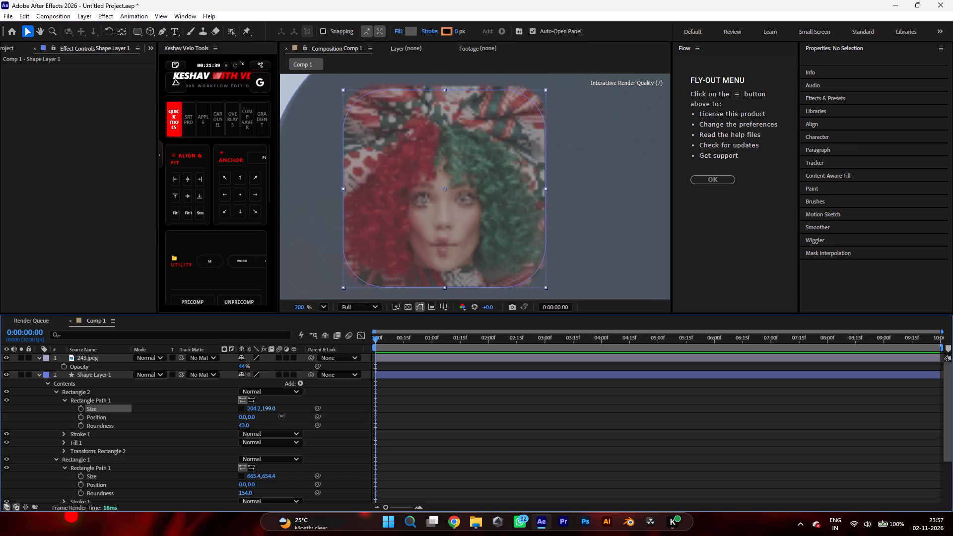
{"action": "left_click_drag", "start_coordinate": [281, 416], "coordinate": [283, 416]}
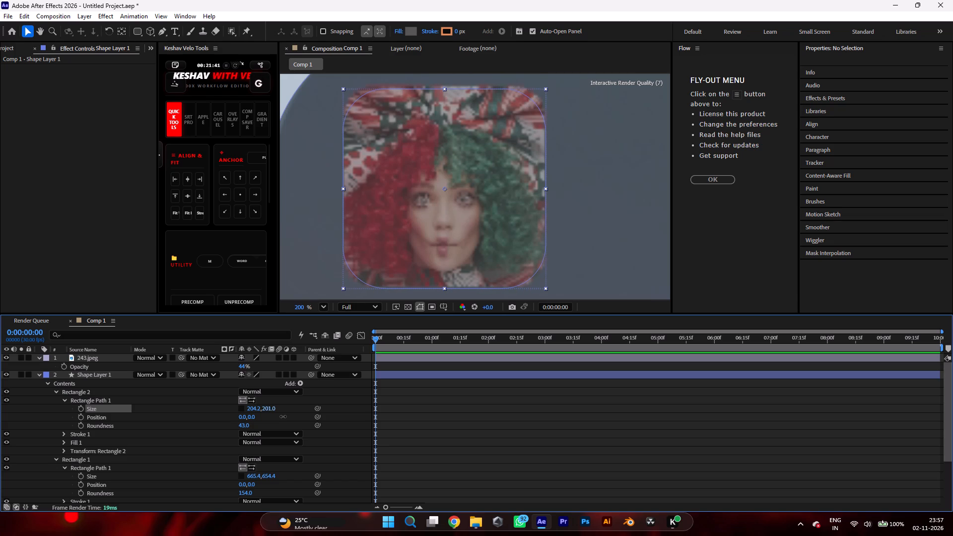
{"action": "left_click_drag", "start_coordinate": [283, 416], "coordinate": [281, 417]}
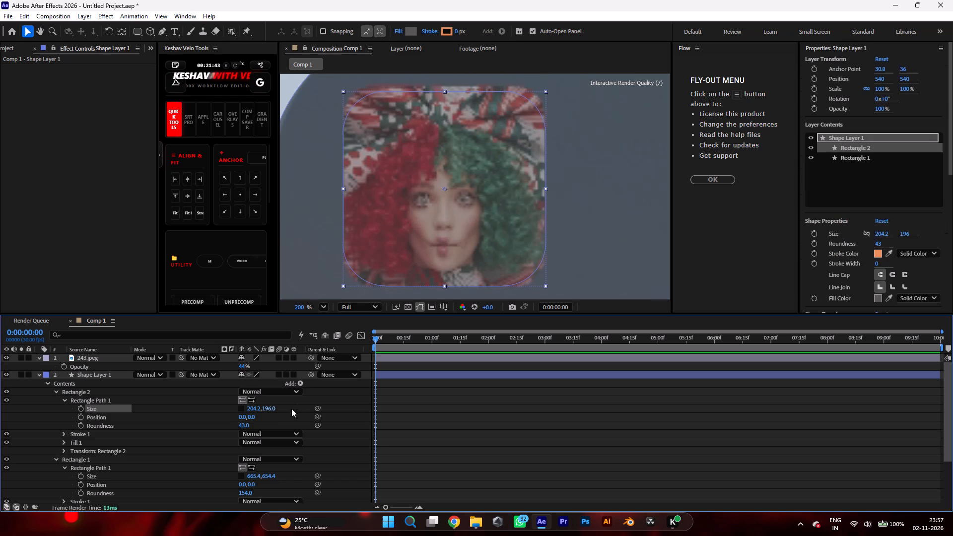
{"action": "left_click", "coordinate": [254, 417]}
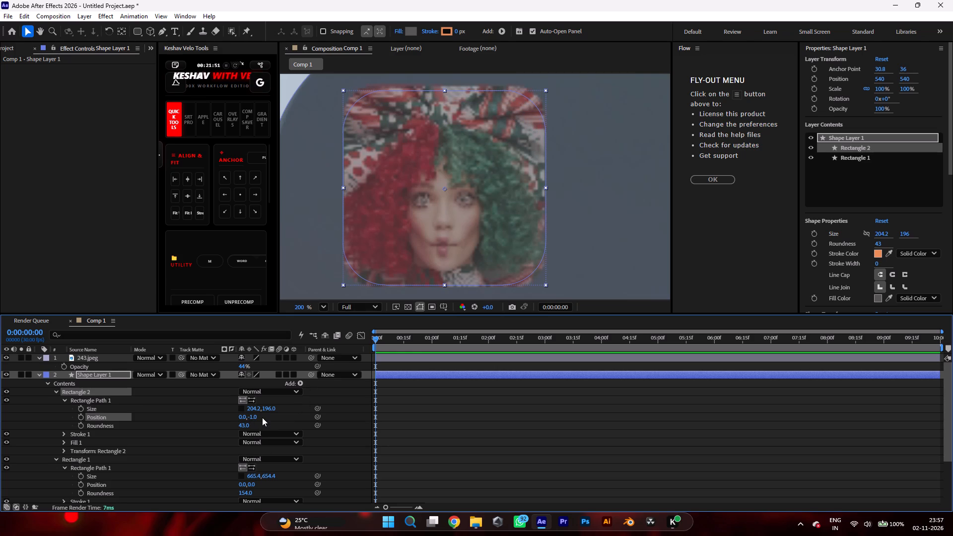
{"action": "left_click", "coordinate": [269, 410]}
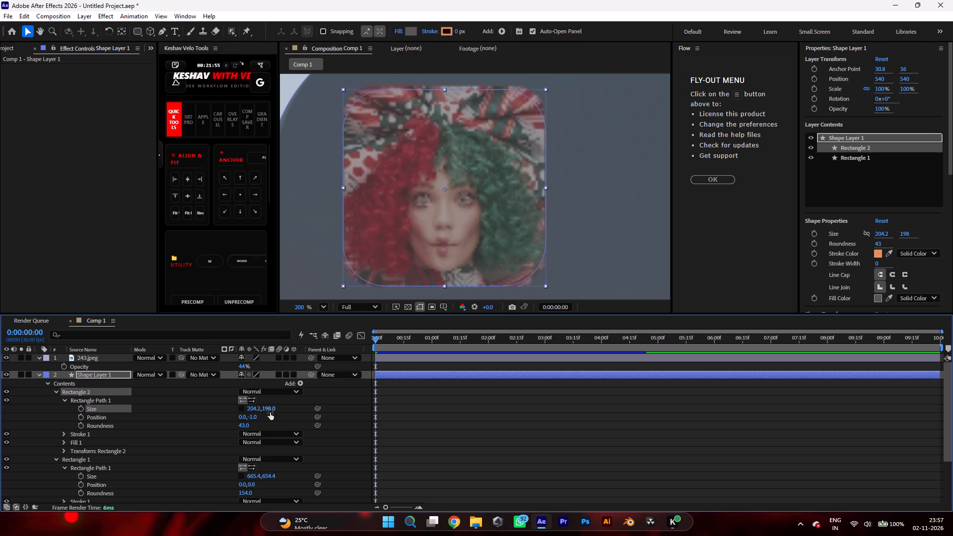
{"action": "left_click", "coordinate": [256, 418]}
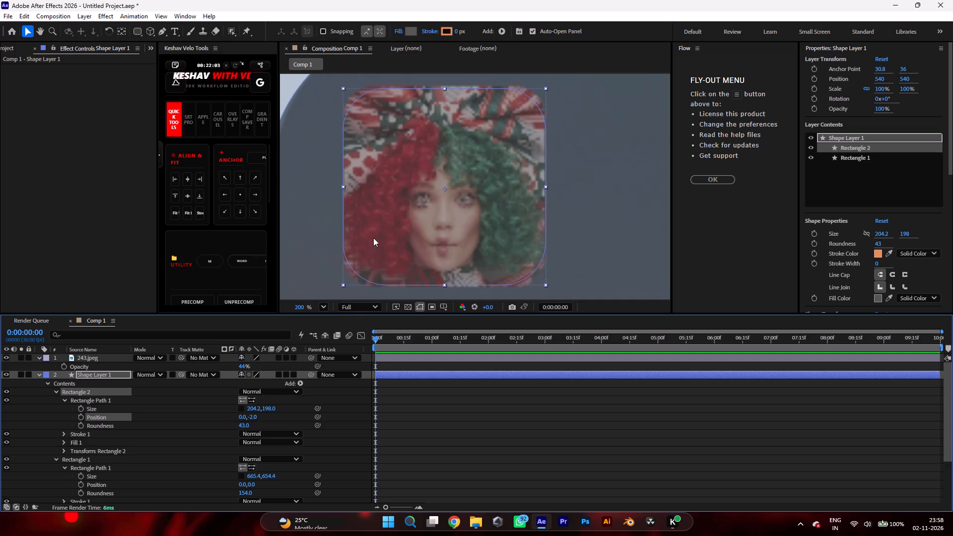
{"action": "left_click", "coordinate": [272, 409]}
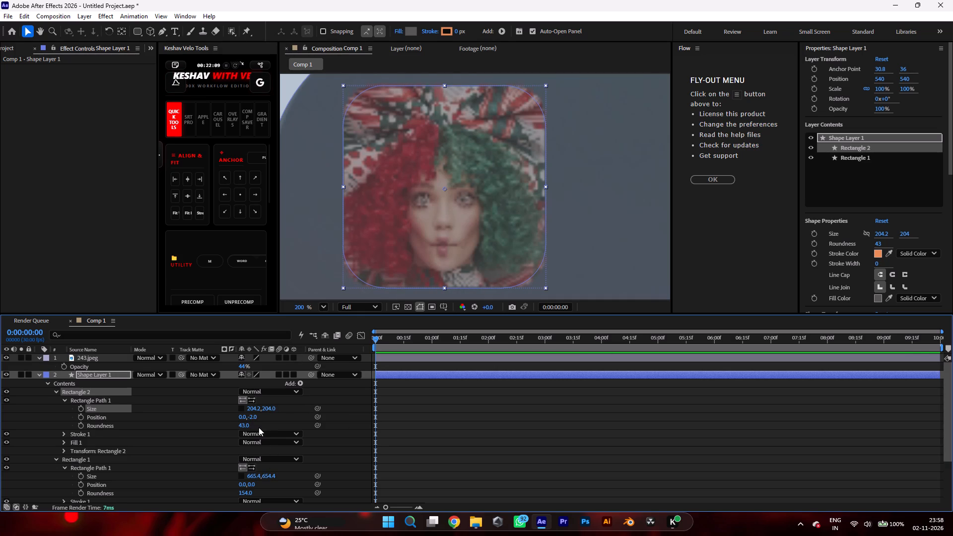
Adjust Rectangle 2's roundness to 36 to match the album artwork's corners.
{"action": "left_click_drag", "start_coordinate": [246, 427], "coordinate": [255, 430]}
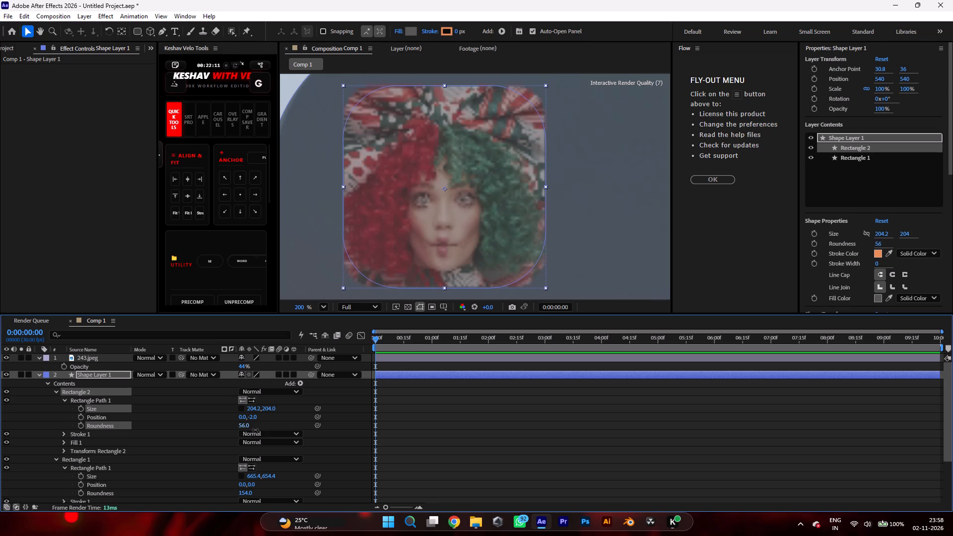
{"action": "left_click_drag", "start_coordinate": [255, 430], "coordinate": [240, 428]}
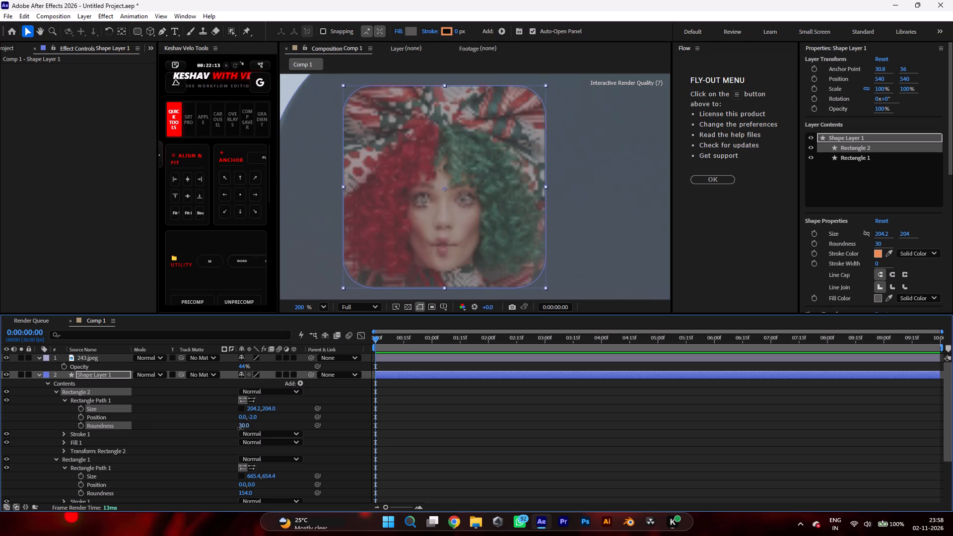
{"action": "left_click_drag", "start_coordinate": [240, 428], "coordinate": [240, 425]}
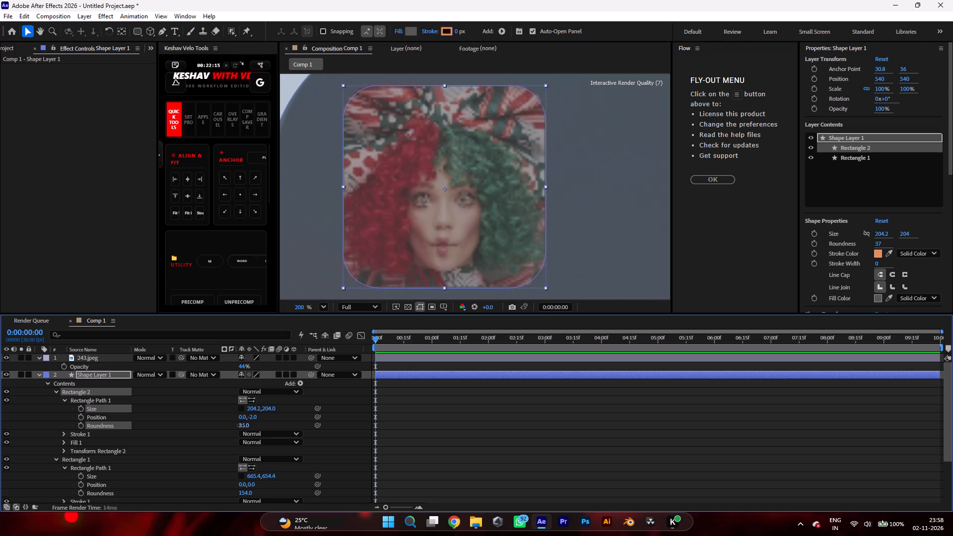
{"action": "left_click_drag", "start_coordinate": [240, 425], "coordinate": [241, 425]}
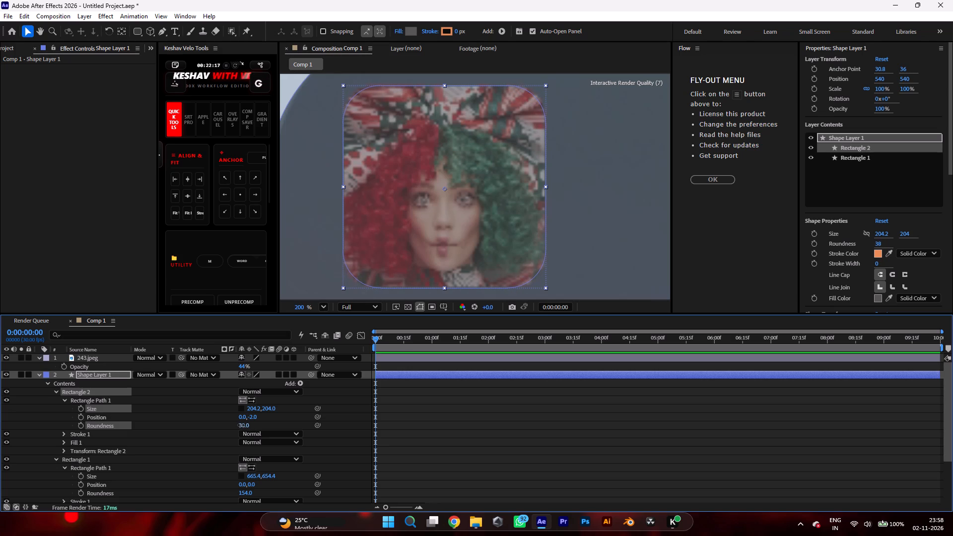
{"action": "left_click_drag", "start_coordinate": [241, 425], "coordinate": [239, 424]}
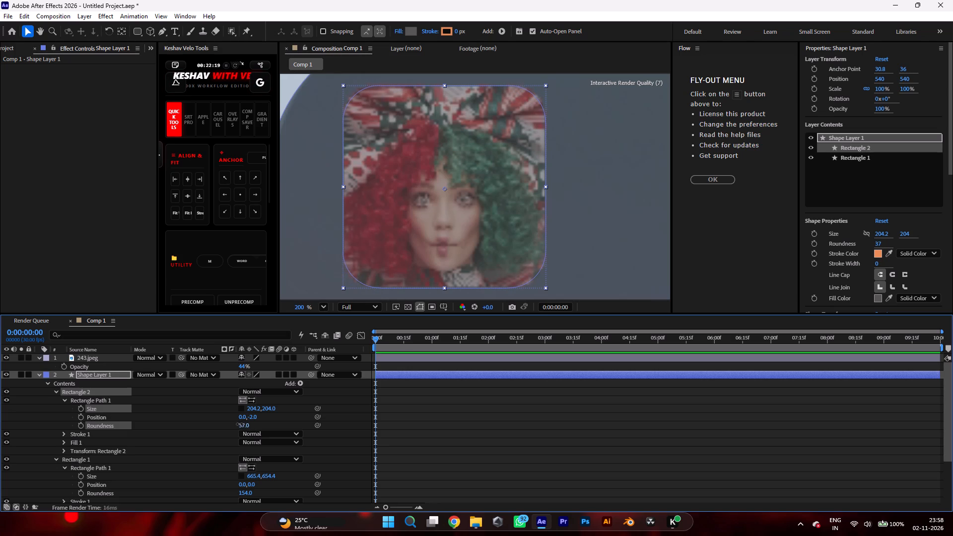
{"action": "left_click_drag", "start_coordinate": [239, 424], "coordinate": [238, 423]}
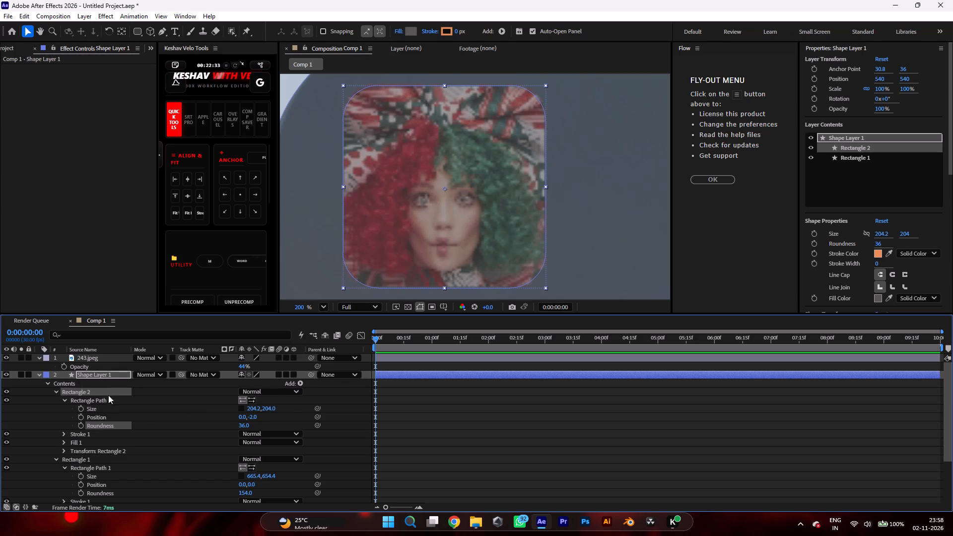
Review the Composite and Fill Rule options of Rectangle 2's Fill 1, and the items that can be added to the shape layer.
{"action": "scroll", "coordinate": [93, 440], "scroll_direction": "down", "scroll_amount": 4}
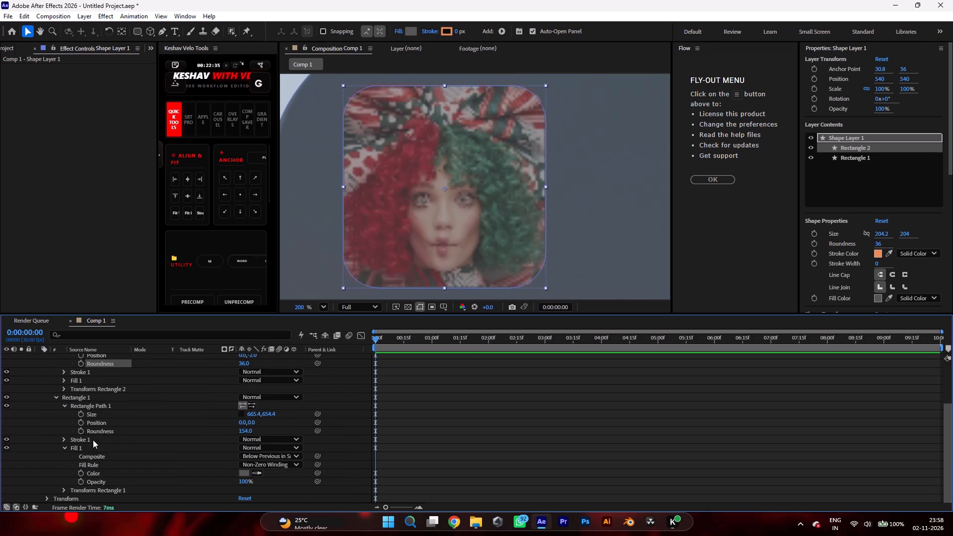
{"action": "scroll", "coordinate": [93, 439], "scroll_direction": "up", "scroll_amount": 5}
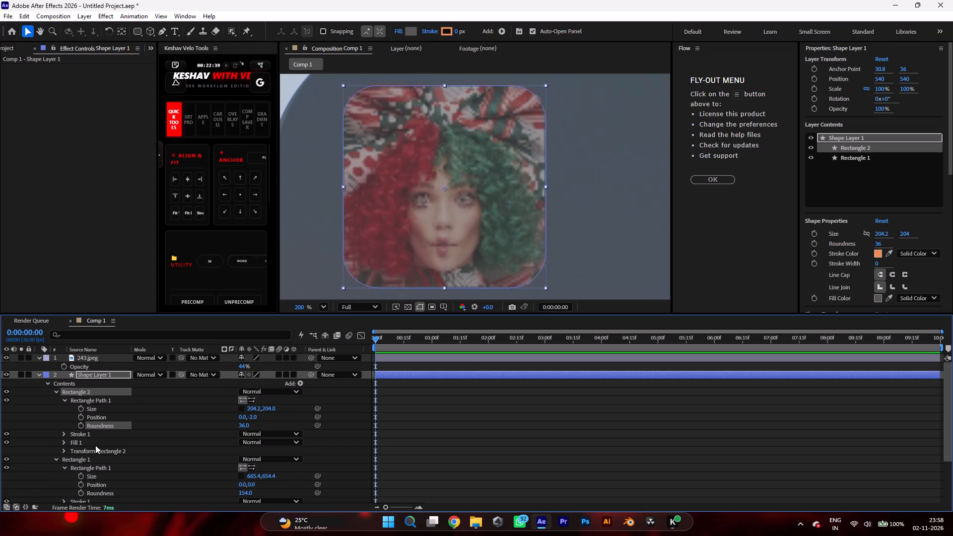
{"action": "left_click", "coordinate": [66, 445]}
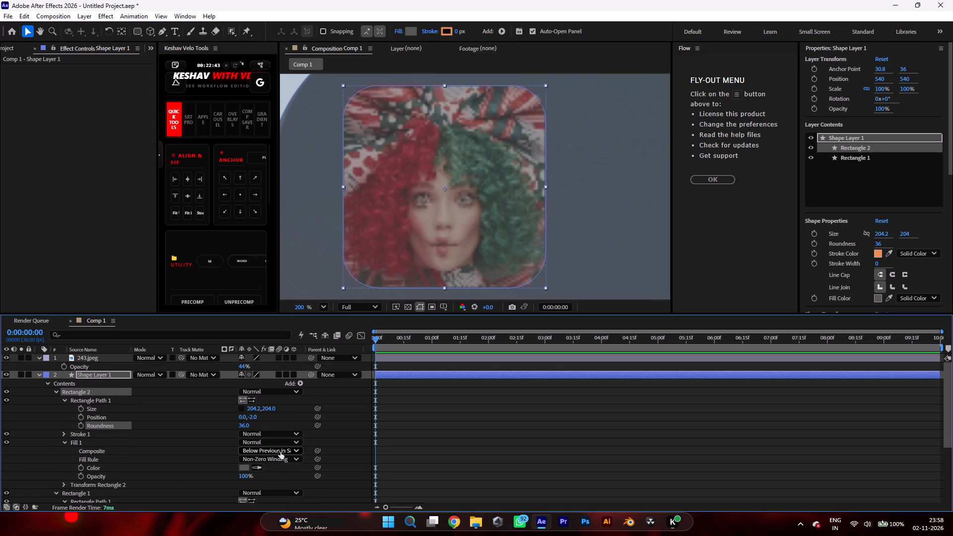
{"action": "left_click", "coordinate": [280, 452]}
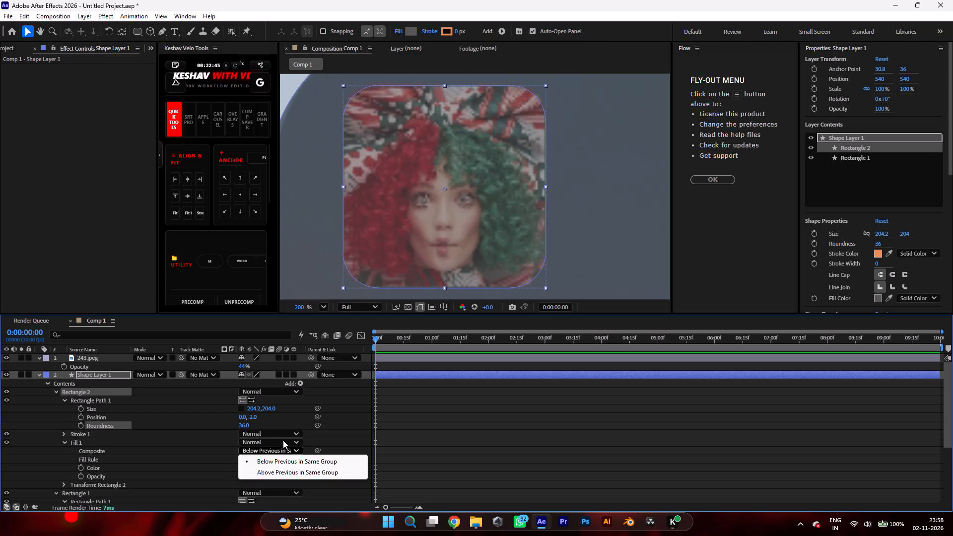
{"action": "left_click", "coordinate": [283, 440]}
{"action": "left_click", "coordinate": [283, 458]}
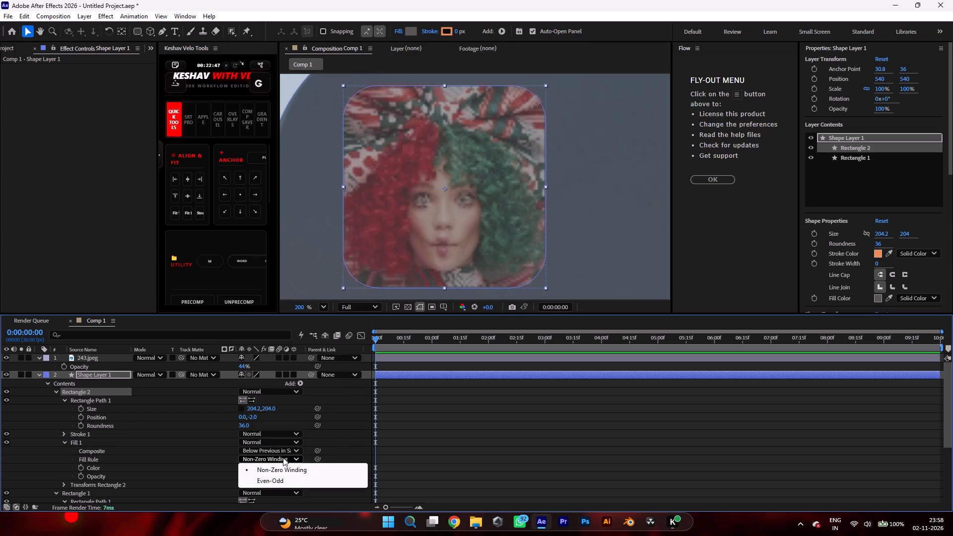
{"action": "left_click", "coordinate": [283, 458]}
{"action": "left_click", "coordinate": [217, 487]}
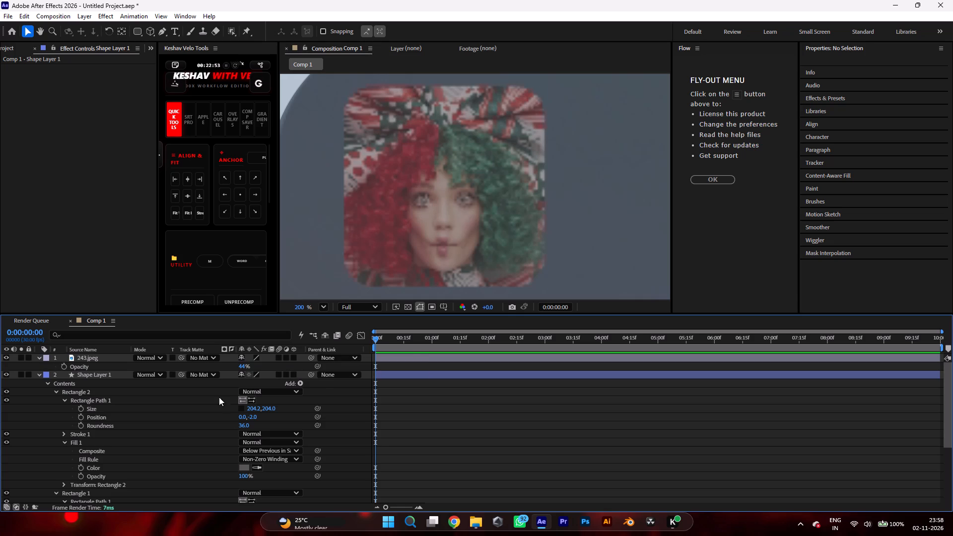
{"action": "left_click", "coordinate": [297, 383]}
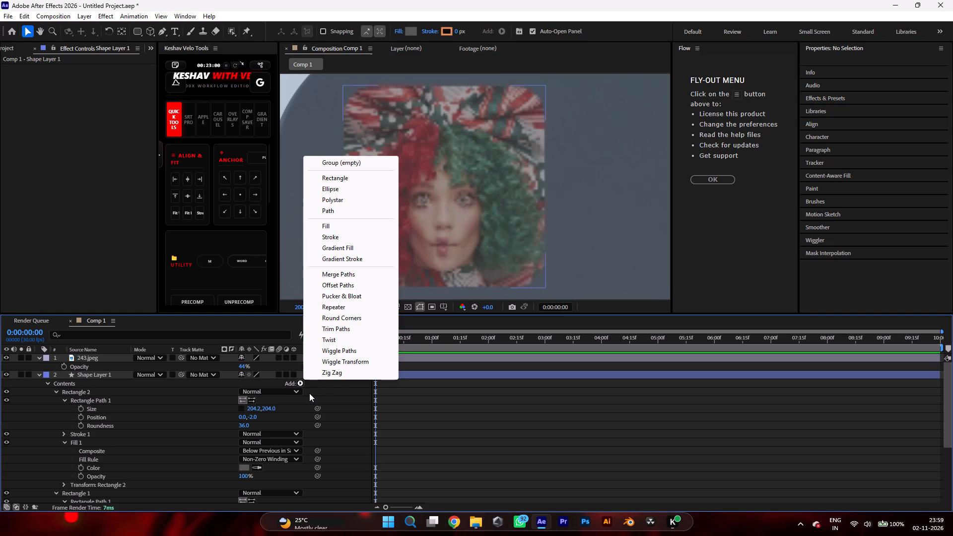
Collapse Shape Layer 1's properties in the timeline.
{"action": "left_click", "coordinate": [260, 393]}
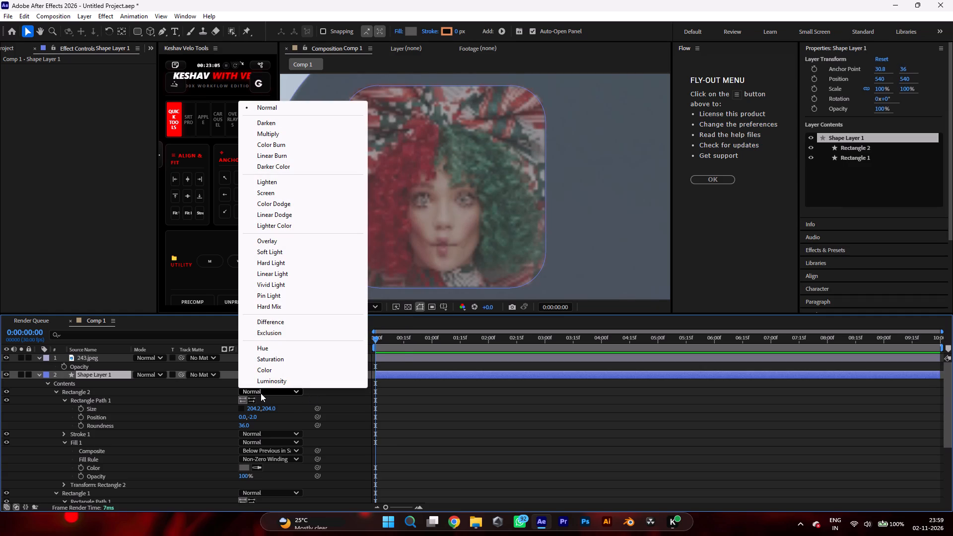
{"action": "left_click", "coordinate": [39, 375]}
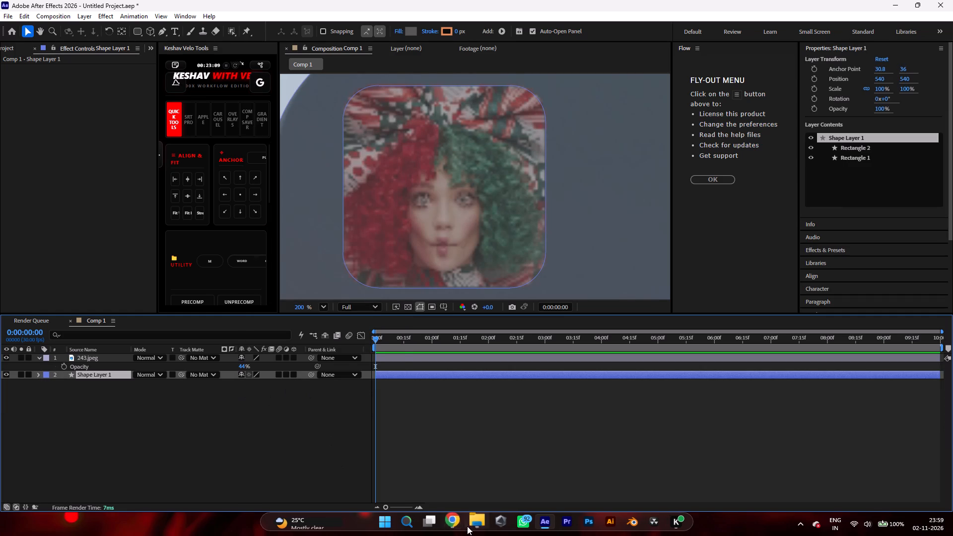
Switch to Chrome and run a Google image search for "album cover" in a new tab.
{"action": "left_click", "coordinate": [454, 524]}
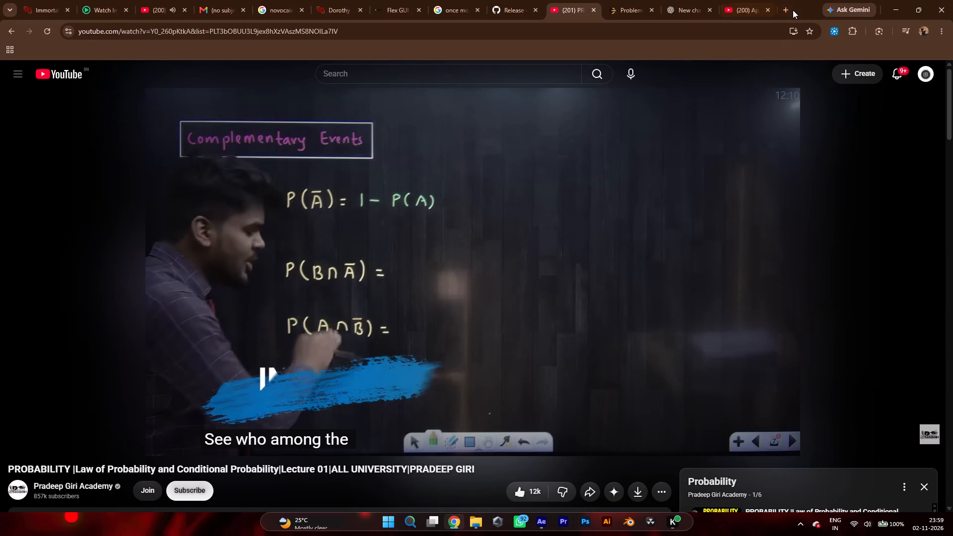
{"action": "double_click", "coordinate": [793, 10]}
{"action": "left_click", "coordinate": [479, 214]}
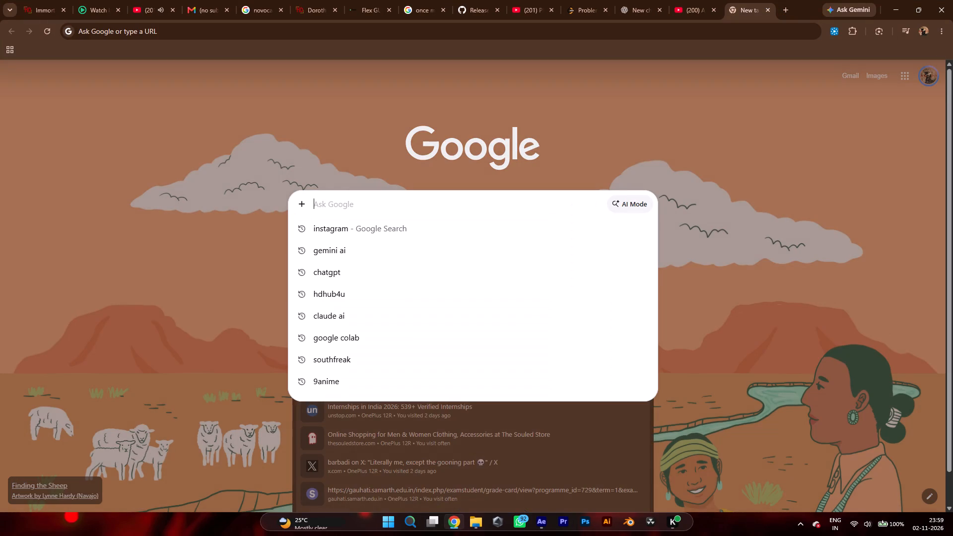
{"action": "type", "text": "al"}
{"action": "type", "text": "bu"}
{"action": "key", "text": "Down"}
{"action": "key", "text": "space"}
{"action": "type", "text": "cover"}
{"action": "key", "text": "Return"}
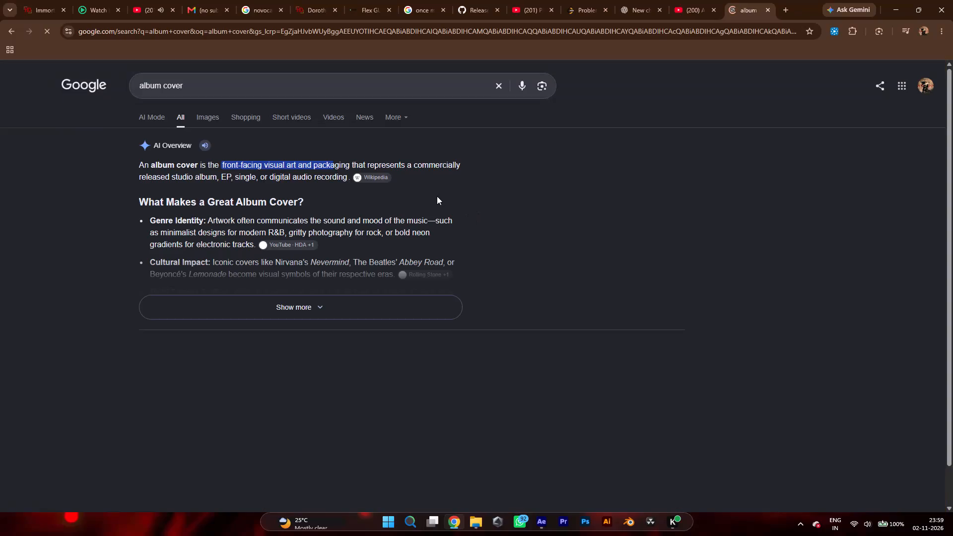
{"action": "left_click", "coordinate": [214, 119]}
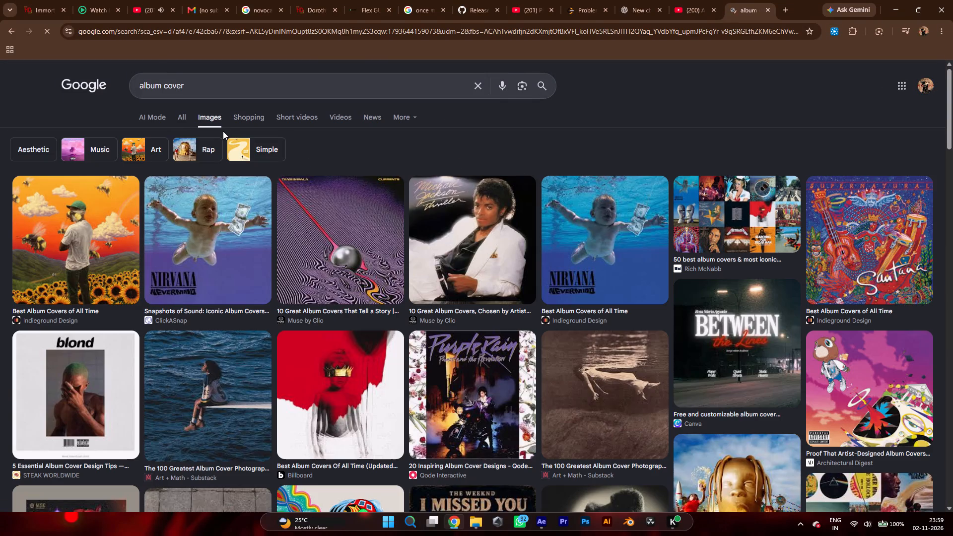
Browse the album cover images and open the preview of BBC's black-and-white cover of a face held between hands.
{"action": "scroll", "coordinate": [624, 294], "scroll_direction": "down", "scroll_amount": 3}
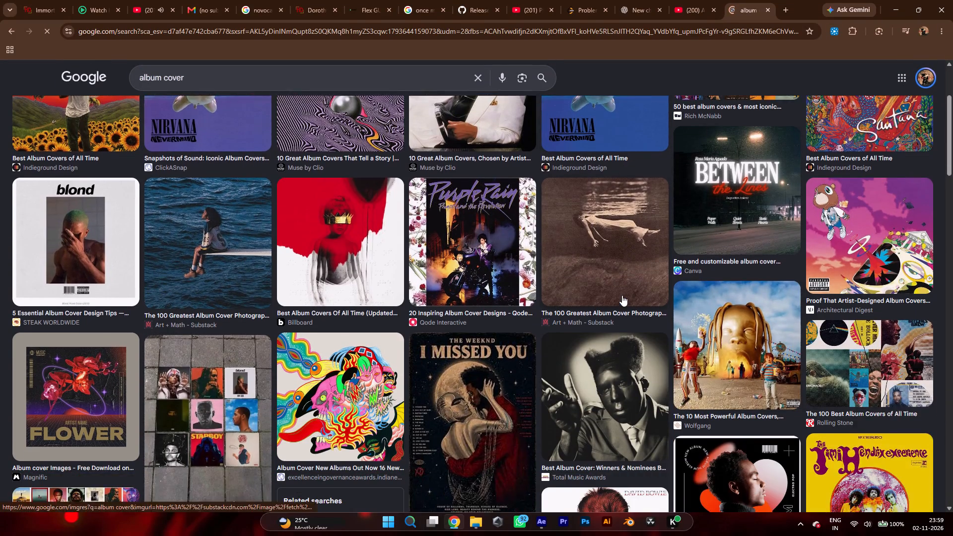
{"action": "scroll", "coordinate": [622, 295], "scroll_direction": "down", "scroll_amount": 13}
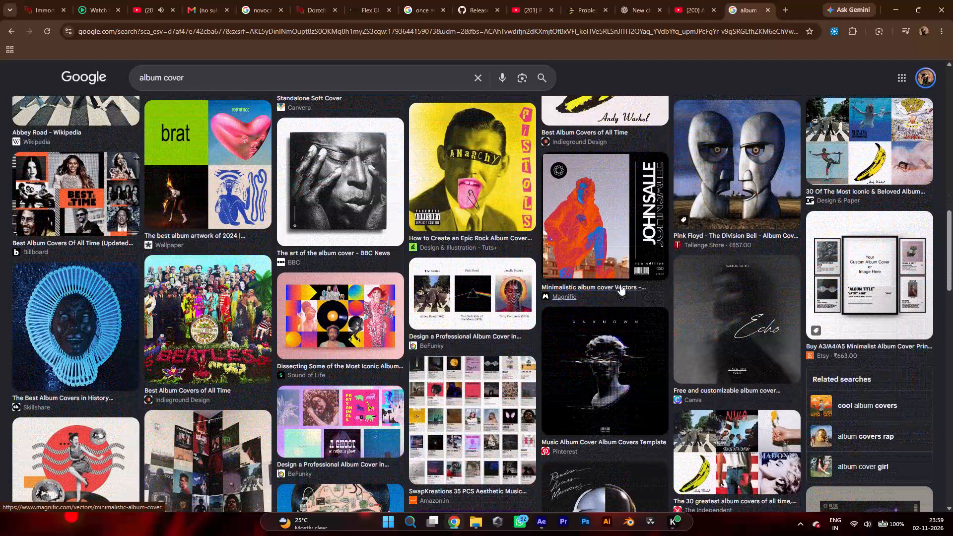
{"action": "left_click", "coordinate": [342, 193]}
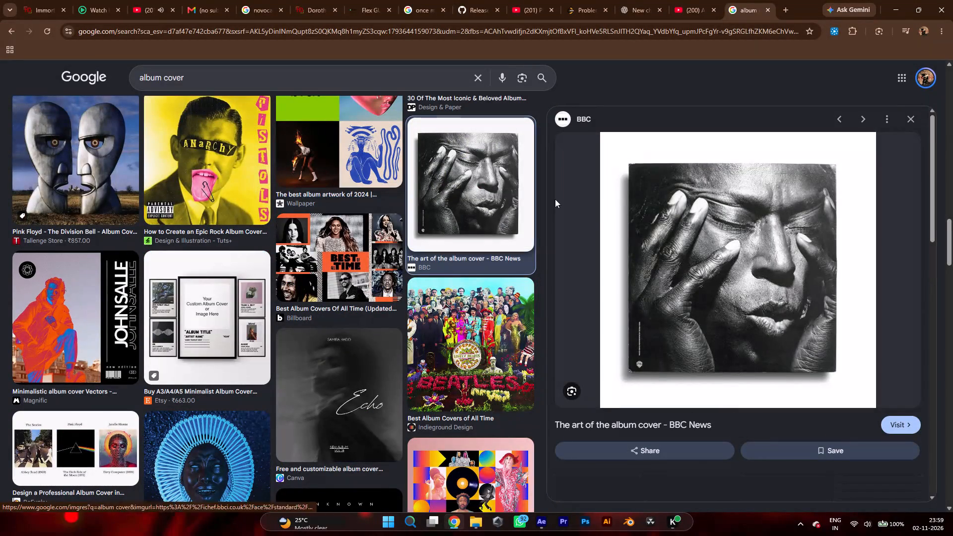
Browse the album cover image results, open Creative Boom's "Best album covers of the year unveiled for 2022" image and copy it.
{"action": "scroll", "coordinate": [657, 266], "scroll_direction": "down", "scroll_amount": 4}
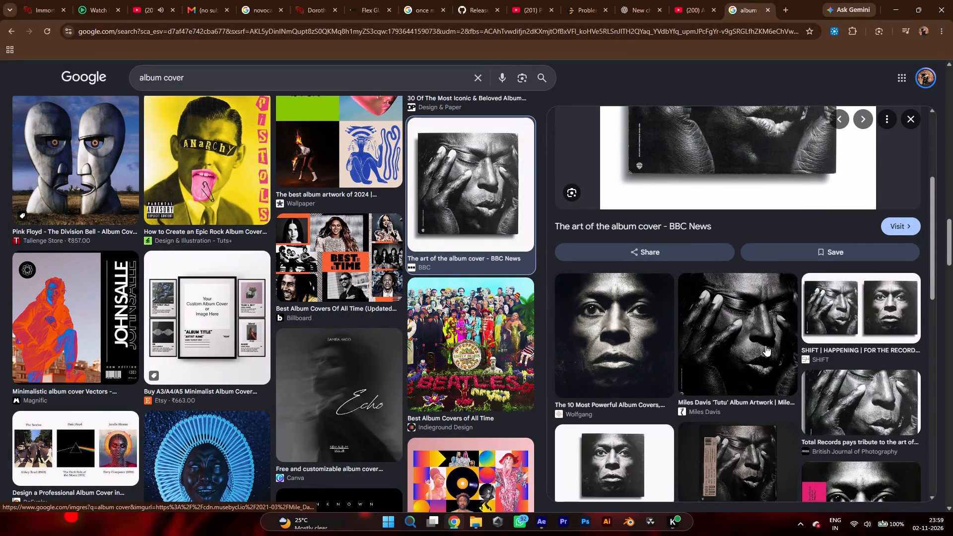
{"action": "scroll", "coordinate": [549, 375], "scroll_direction": "down", "scroll_amount": 4}
{"action": "scroll", "coordinate": [754, 403], "scroll_direction": "down", "scroll_amount": 4}
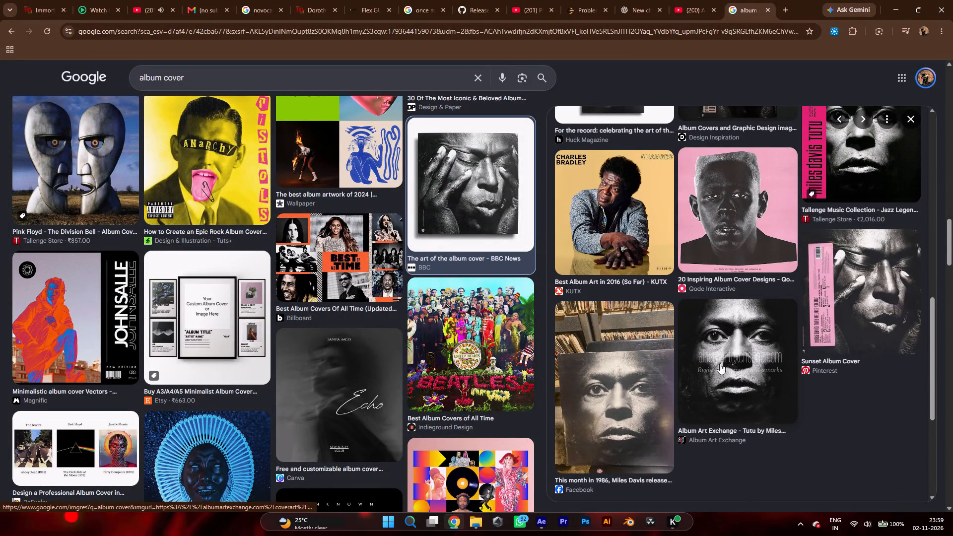
{"action": "scroll", "coordinate": [350, 391], "scroll_direction": "down", "scroll_amount": 9}
{"action": "scroll", "coordinate": [352, 390], "scroll_direction": "up", "scroll_amount": 4}
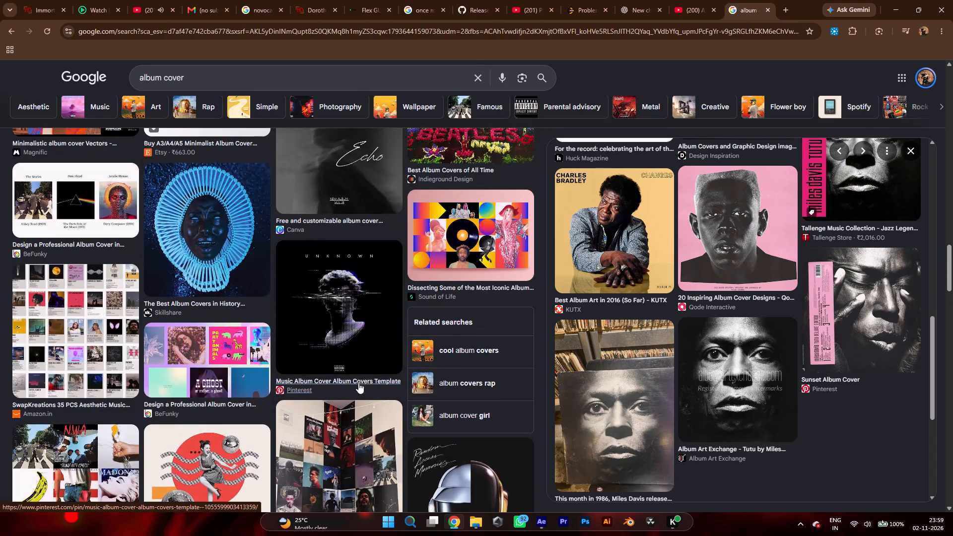
{"action": "scroll", "coordinate": [372, 370], "scroll_direction": "down", "scroll_amount": 4}
{"action": "left_click", "coordinate": [54, 415]}
{"action": "right_click", "coordinate": [731, 243]}
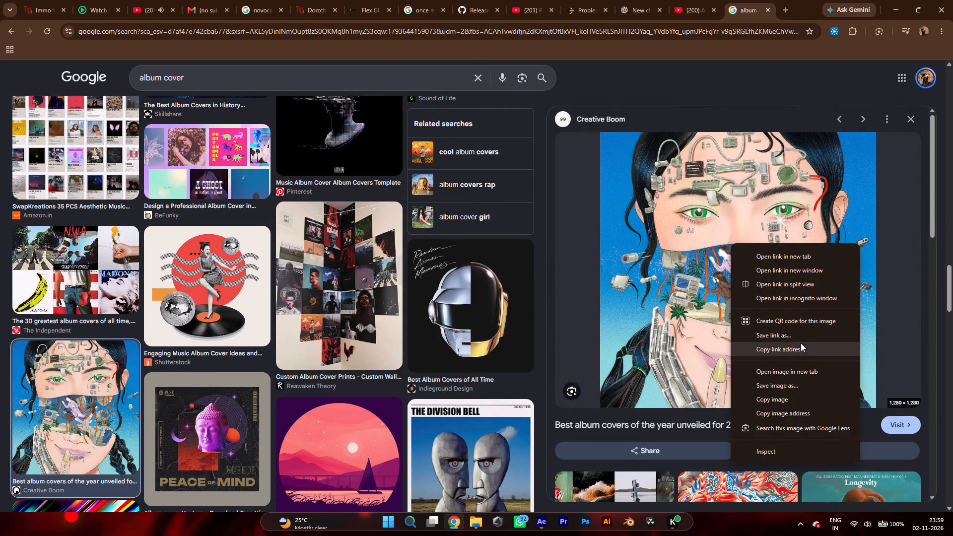
{"action": "left_click", "coordinate": [792, 402]}
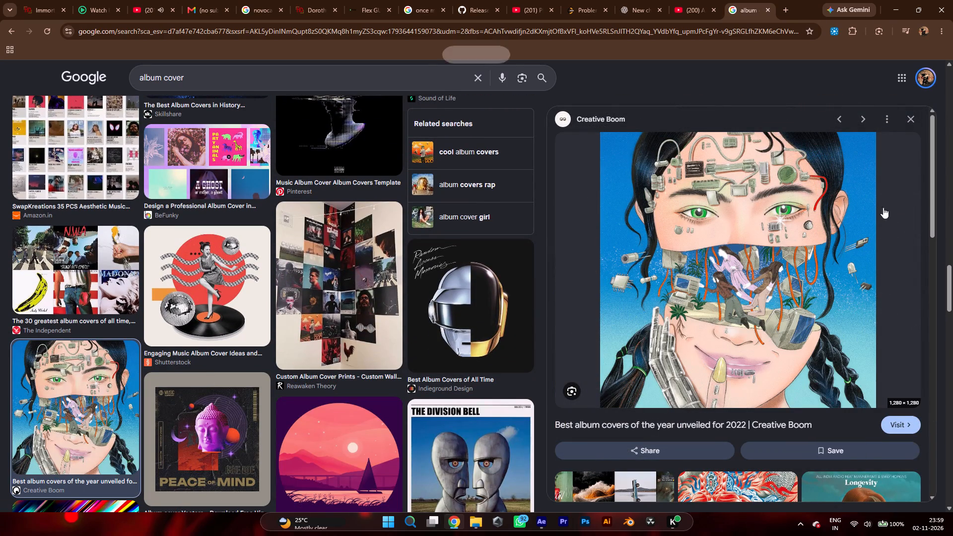
Switch to After Effects and open the Flex GUI Pro extension.
{"action": "left_click", "coordinate": [897, 12]}
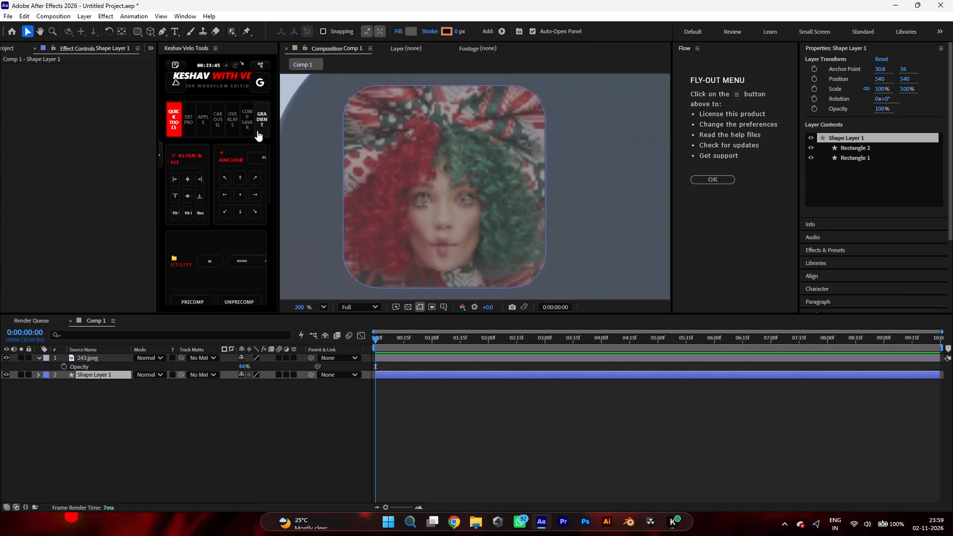
{"action": "left_click", "coordinate": [180, 20]}
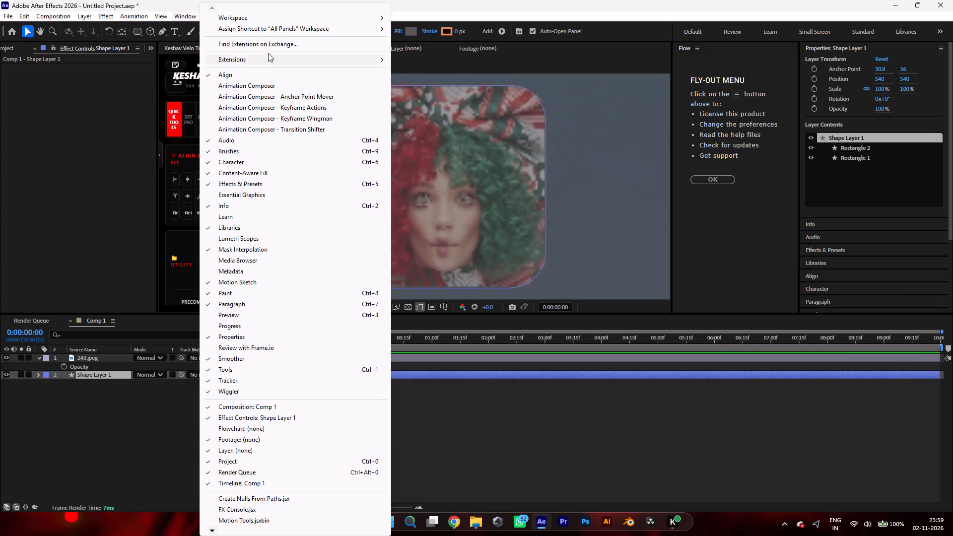
{"action": "left_click", "coordinate": [275, 66]}
{"action": "left_click", "coordinate": [289, 62]}
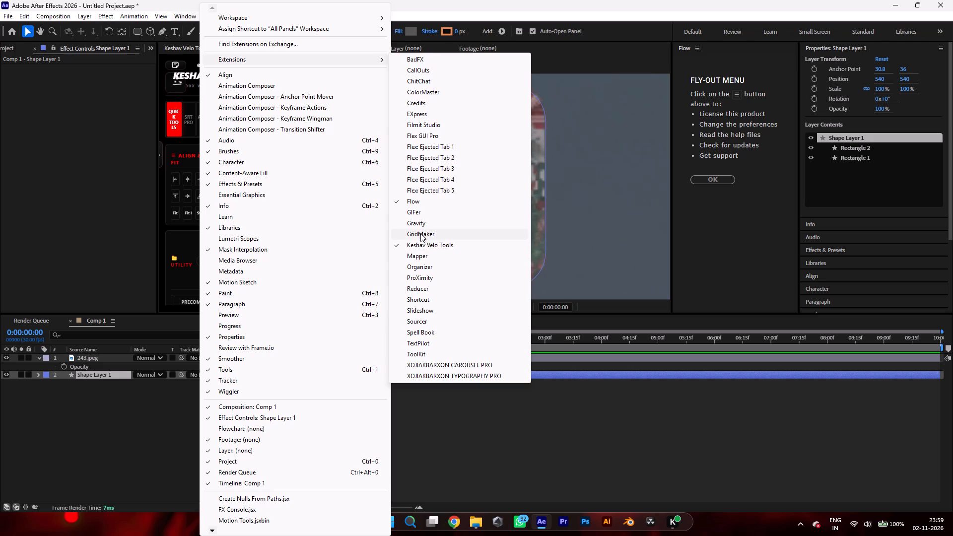
{"action": "left_click", "coordinate": [451, 133]}
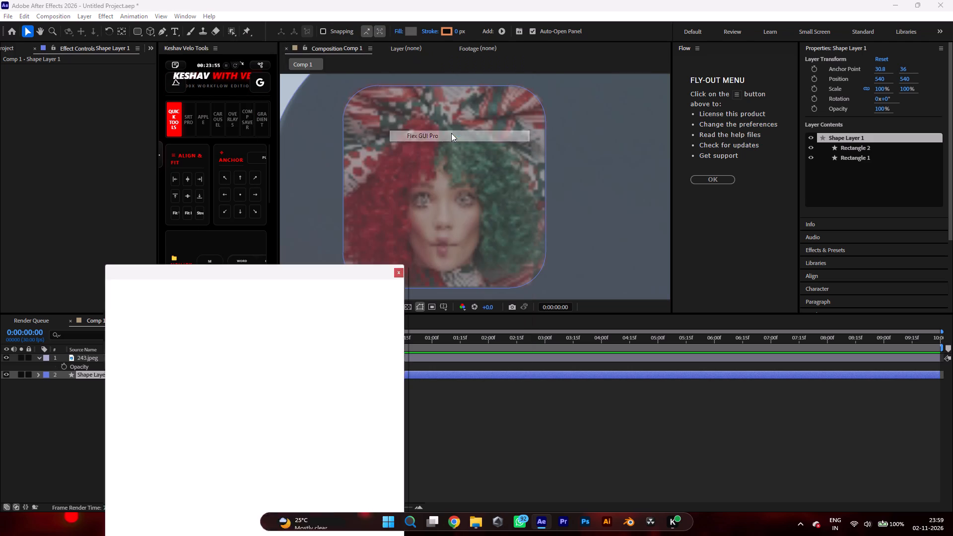
Move the floating Flex GUI Pro window so it fits fully on screen and dismiss its 9.3.0 release notice.
{"action": "left_click_drag", "start_coordinate": [175, 278], "coordinate": [176, 271]}
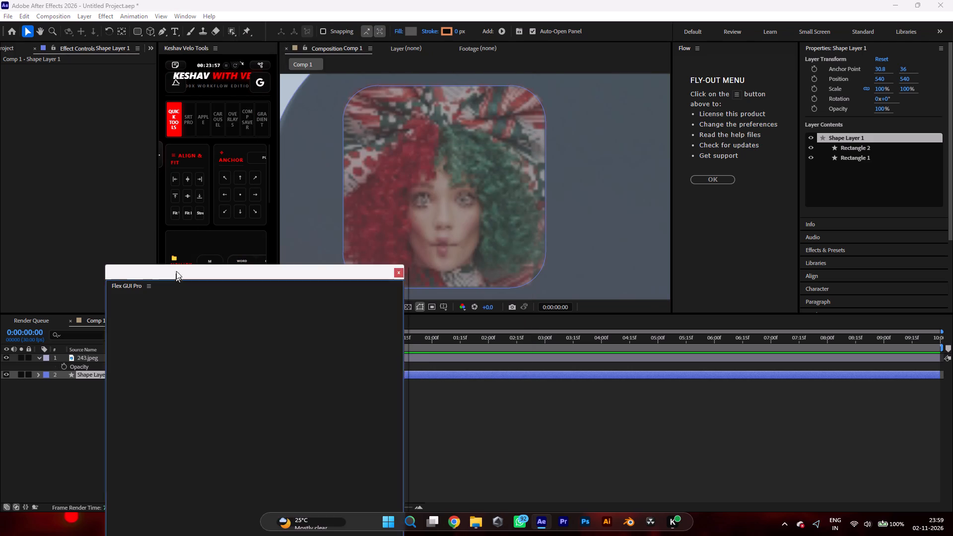
{"action": "left_click_drag", "start_coordinate": [176, 271], "coordinate": [186, 235]}
{"action": "left_click_drag", "start_coordinate": [180, 197], "coordinate": [179, 191]}
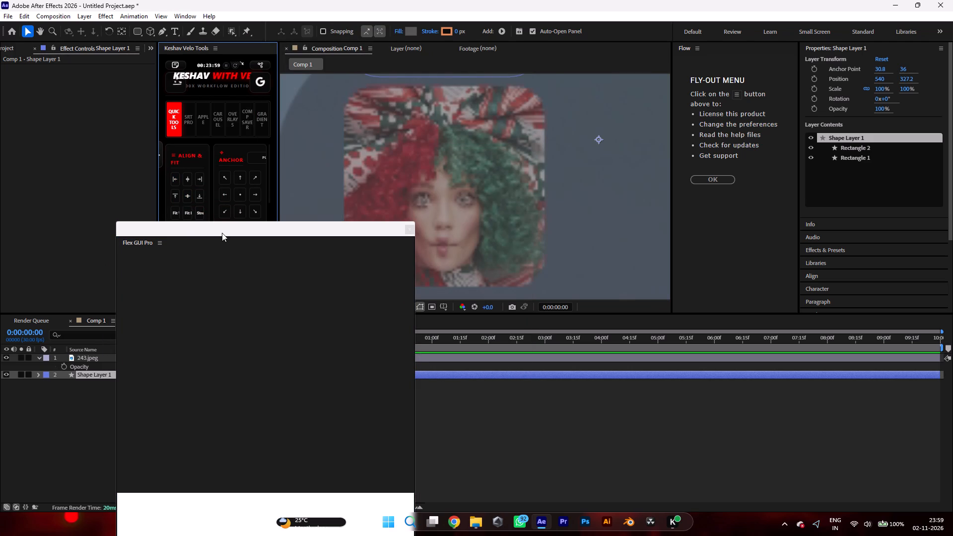
{"action": "key", "text": "ctrl+z"}
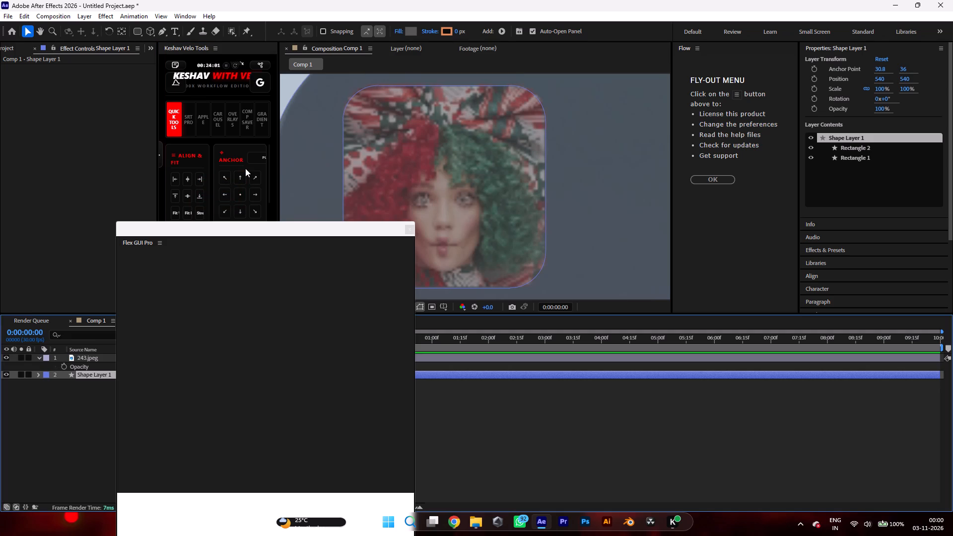
{"action": "left_click_drag", "start_coordinate": [238, 231], "coordinate": [239, 128]}
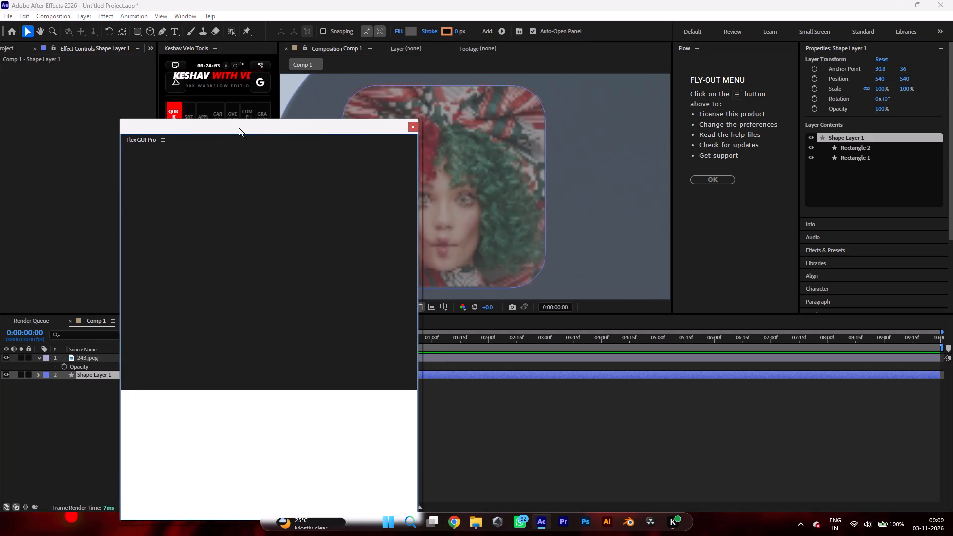
{"action": "left_click_drag", "start_coordinate": [239, 128], "coordinate": [225, 121]}
{"action": "scroll", "coordinate": [230, 296], "scroll_direction": "down", "scroll_amount": 1}
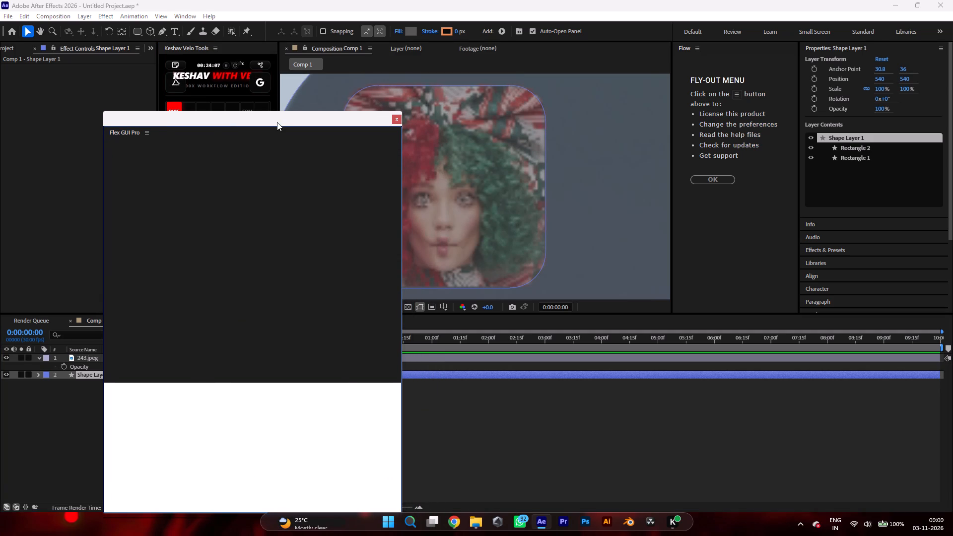
{"action": "left_click_drag", "start_coordinate": [276, 119], "coordinate": [305, 115]}
{"action": "left_click_drag", "start_coordinate": [305, 118], "coordinate": [314, 93]}
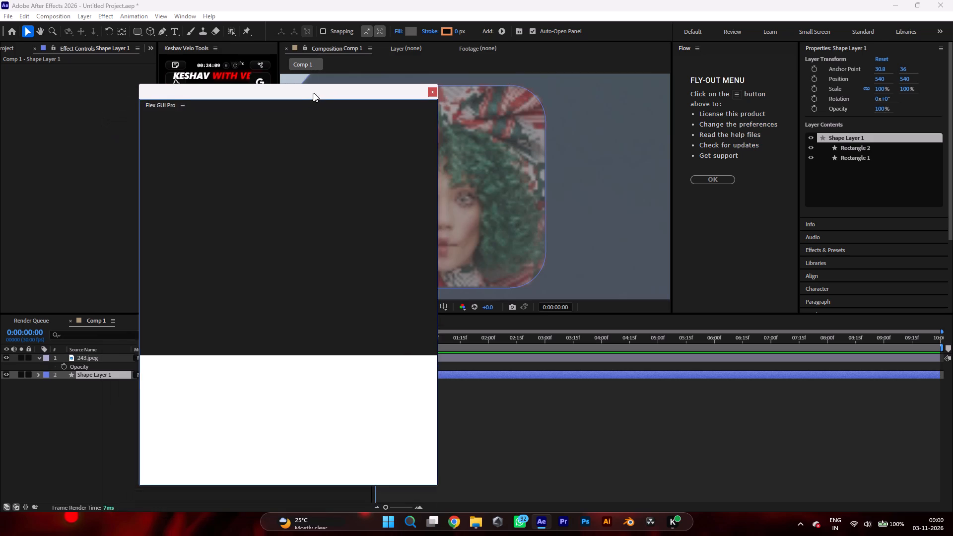
{"action": "left_click_drag", "start_coordinate": [314, 93], "coordinate": [314, 69]}
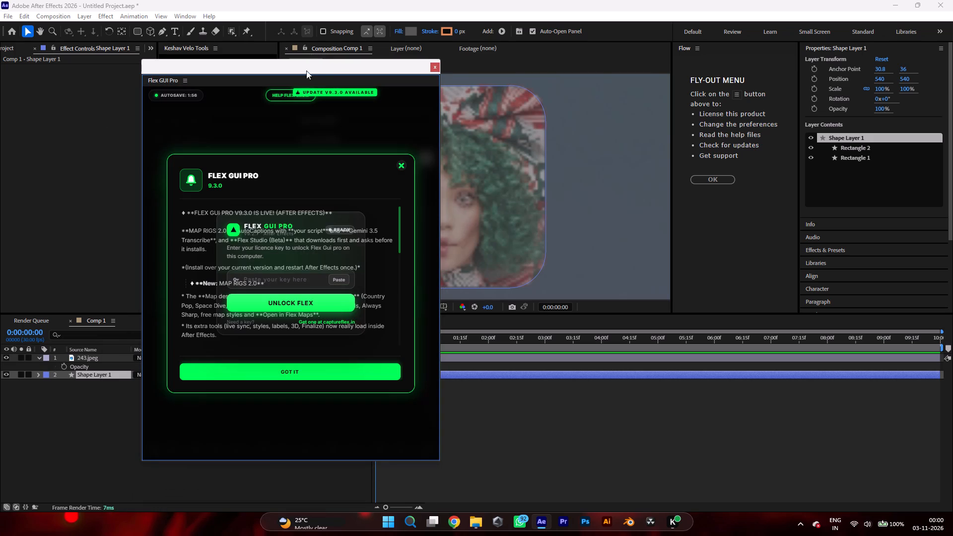
{"action": "left_click", "coordinate": [306, 371]}
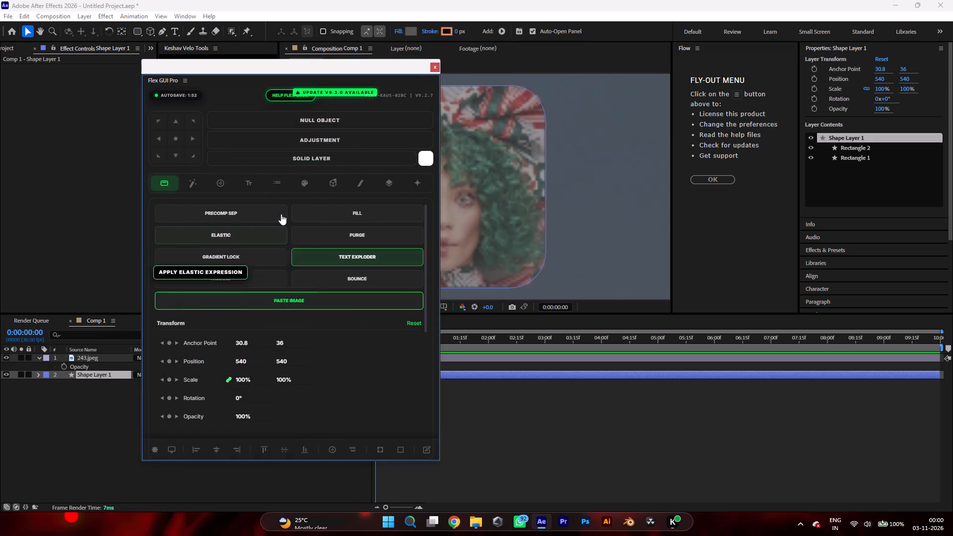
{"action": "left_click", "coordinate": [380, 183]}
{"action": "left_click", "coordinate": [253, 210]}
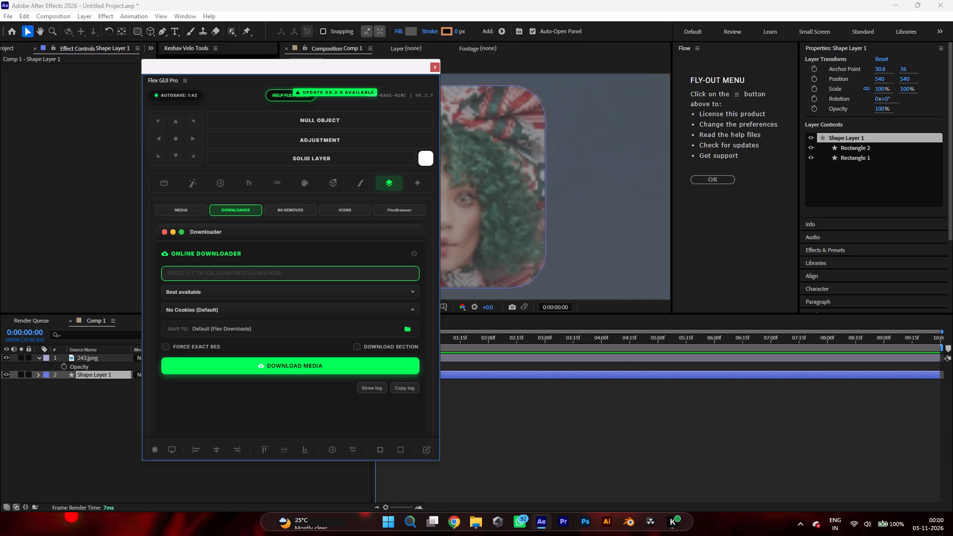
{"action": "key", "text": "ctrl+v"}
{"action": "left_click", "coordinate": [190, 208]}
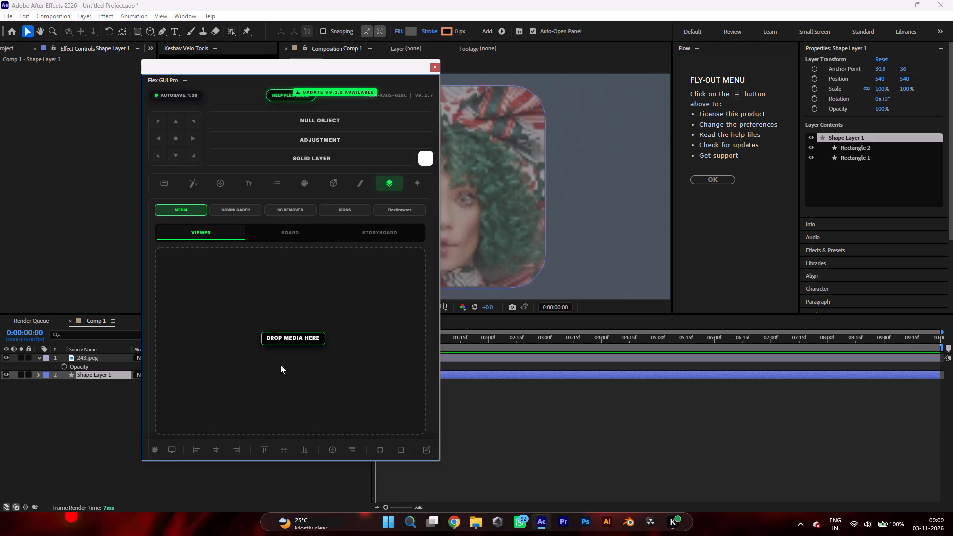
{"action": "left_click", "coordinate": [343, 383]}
Look through the New Volume (E:) and New Volume (D:) drives in File Explorer, including the MATERIALS and pppp folders.
{"action": "left_click", "coordinate": [467, 525]}
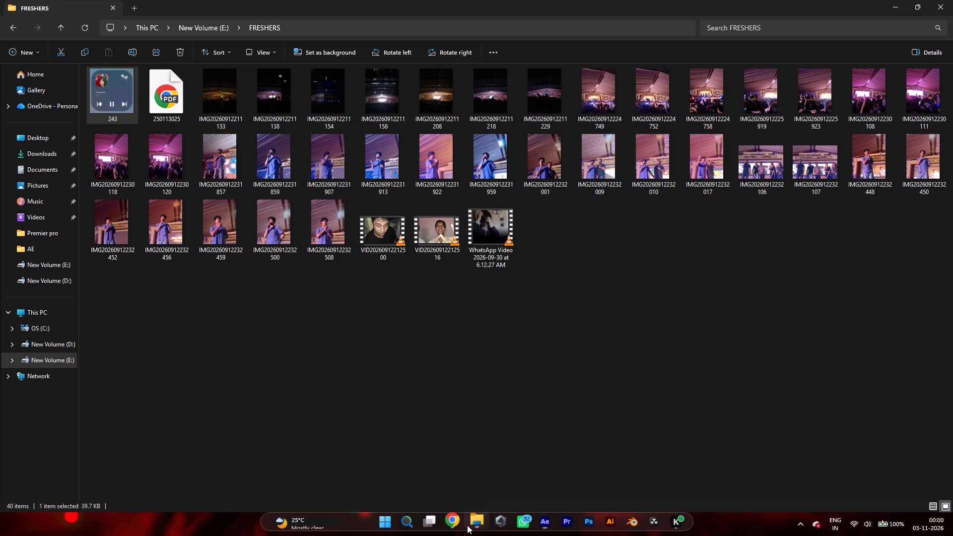
{"action": "left_click", "coordinate": [59, 352]}
{"action": "scroll", "coordinate": [426, 318], "scroll_direction": "down", "scroll_amount": 2}
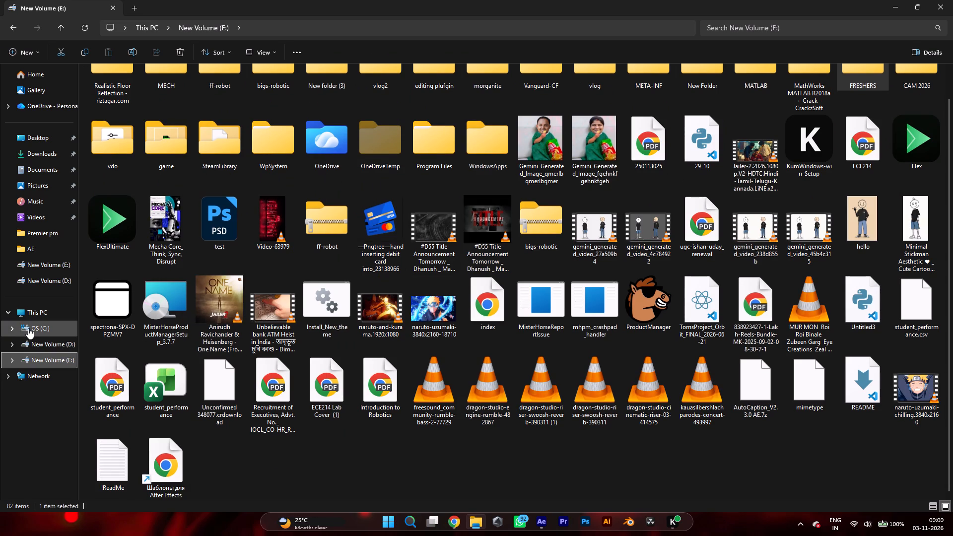
{"action": "left_click", "coordinate": [47, 338]}
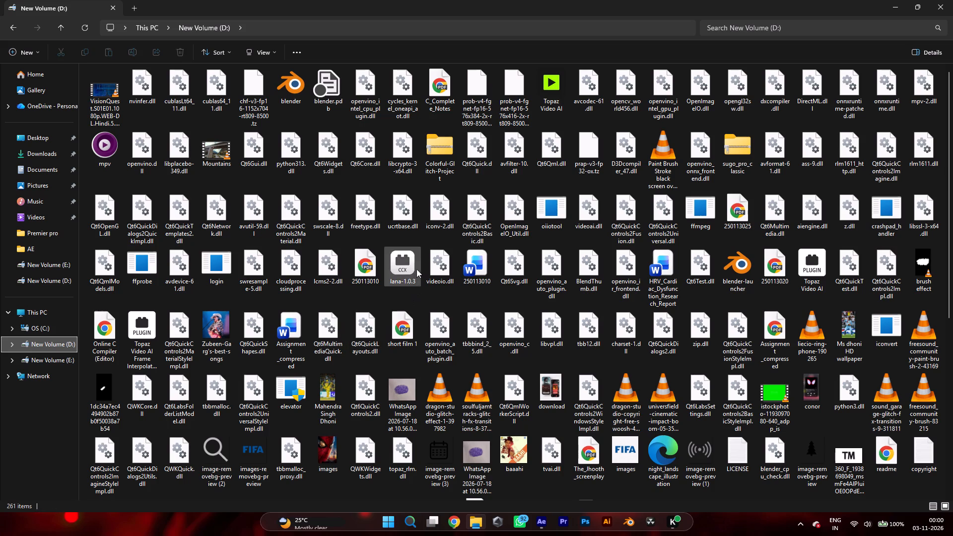
{"action": "scroll", "coordinate": [415, 244], "scroll_direction": "down", "scroll_amount": 5}
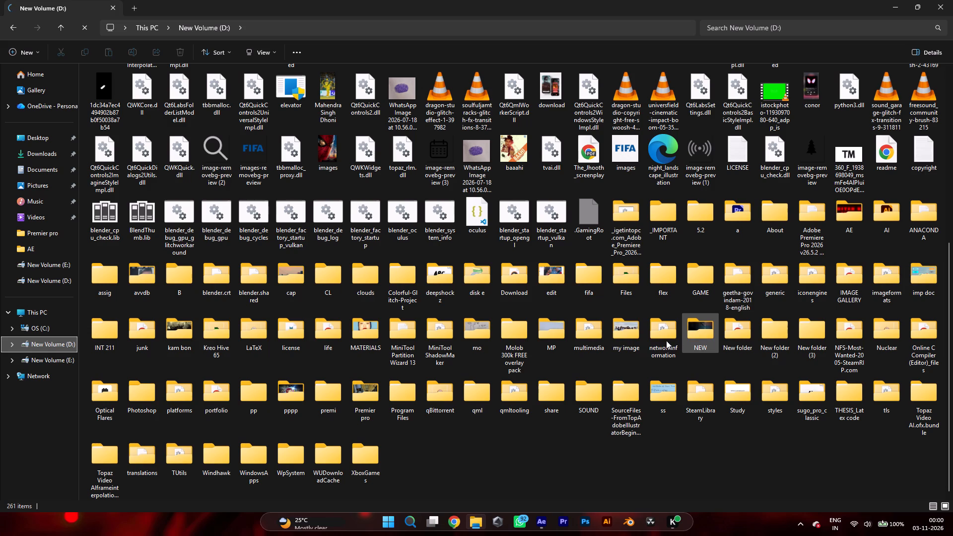
{"action": "double_click", "coordinate": [352, 336]}
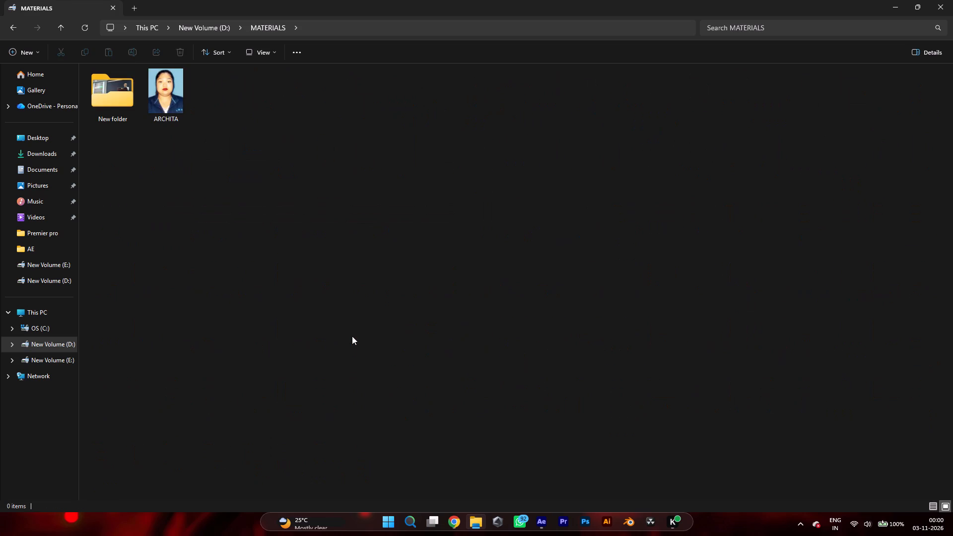
{"action": "left_click", "coordinate": [122, 100]}
{"action": "left_click", "coordinate": [11, 25]}
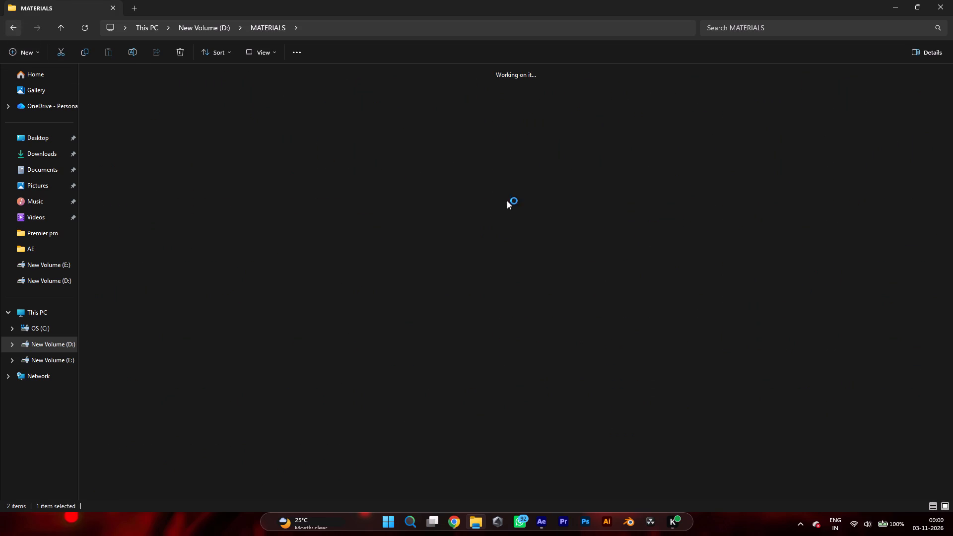
{"action": "scroll", "coordinate": [898, 389], "scroll_direction": "down", "scroll_amount": 3}
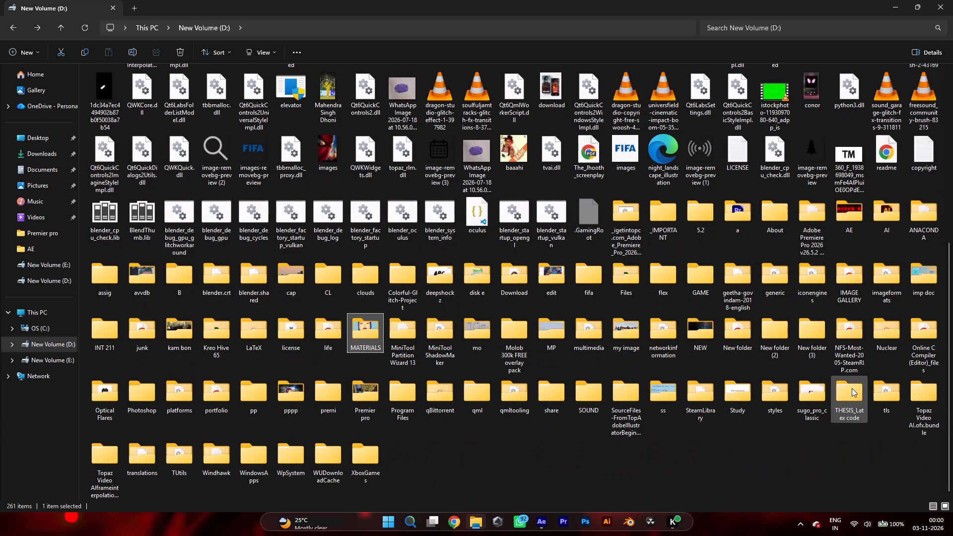
{"action": "double_click", "coordinate": [296, 400]}
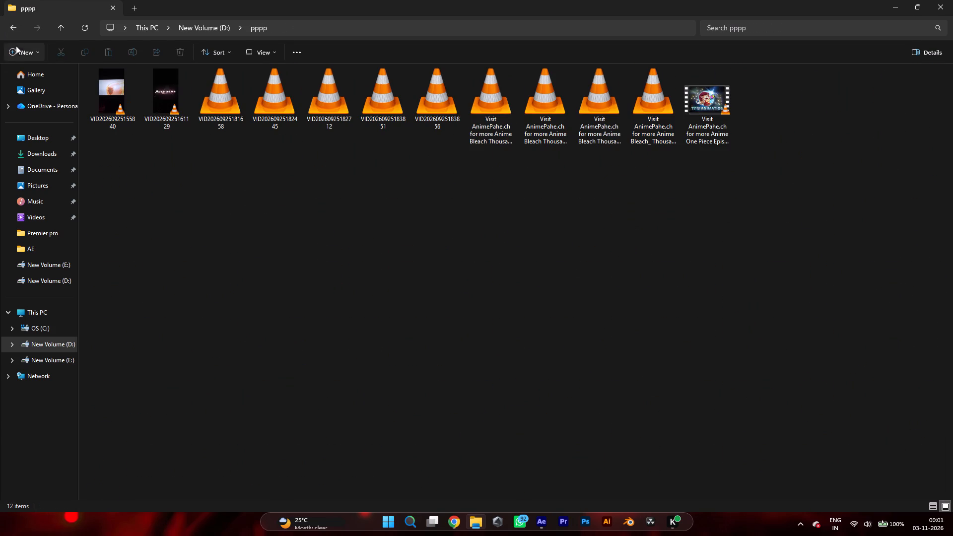
{"action": "left_click", "coordinate": [15, 39]}
{"action": "left_click", "coordinate": [12, 32]}
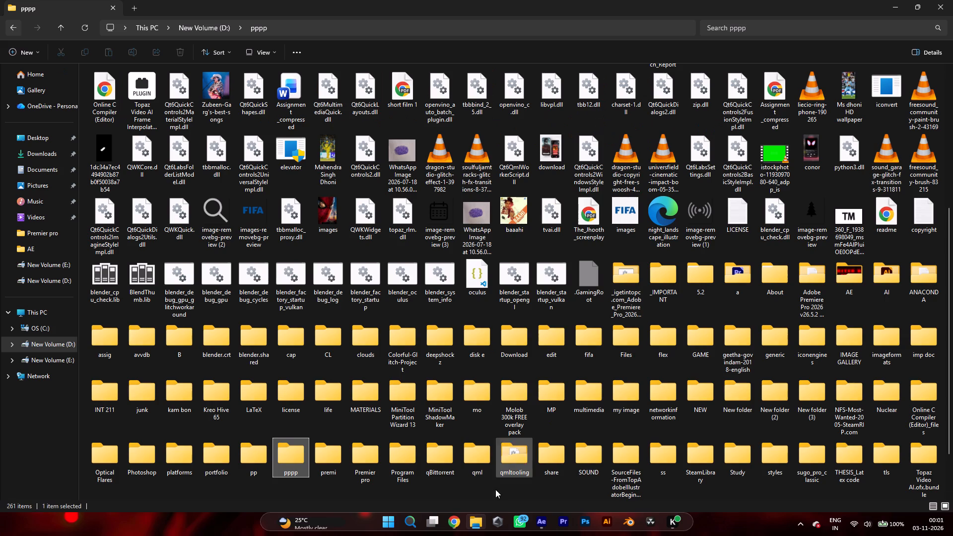
Copy the Creative Boom album cover image again in Chrome and return to After Effects.
{"action": "left_click", "coordinate": [456, 521]}
{"action": "right_click", "coordinate": [765, 272]}
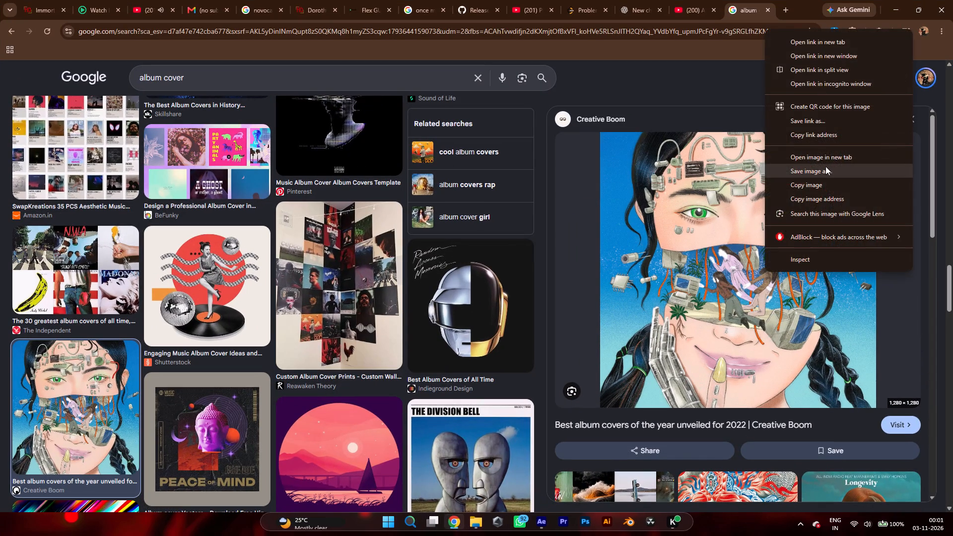
{"action": "left_click", "coordinate": [829, 185]}
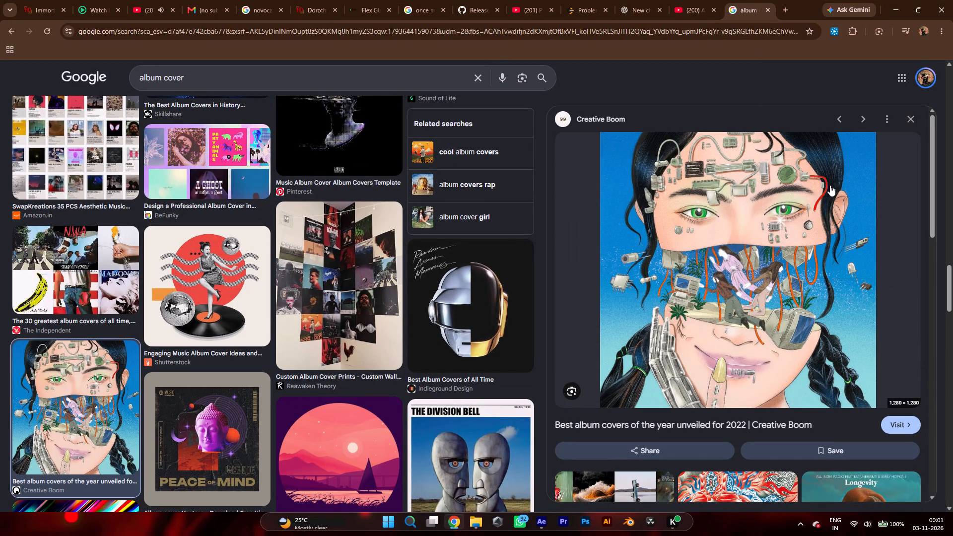
{"action": "left_click", "coordinate": [538, 523]}
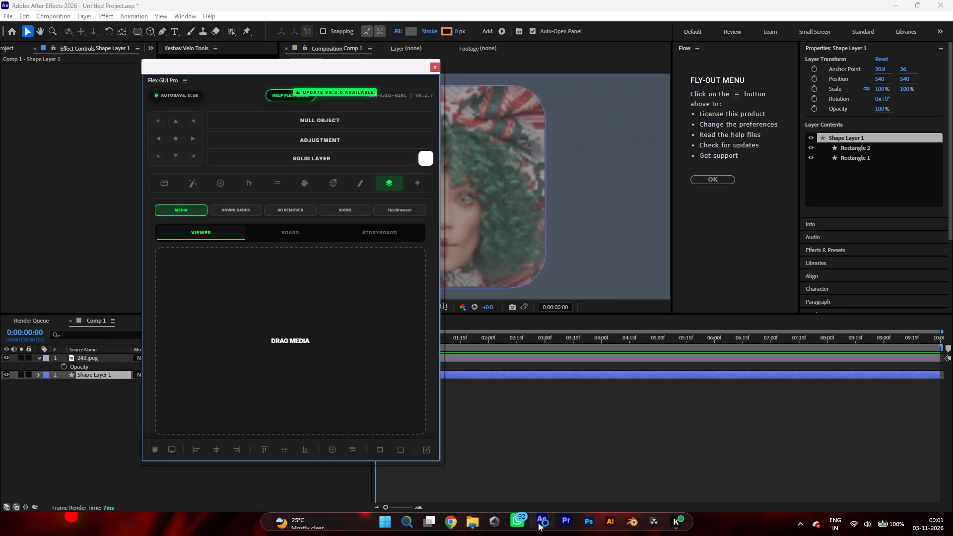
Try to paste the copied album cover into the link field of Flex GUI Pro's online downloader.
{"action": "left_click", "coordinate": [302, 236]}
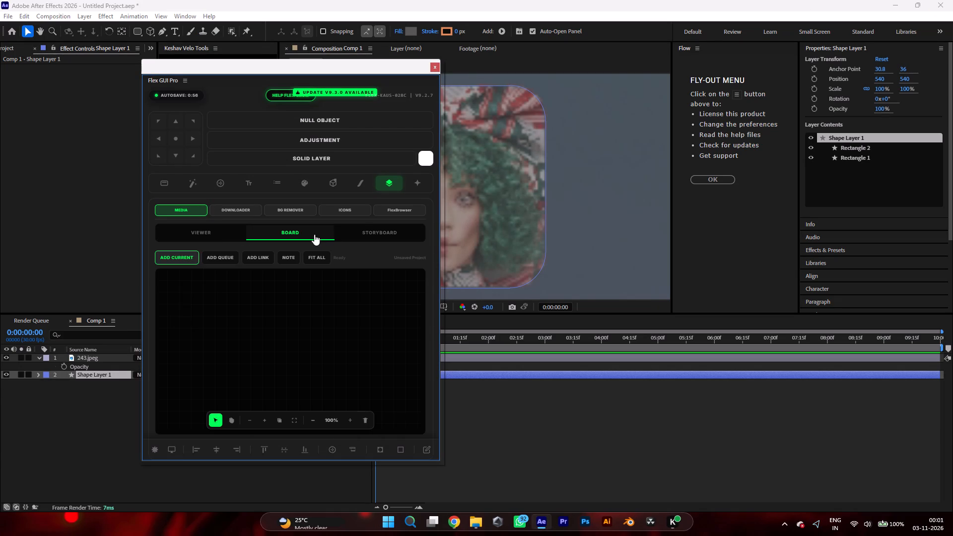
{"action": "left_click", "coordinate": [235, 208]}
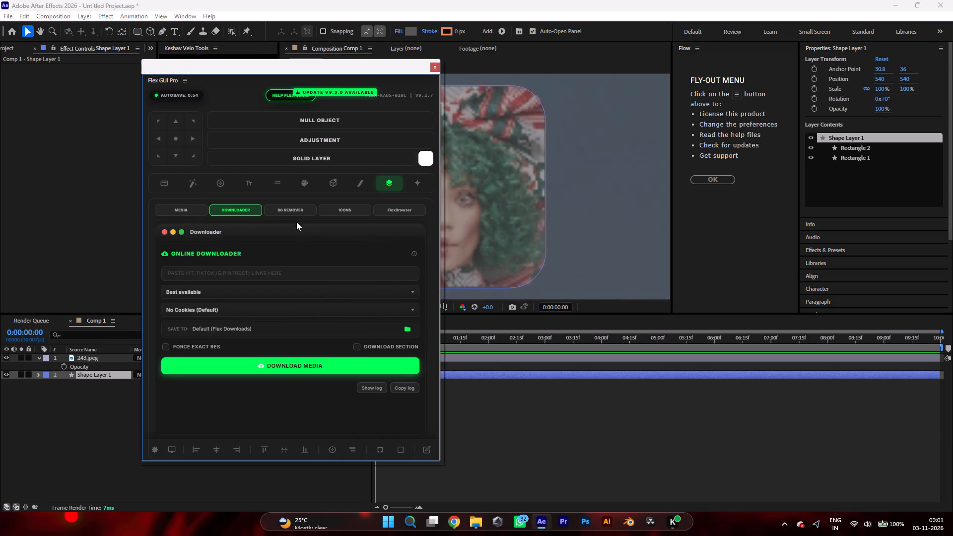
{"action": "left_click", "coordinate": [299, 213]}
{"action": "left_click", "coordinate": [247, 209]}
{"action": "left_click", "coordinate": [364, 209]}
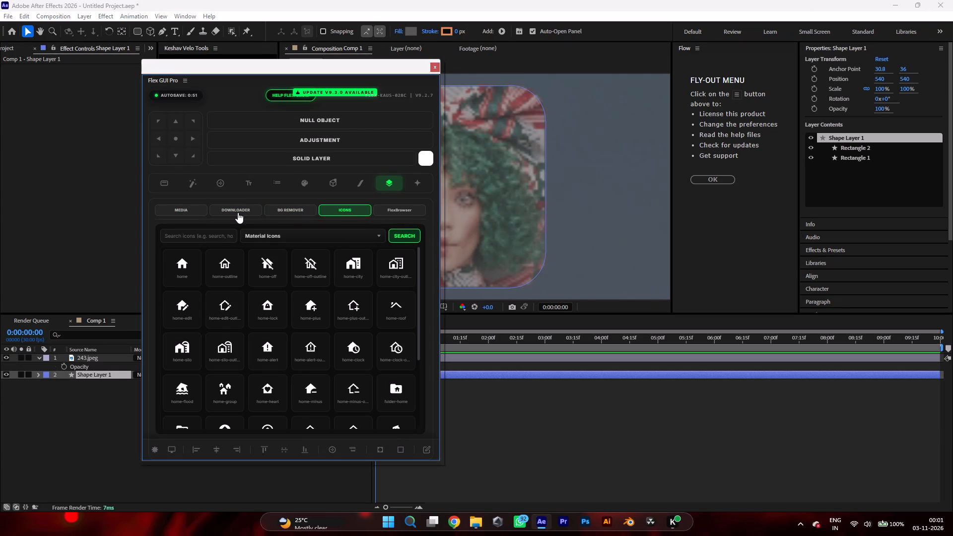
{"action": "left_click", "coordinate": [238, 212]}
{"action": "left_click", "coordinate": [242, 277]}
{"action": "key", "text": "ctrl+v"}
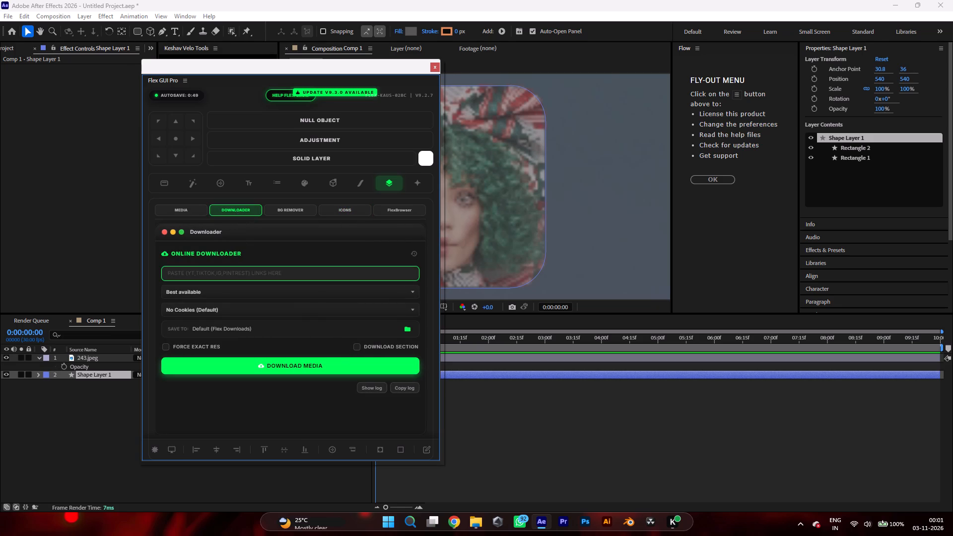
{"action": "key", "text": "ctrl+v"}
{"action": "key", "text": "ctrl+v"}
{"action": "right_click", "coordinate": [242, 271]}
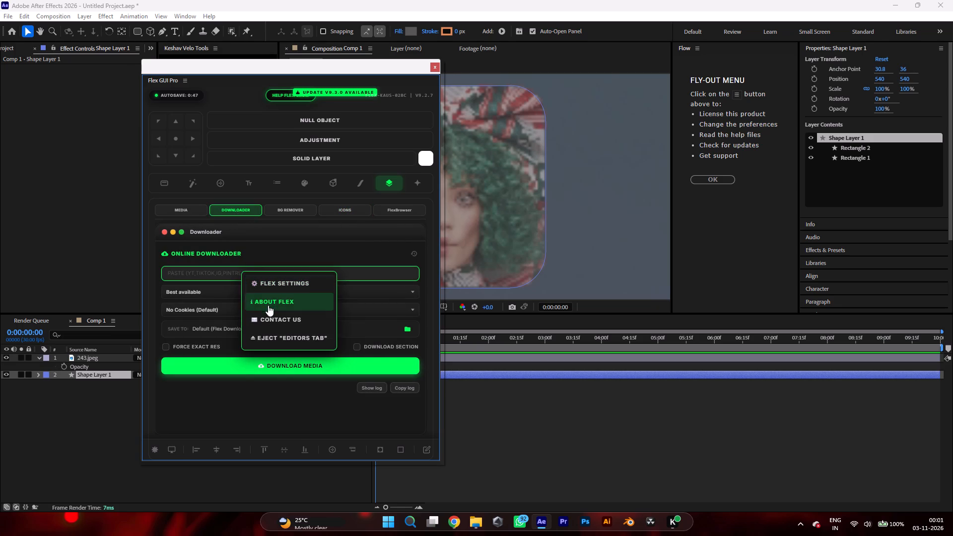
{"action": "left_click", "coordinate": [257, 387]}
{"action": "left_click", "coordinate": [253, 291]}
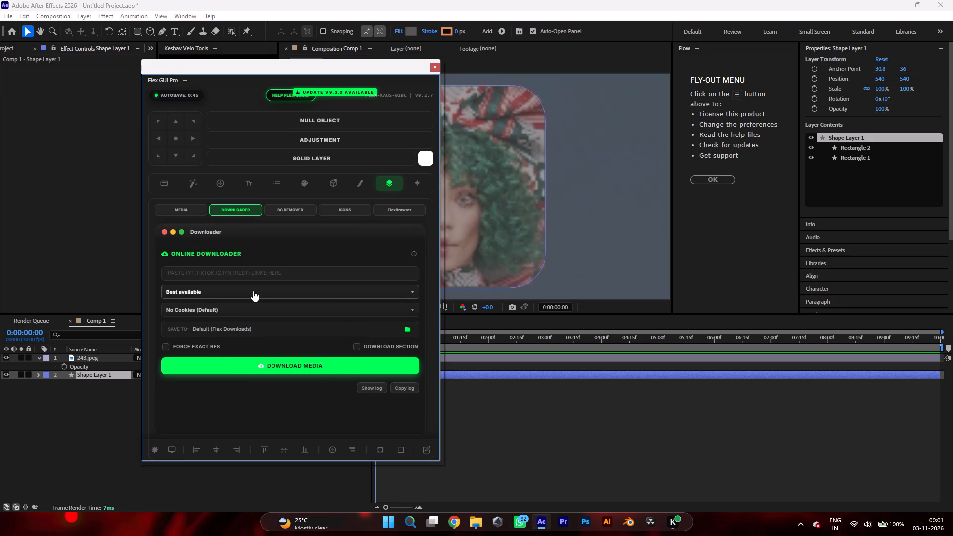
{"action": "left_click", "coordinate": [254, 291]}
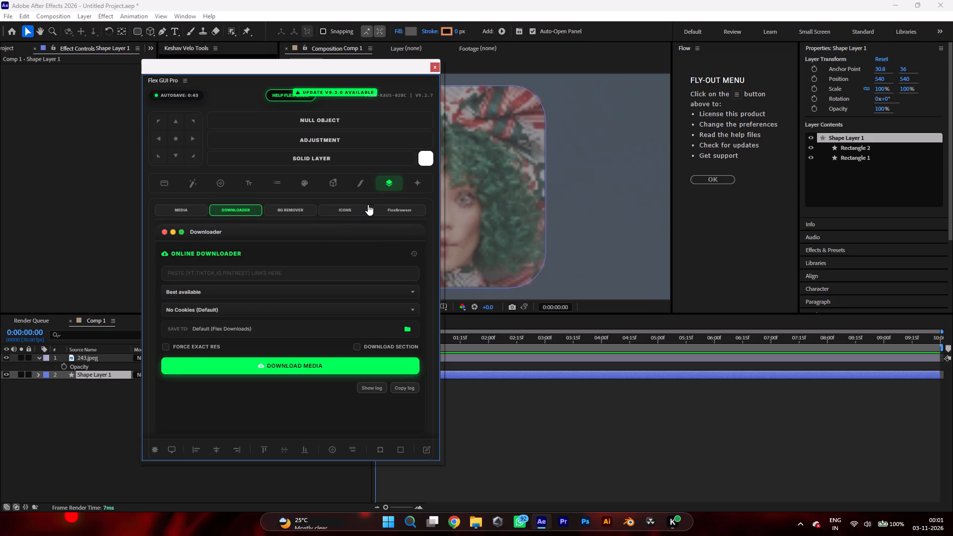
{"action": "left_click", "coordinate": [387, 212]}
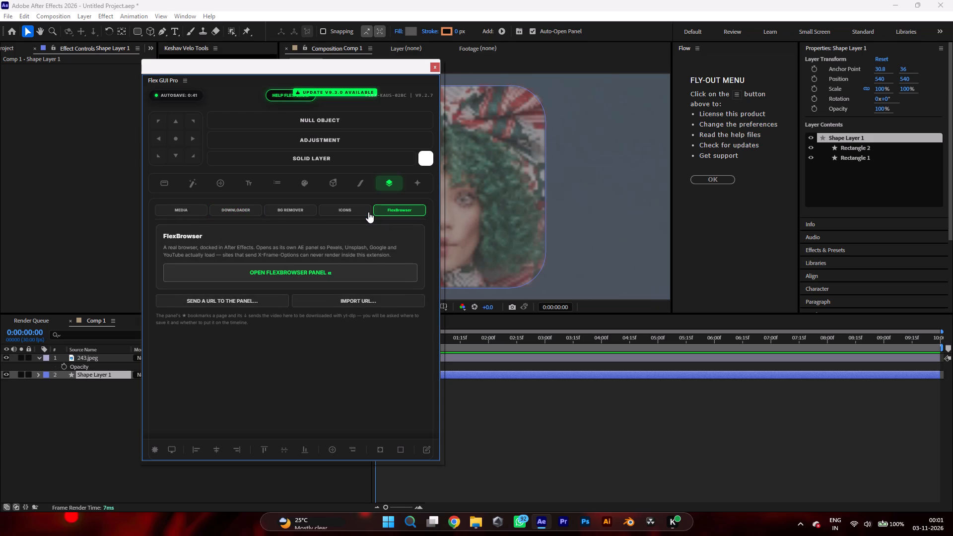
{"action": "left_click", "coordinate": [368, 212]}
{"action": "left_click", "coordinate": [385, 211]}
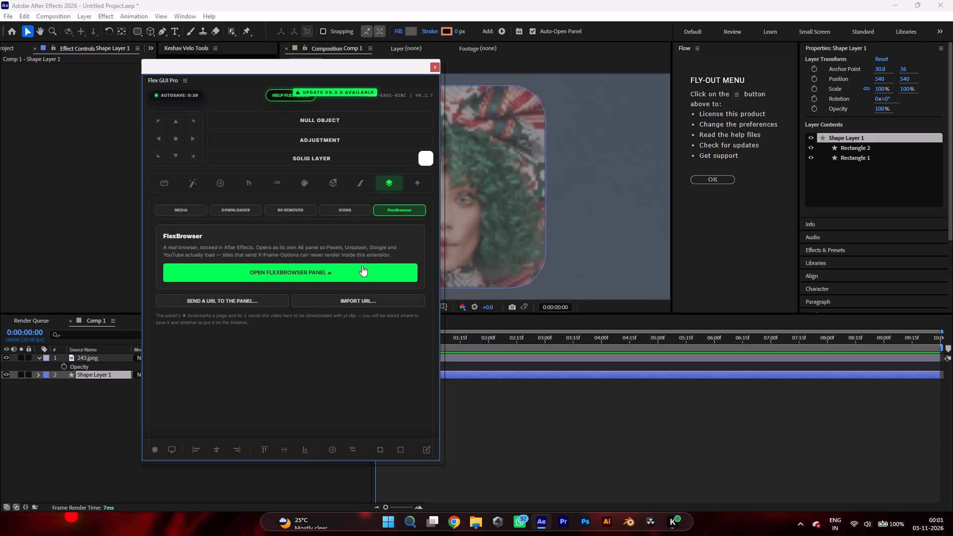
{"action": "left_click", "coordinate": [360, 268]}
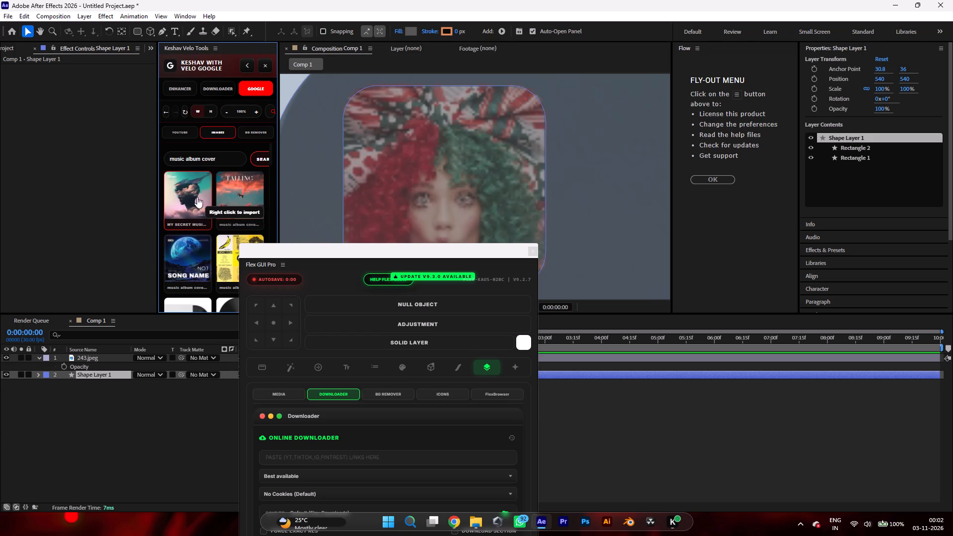
{"action": "right_click", "coordinate": [193, 195]}
{"action": "left_click", "coordinate": [205, 209]}
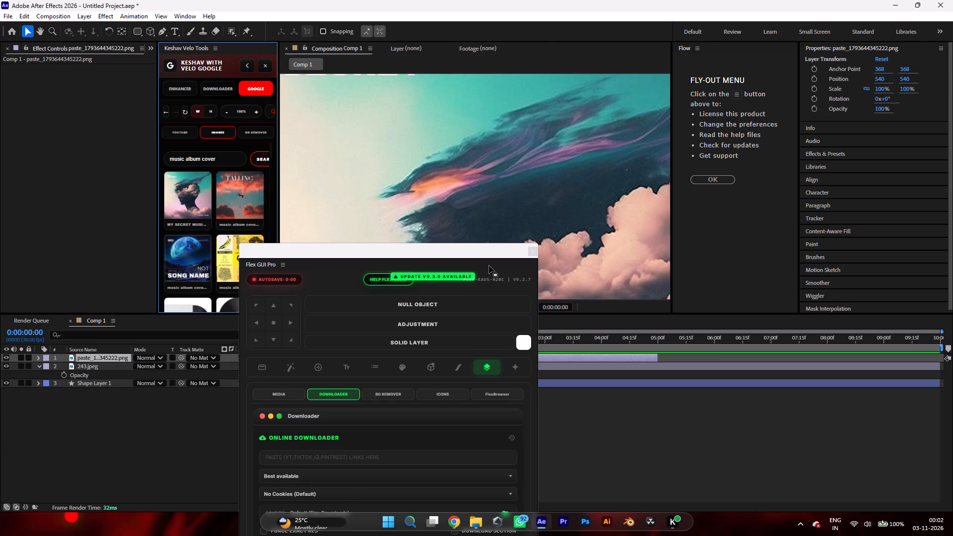
Move the floating Flex GUI Pro window clear of the composition view and the timeline's layer columns.
{"action": "left_click_drag", "start_coordinate": [457, 249], "coordinate": [924, 158]}
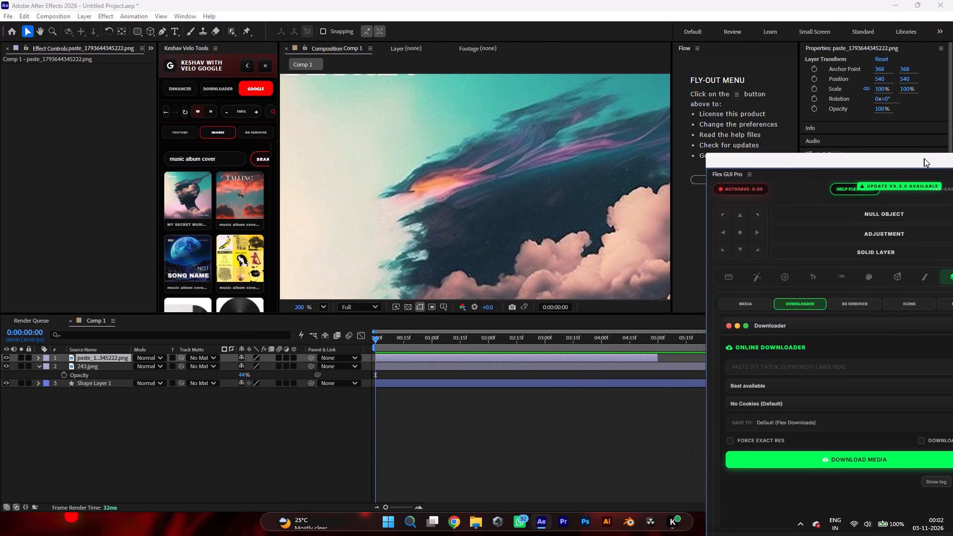
{"action": "left_click_drag", "start_coordinate": [924, 158], "coordinate": [881, 169]}
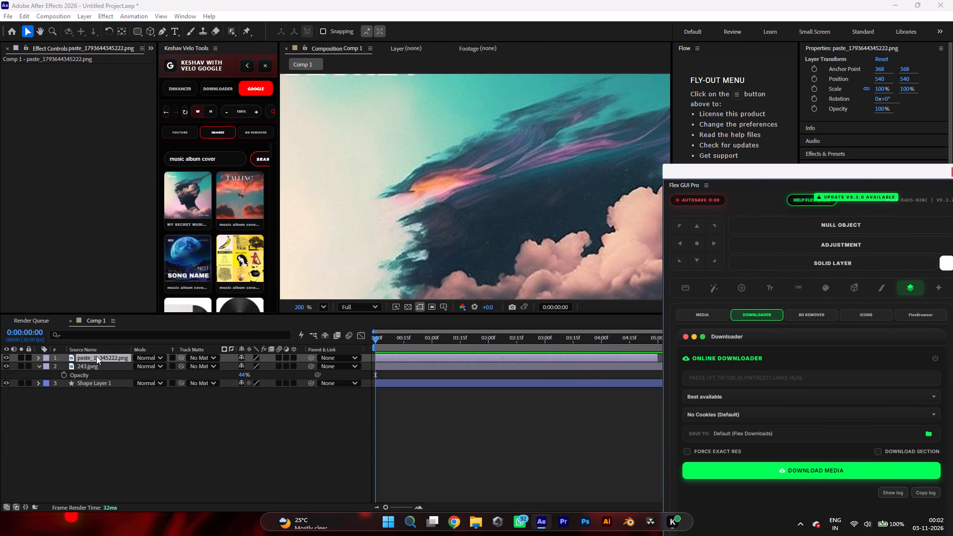
Expand Shape Layer 1 and set the blend mode of its Rectangle 2 group to Screen.
{"action": "left_click", "coordinate": [40, 381]}
{"action": "left_click", "coordinate": [282, 402]}
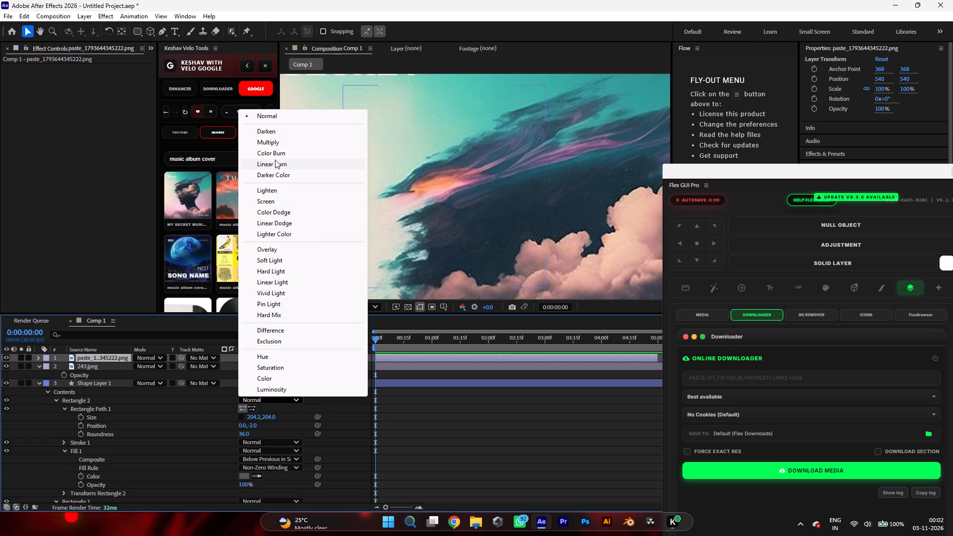
{"action": "left_click", "coordinate": [274, 206]}
Set Shape Layer 1 as the track matte of the imported album cover layer.
{"action": "scroll", "coordinate": [581, 214], "scroll_direction": "down", "scroll_amount": 5}
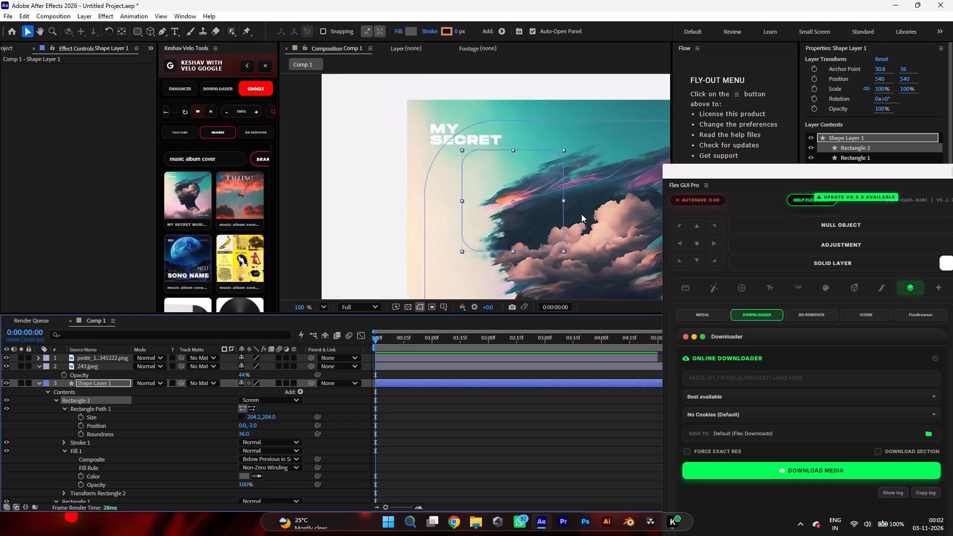
{"action": "scroll", "coordinate": [581, 214], "scroll_direction": "down", "scroll_amount": 10}
{"action": "scroll", "coordinate": [577, 251], "scroll_direction": "up", "scroll_amount": 2}
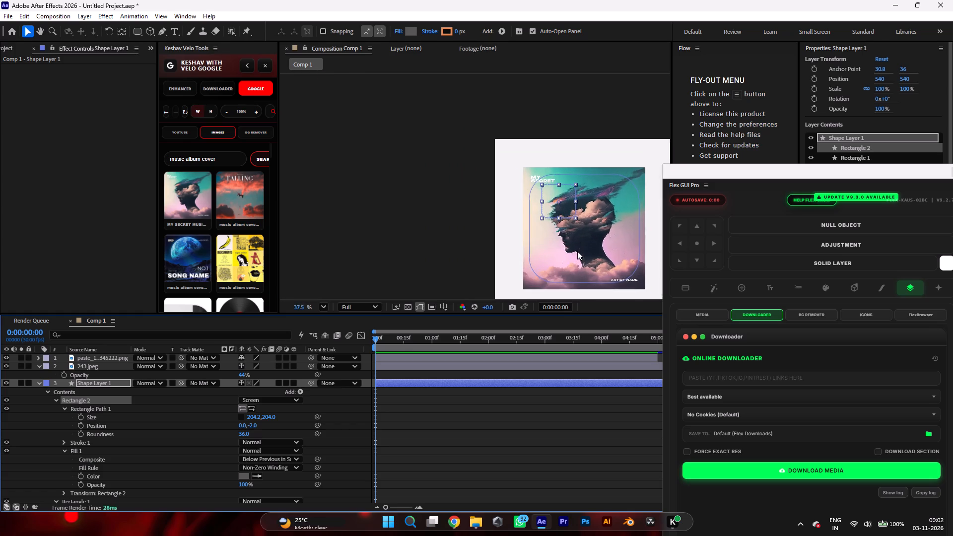
{"action": "scroll", "coordinate": [577, 251], "scroll_direction": "up", "scroll_amount": 4}
{"action": "scroll", "coordinate": [590, 258], "scroll_direction": "down", "scroll_amount": 3}
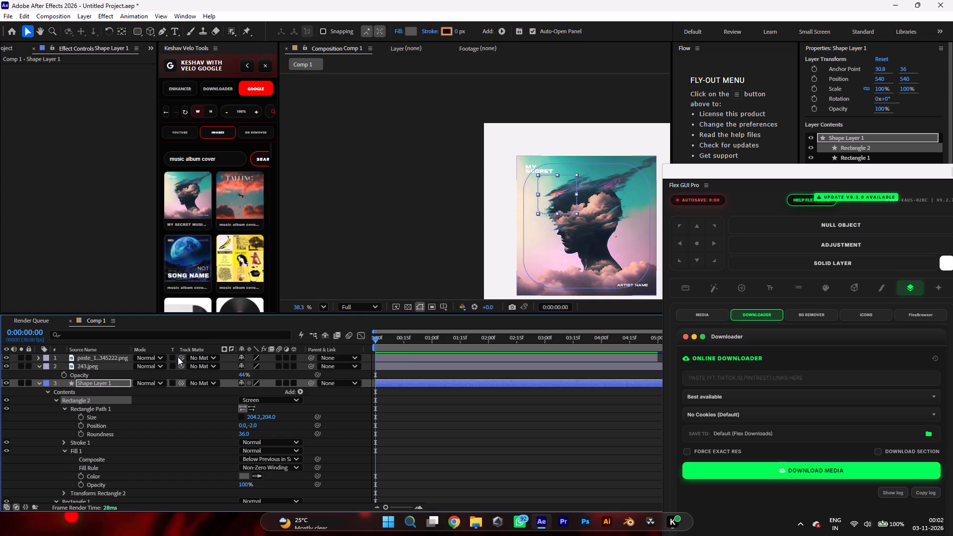
{"action": "left_click_drag", "start_coordinate": [180, 358], "coordinate": [114, 385]}
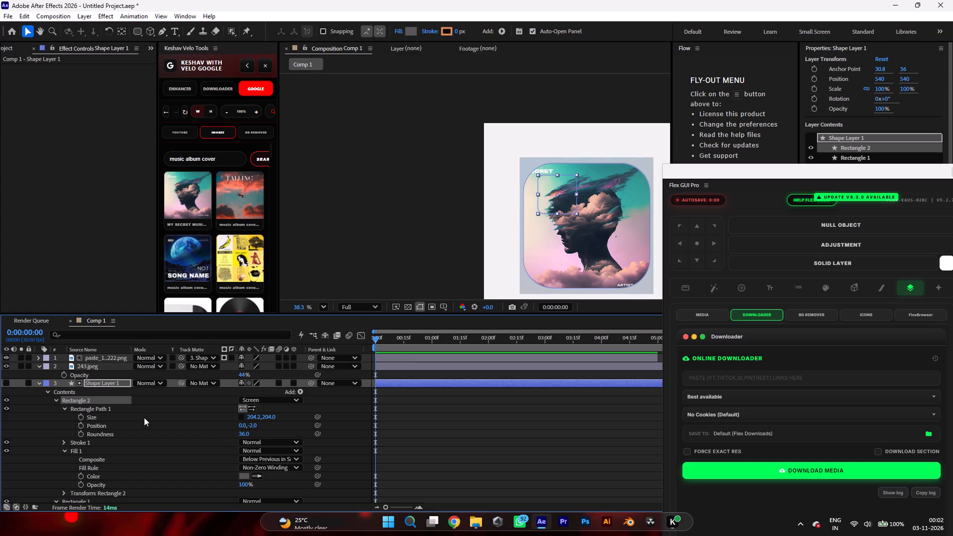
{"action": "scroll", "coordinate": [144, 419], "scroll_direction": "down", "scroll_amount": 2}
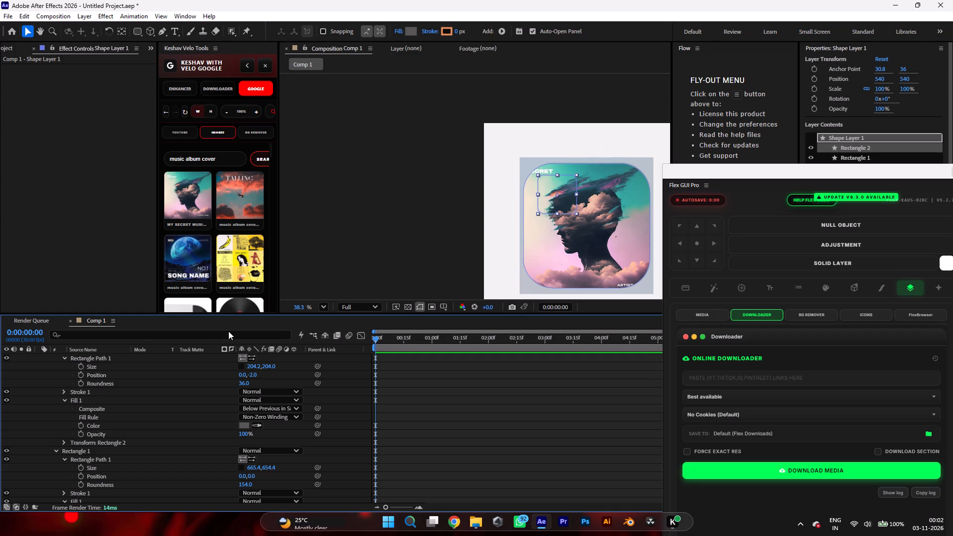
Scale the imported album cover layer down to 29%.
{"action": "scroll", "coordinate": [60, 371], "scroll_direction": "up", "scroll_amount": 3}
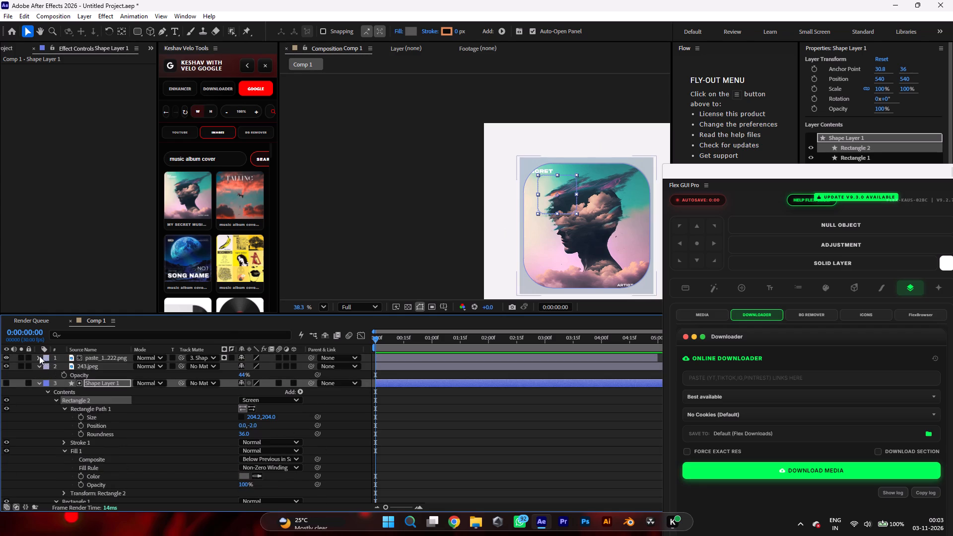
{"action": "left_click", "coordinate": [39, 358]}
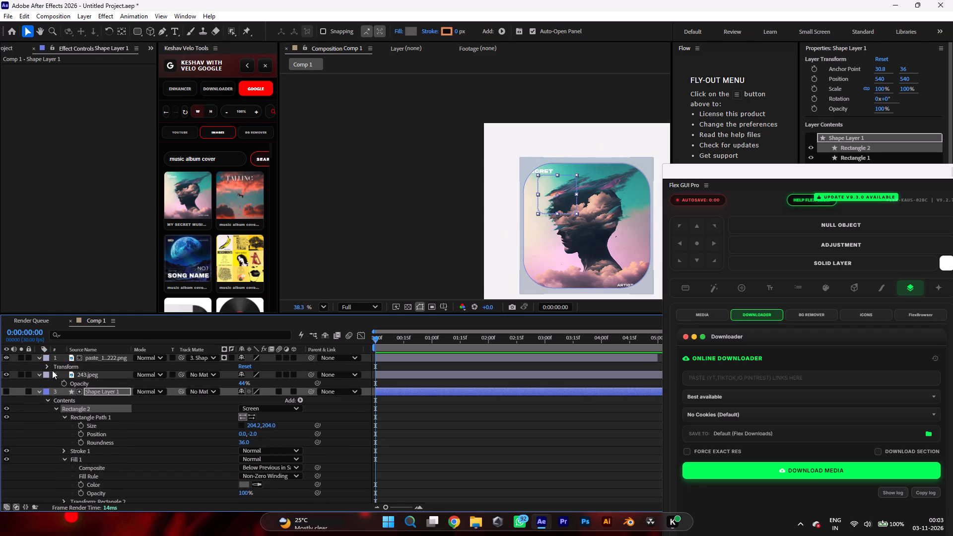
{"action": "left_click", "coordinate": [48, 367]}
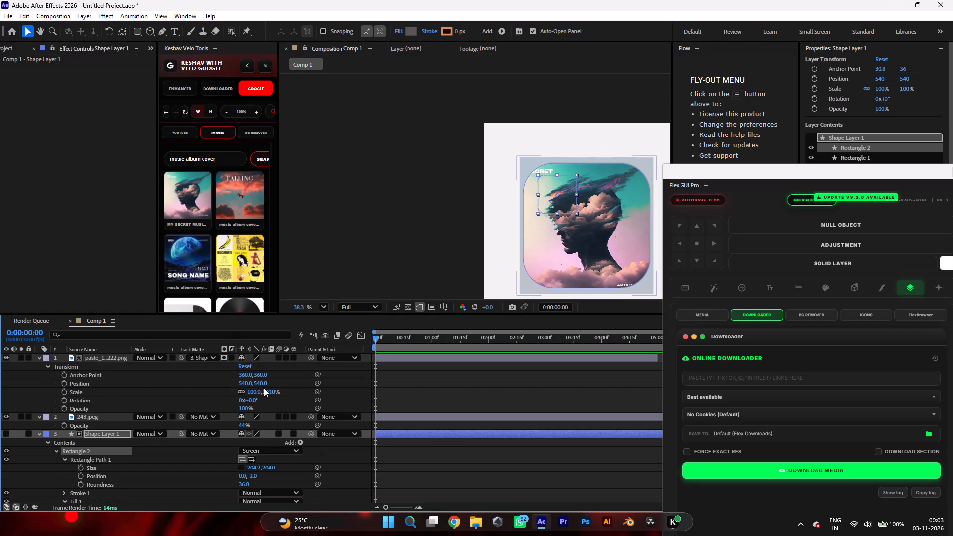
{"action": "left_click_drag", "start_coordinate": [253, 393], "coordinate": [220, 393]}
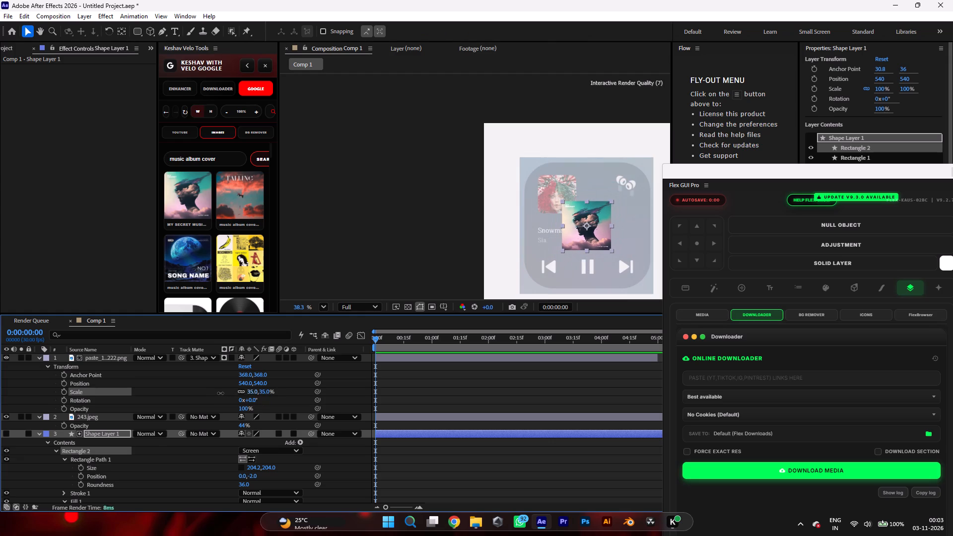
{"action": "left_click_drag", "start_coordinate": [220, 393], "coordinate": [217, 393]}
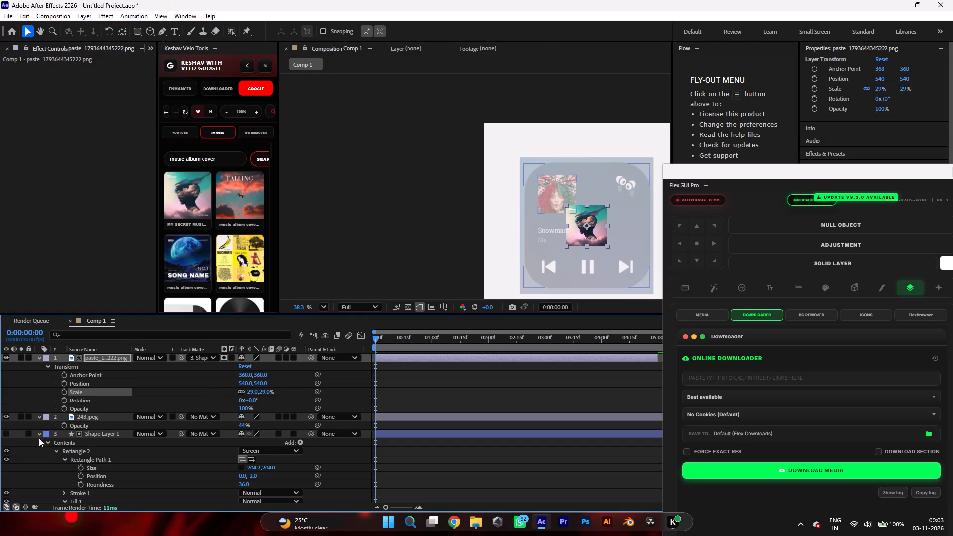
Show Shape Layer 1 and hide the 243.jpg reference layer.
{"action": "left_click", "coordinate": [7, 432]}
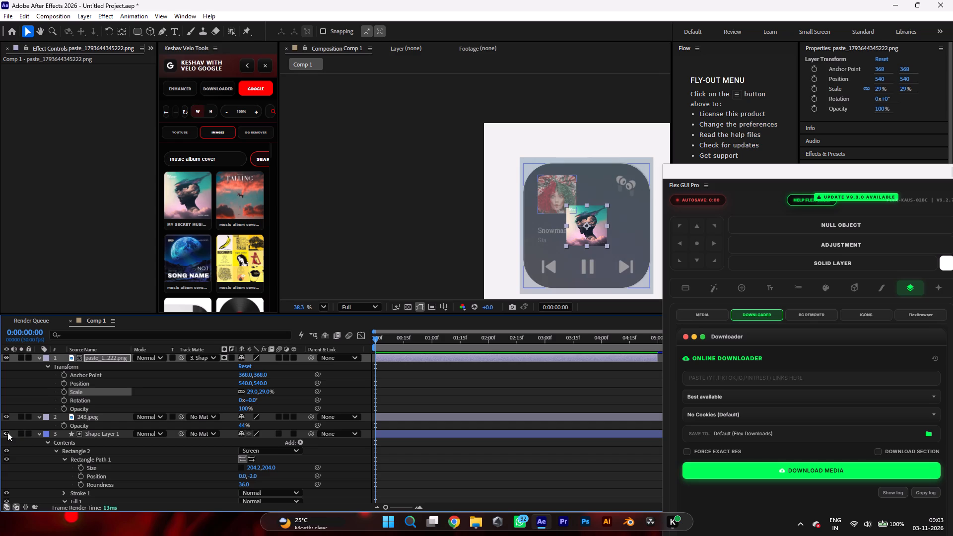
{"action": "scroll", "coordinate": [141, 0], "scroll_direction": "up", "scroll_amount": 1}
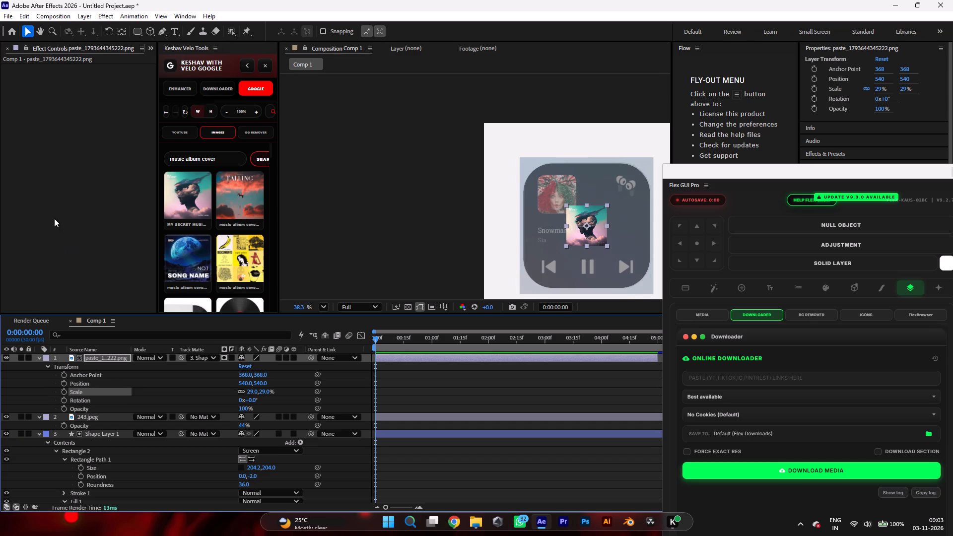
{"action": "left_click", "coordinate": [9, 419]}
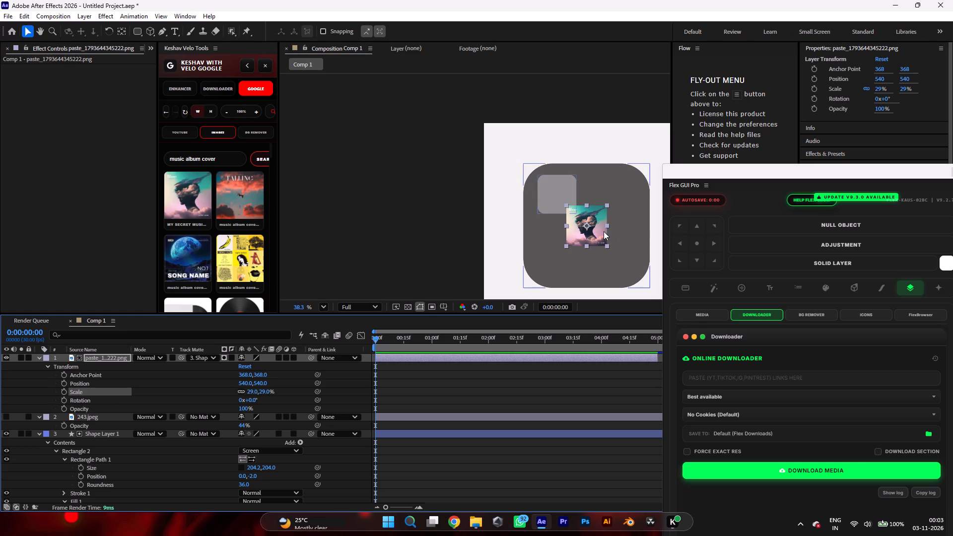
Move the album cover over the card's small rounded square, to about 378, 365, and check it by toggling Shape Layer 1's visibility.
{"action": "left_click_drag", "start_coordinate": [595, 230], "coordinate": [564, 197]}
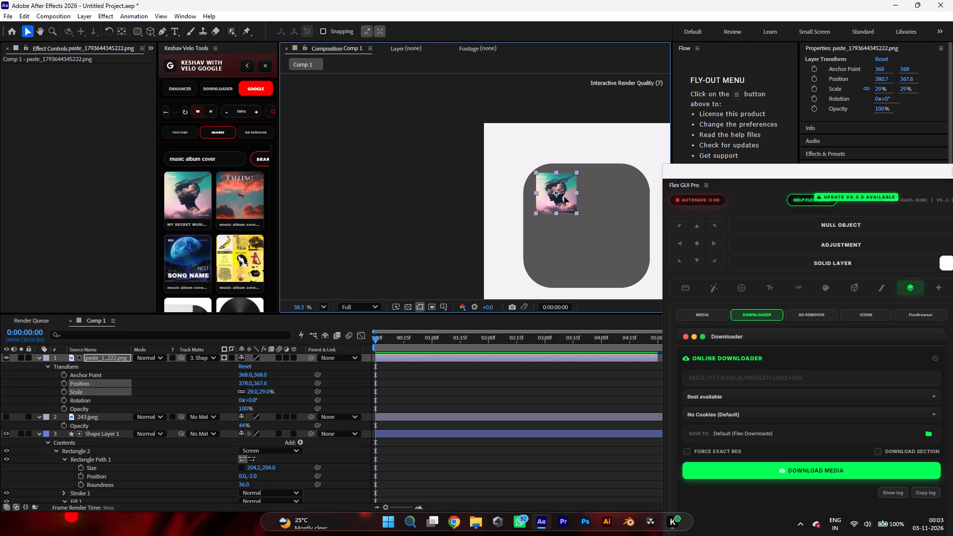
{"action": "left_click_drag", "start_coordinate": [564, 197], "coordinate": [564, 197]}
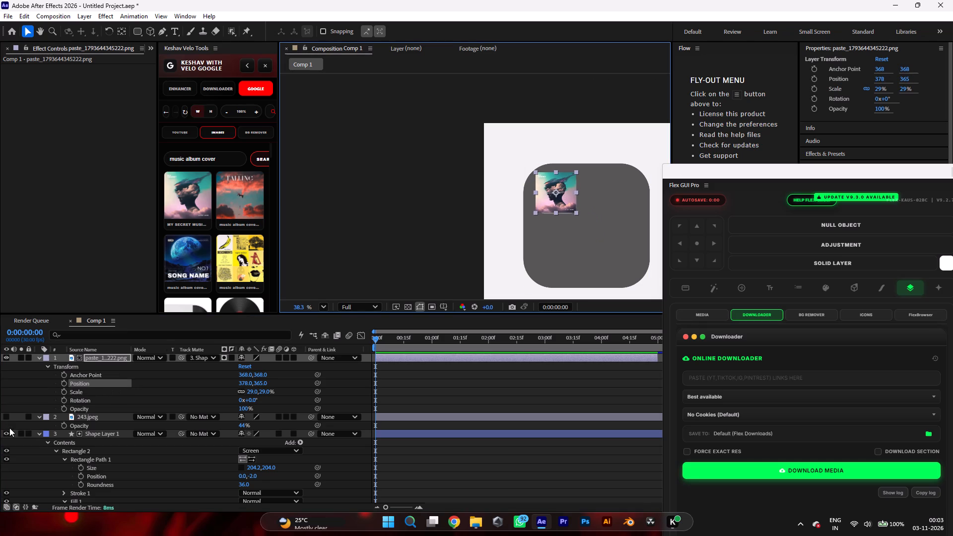
{"action": "left_click", "coordinate": [8, 432]}
{"action": "left_click", "coordinate": [8, 430]}
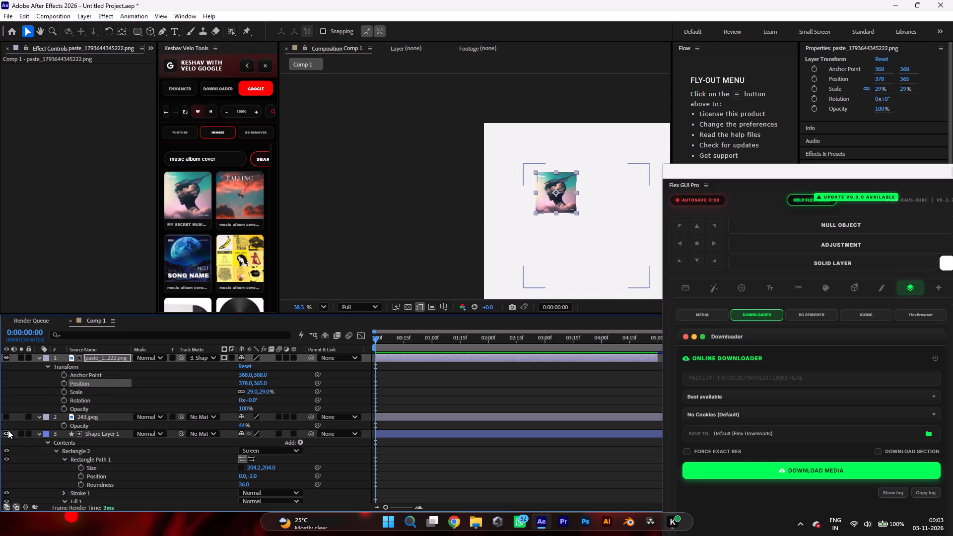
{"action": "left_click", "coordinate": [8, 430]}
{"action": "left_click", "coordinate": [8, 430]}
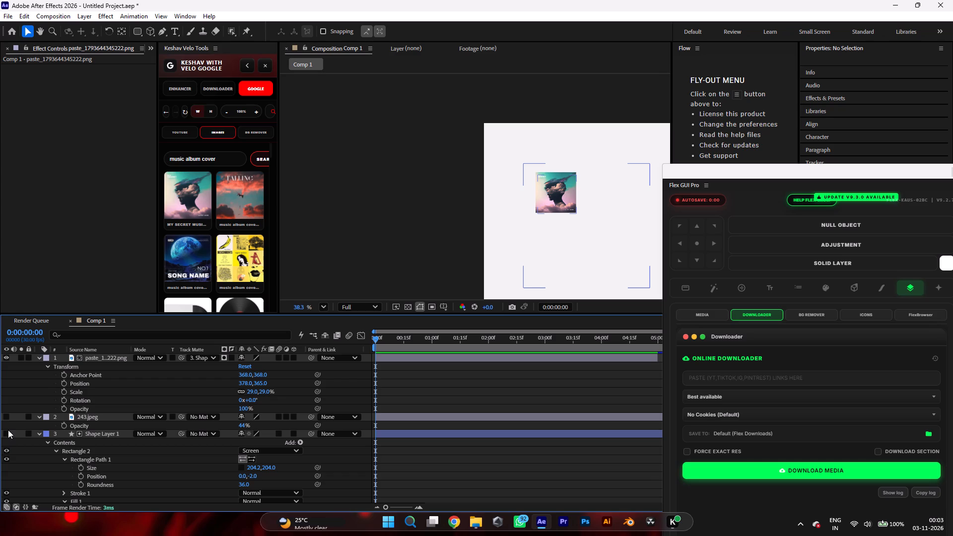
{"action": "left_click", "coordinate": [3, 433]}
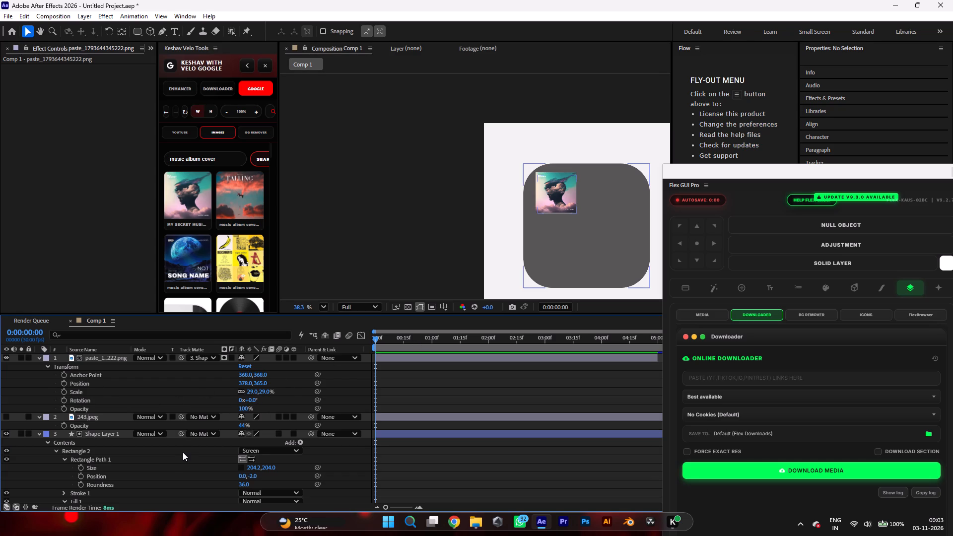
Set the blend mode of Rectangle 2's Fill 1 to Screen.
{"action": "scroll", "coordinate": [182, 452], "scroll_direction": "down", "scroll_amount": 2}
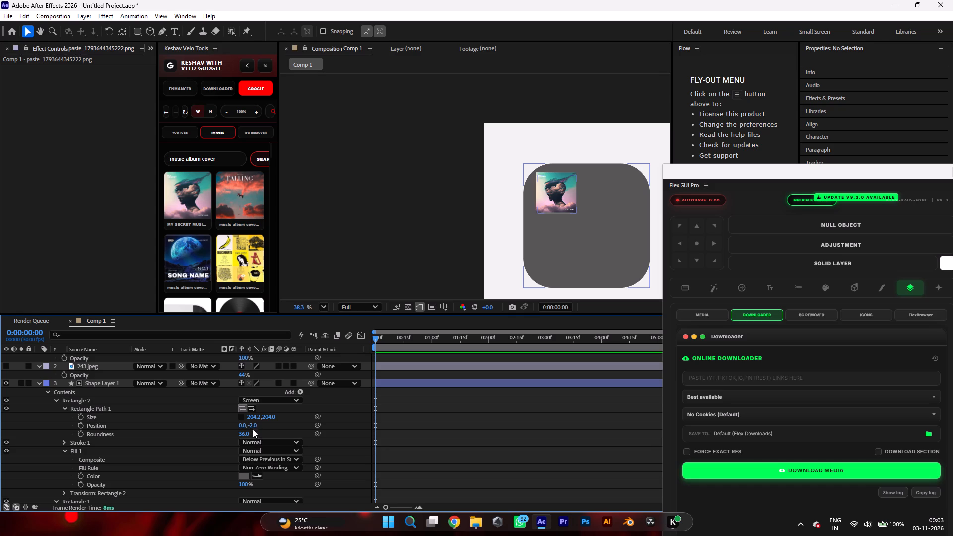
{"action": "left_click", "coordinate": [263, 452]}
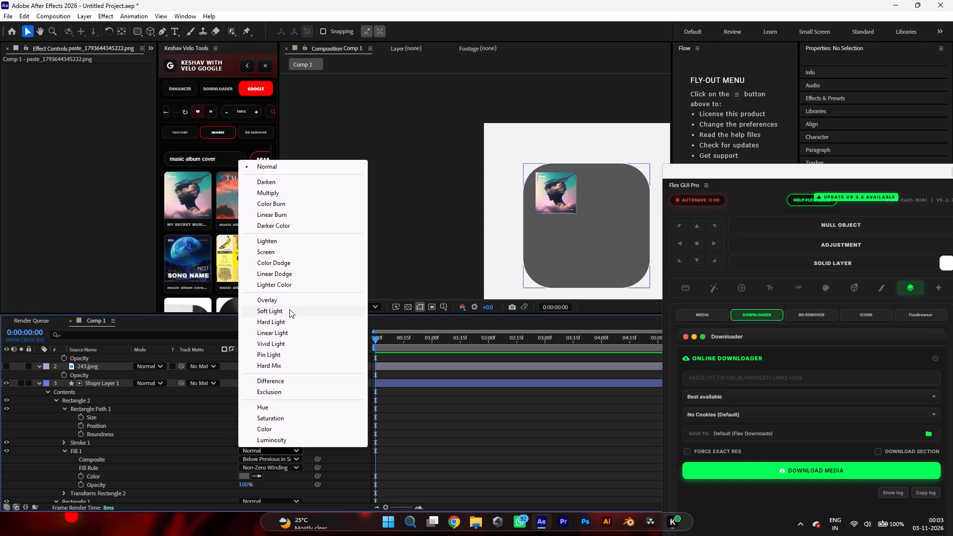
{"action": "left_click", "coordinate": [287, 249]}
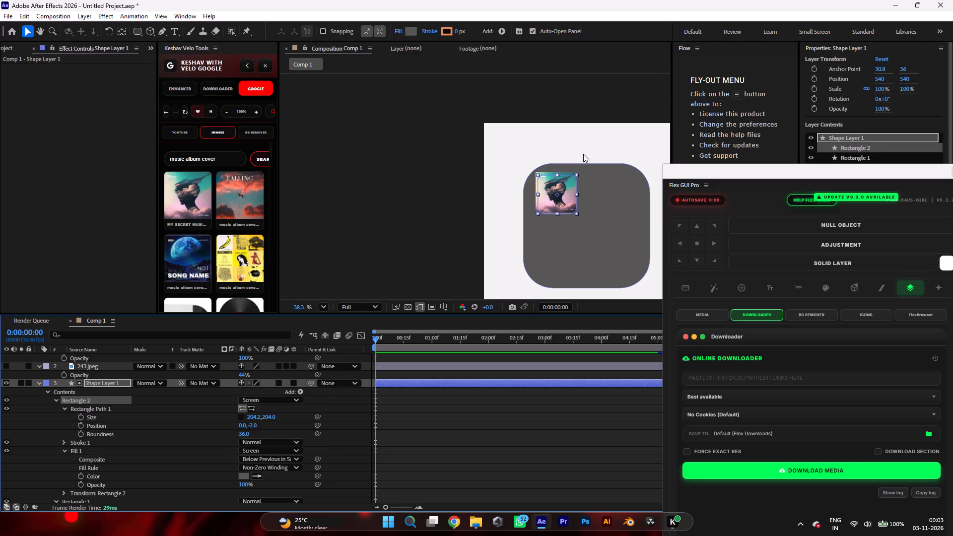
Align the album cover more closely with the small rounded square by moving it to about 384.9, 372.5.
{"action": "scroll", "coordinate": [591, 201], "scroll_direction": "up", "scroll_amount": 12}
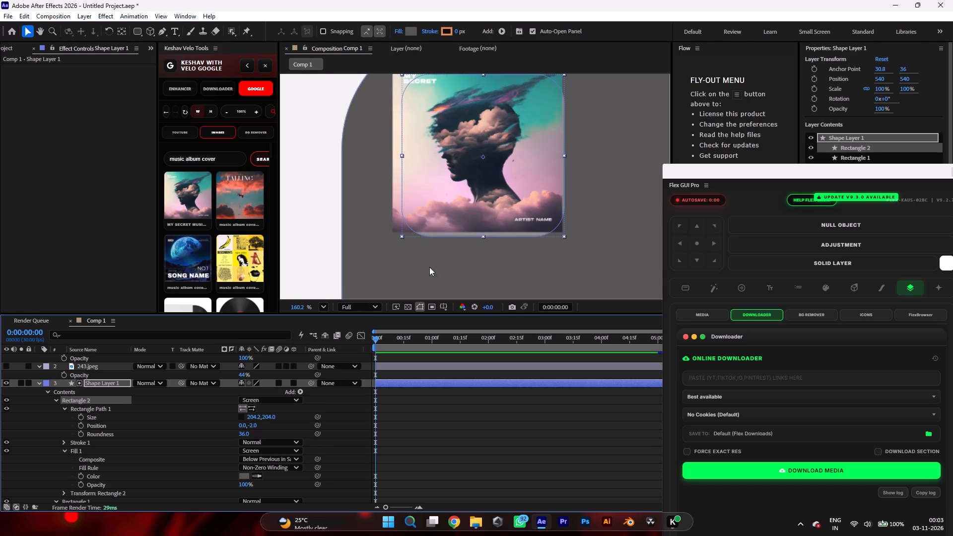
{"action": "left_click_drag", "start_coordinate": [485, 167], "coordinate": [487, 183]}
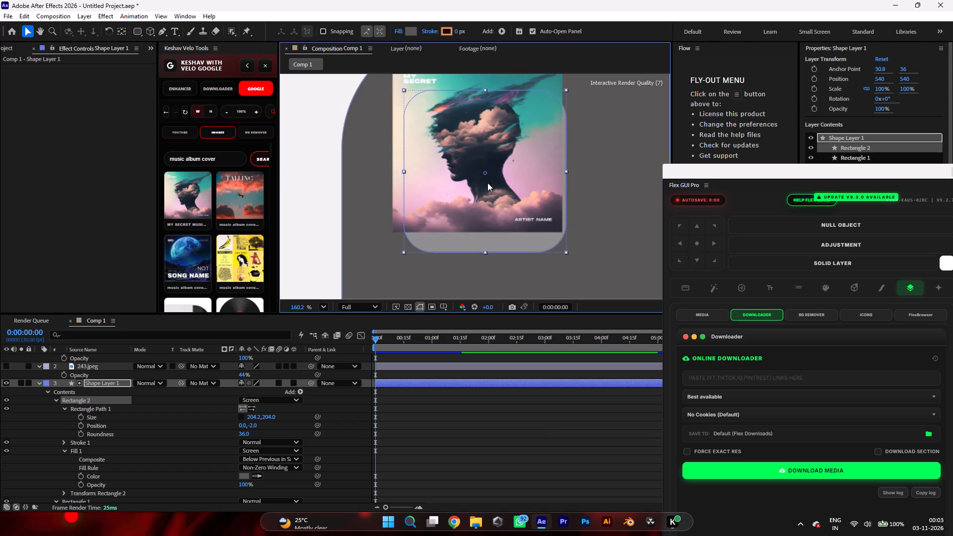
{"action": "key", "text": "ctrl+z"}
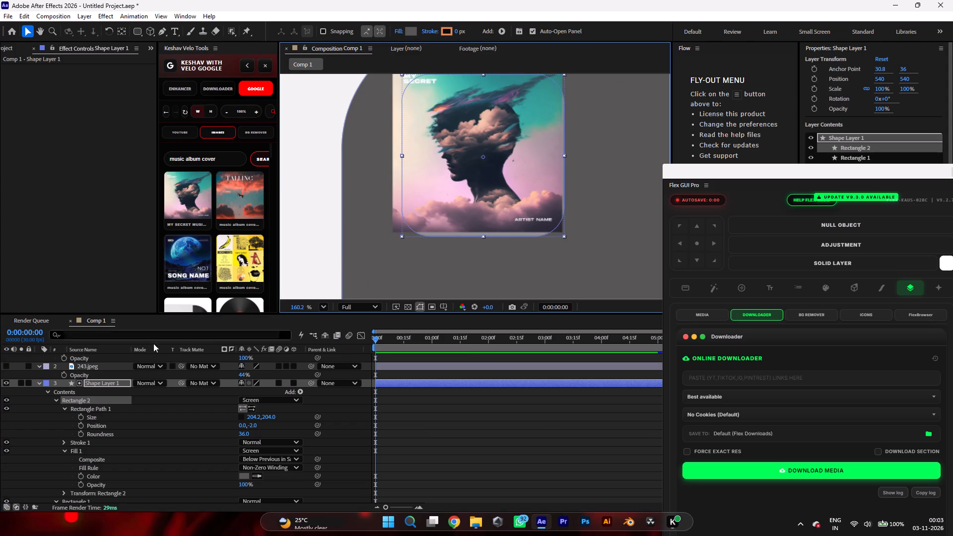
{"action": "scroll", "coordinate": [109, 367], "scroll_direction": "up", "scroll_amount": 3}
{"action": "left_click", "coordinate": [107, 357]}
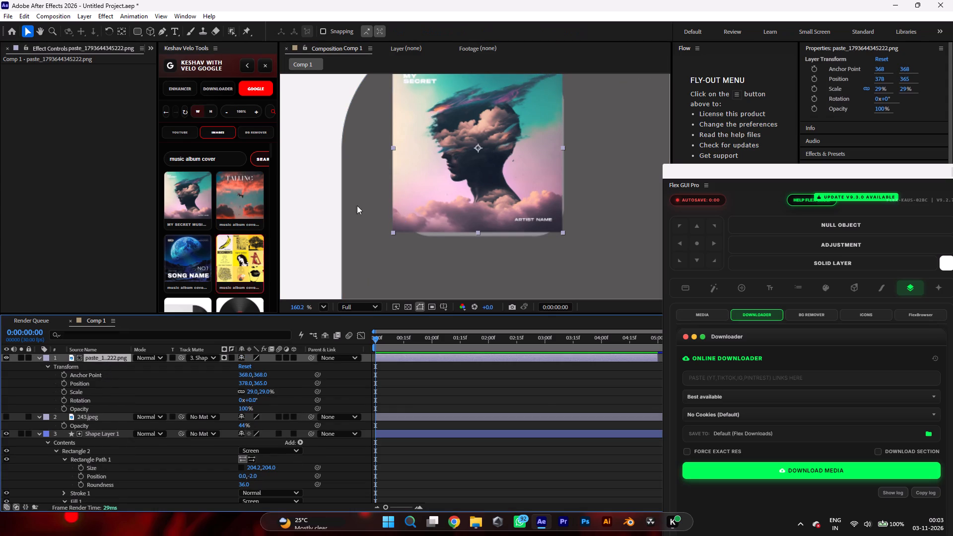
{"action": "left_click_drag", "start_coordinate": [512, 148], "coordinate": [516, 154]}
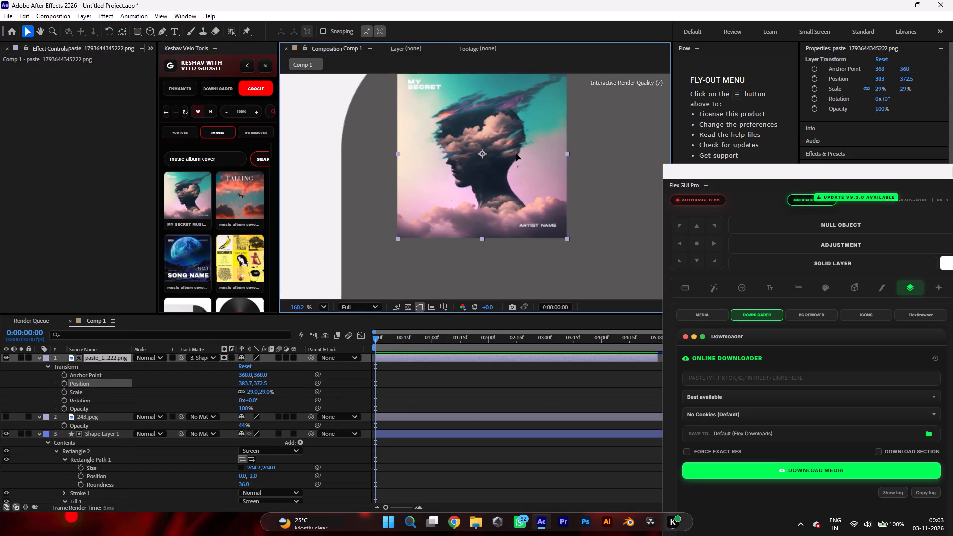
{"action": "left_click_drag", "start_coordinate": [516, 154], "coordinate": [517, 154]}
{"action": "scroll", "coordinate": [521, 163], "scroll_direction": "up", "scroll_amount": 1}
{"action": "scroll", "coordinate": [521, 163], "scroll_direction": "down", "scroll_amount": 4}
{"action": "scroll", "coordinate": [522, 163], "scroll_direction": "up", "scroll_amount": 2}
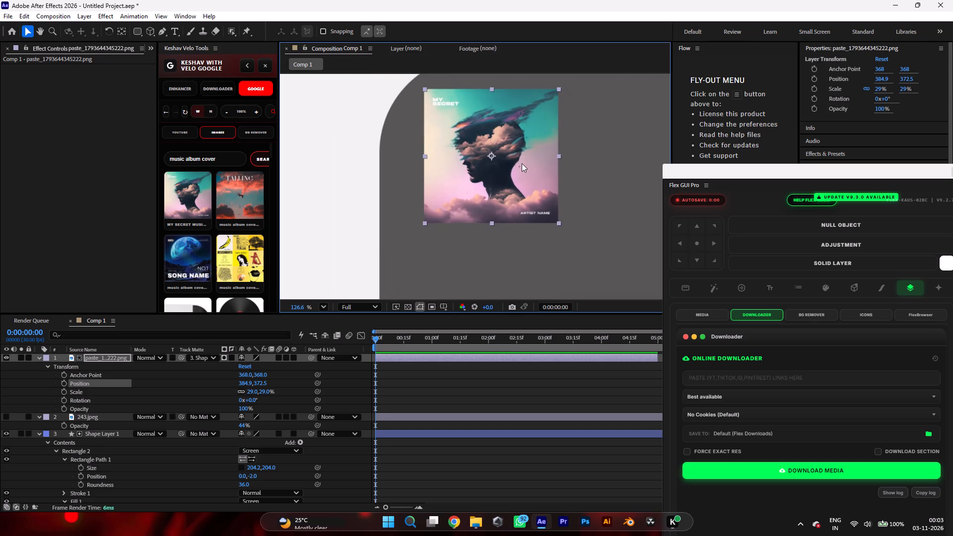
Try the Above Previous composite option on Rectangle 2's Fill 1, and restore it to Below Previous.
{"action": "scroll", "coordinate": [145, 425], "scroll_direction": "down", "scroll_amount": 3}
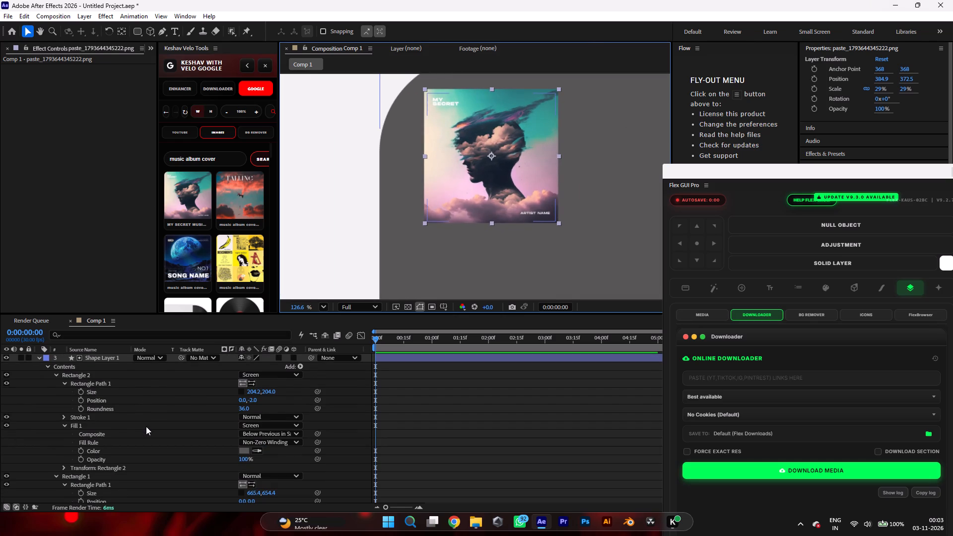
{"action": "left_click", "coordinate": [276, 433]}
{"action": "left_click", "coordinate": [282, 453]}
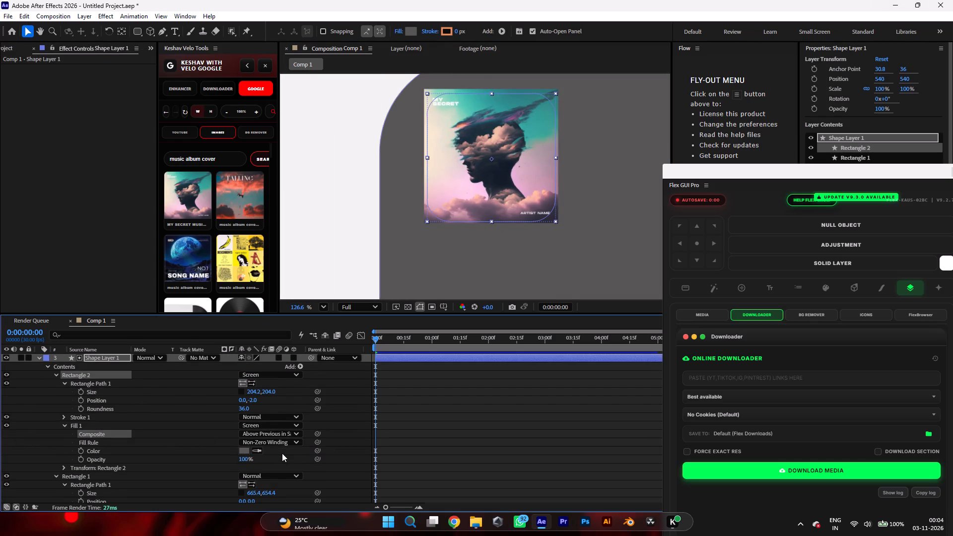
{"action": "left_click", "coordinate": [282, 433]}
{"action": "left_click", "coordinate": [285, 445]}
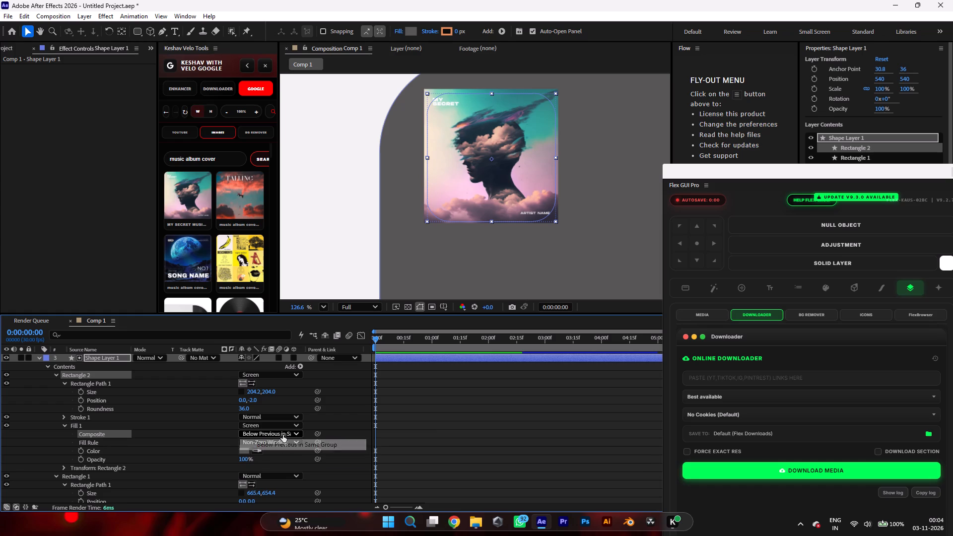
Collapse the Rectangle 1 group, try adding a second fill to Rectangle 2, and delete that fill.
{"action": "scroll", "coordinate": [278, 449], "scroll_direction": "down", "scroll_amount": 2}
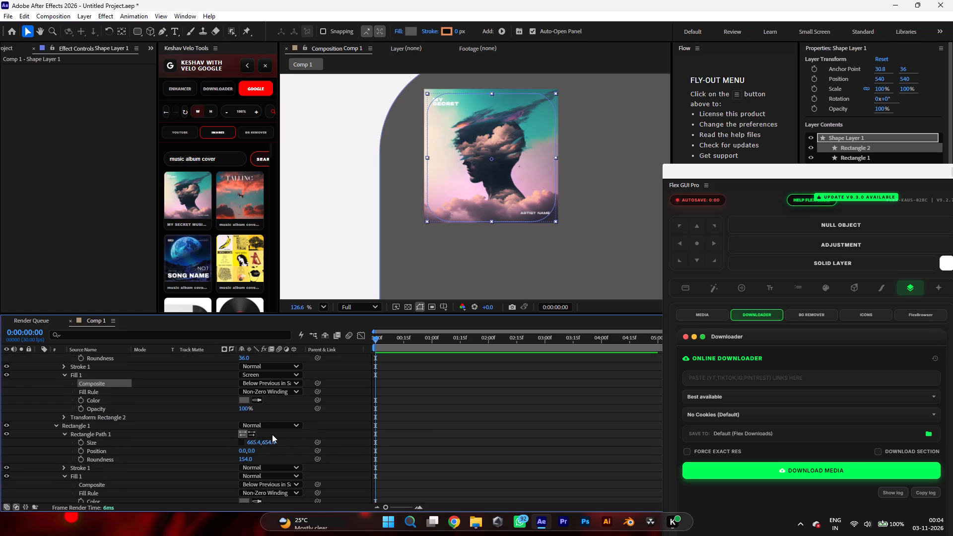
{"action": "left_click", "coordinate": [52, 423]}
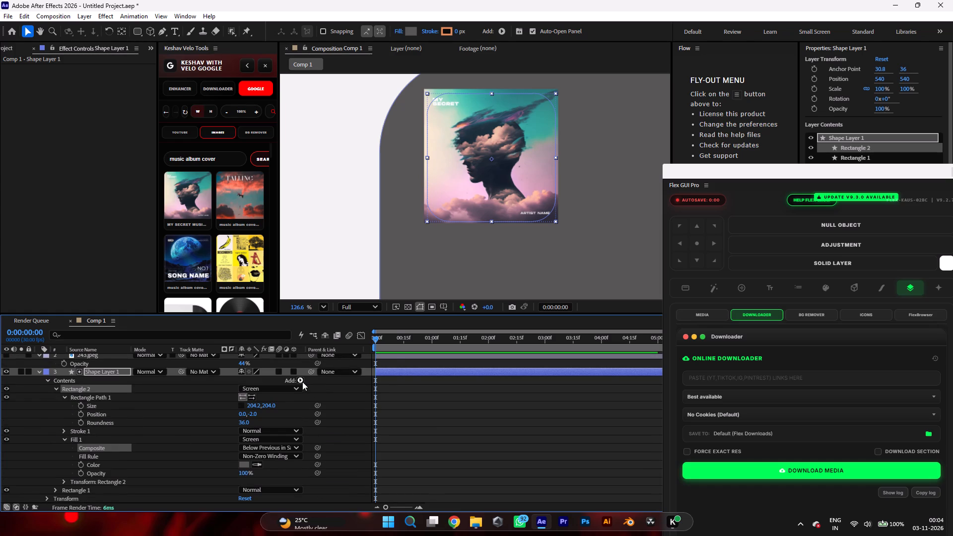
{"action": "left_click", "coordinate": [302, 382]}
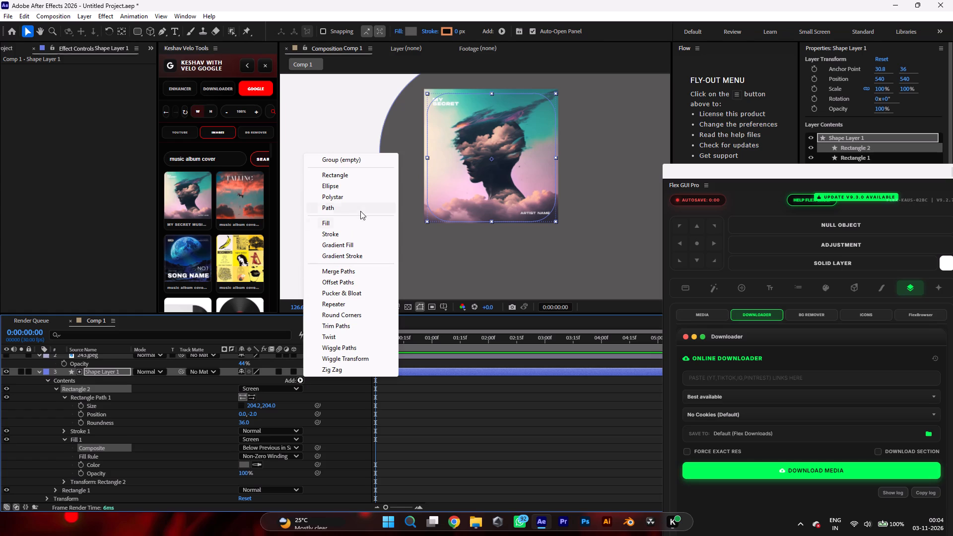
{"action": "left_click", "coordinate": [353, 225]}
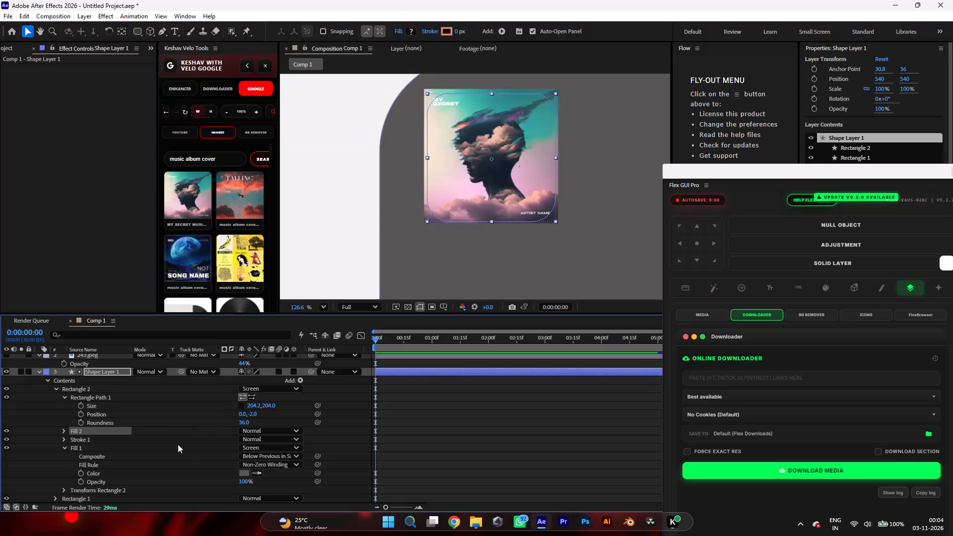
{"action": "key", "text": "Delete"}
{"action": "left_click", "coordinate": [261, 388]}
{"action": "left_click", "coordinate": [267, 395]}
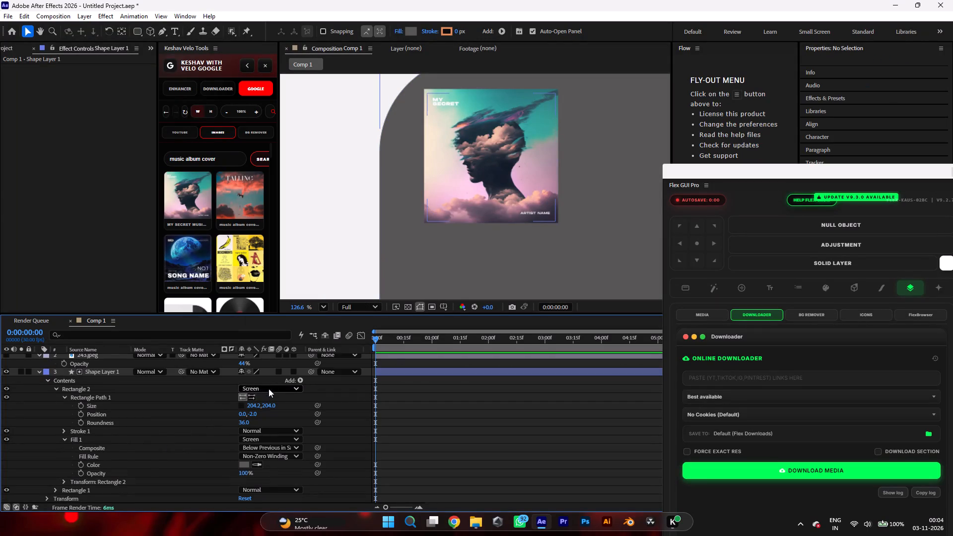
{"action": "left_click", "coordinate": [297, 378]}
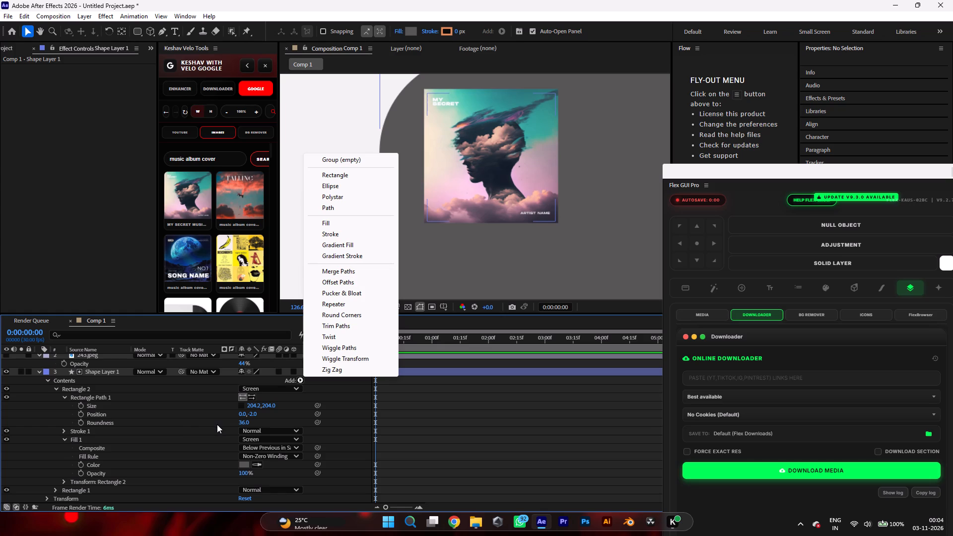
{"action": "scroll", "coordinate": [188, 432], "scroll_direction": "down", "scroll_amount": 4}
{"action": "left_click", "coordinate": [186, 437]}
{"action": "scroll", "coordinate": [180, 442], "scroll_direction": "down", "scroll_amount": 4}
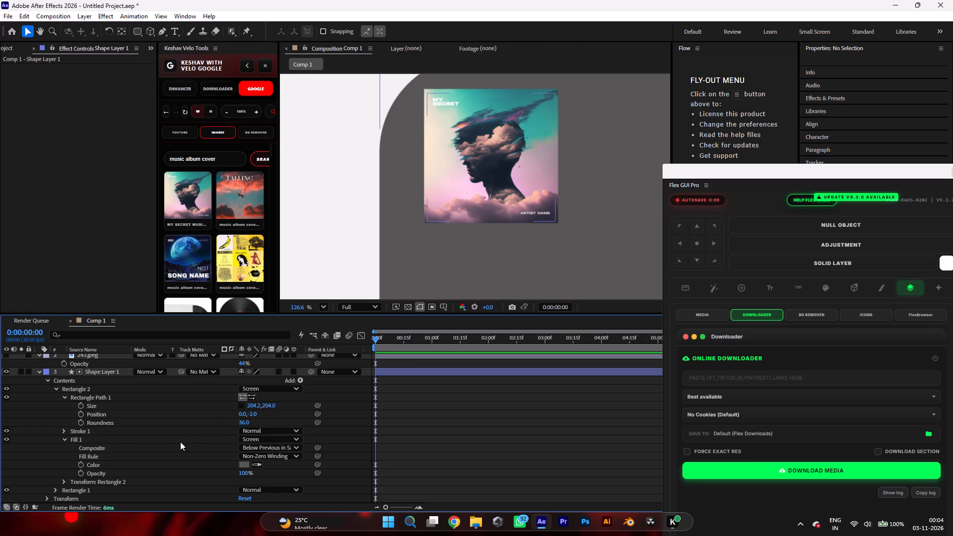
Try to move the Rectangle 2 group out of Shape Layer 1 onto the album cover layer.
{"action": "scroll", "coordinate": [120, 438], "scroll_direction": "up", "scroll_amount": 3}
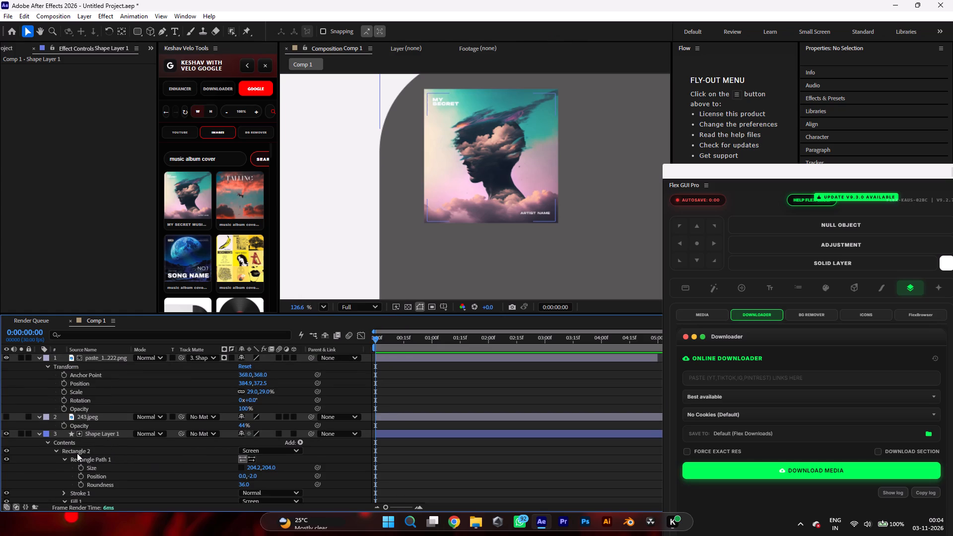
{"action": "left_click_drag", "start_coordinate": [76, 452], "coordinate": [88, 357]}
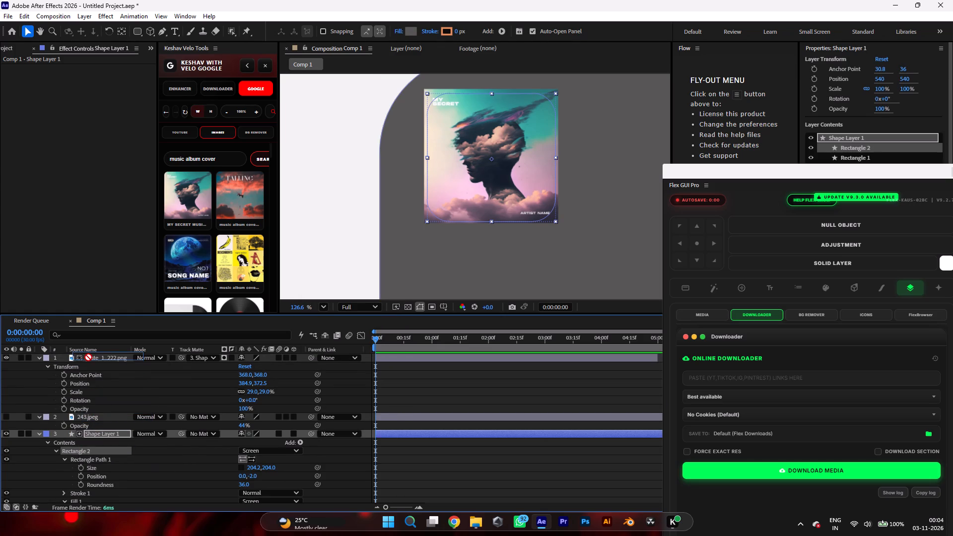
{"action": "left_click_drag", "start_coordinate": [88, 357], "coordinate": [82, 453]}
Cut the Rectangle 2 group out of Shape Layer 1 and collapse that layer.
{"action": "scroll", "coordinate": [0, 460], "scroll_direction": "down", "scroll_amount": 3}
{"action": "left_click", "coordinate": [102, 453]}
{"action": "key", "text": "ctrl+x"}
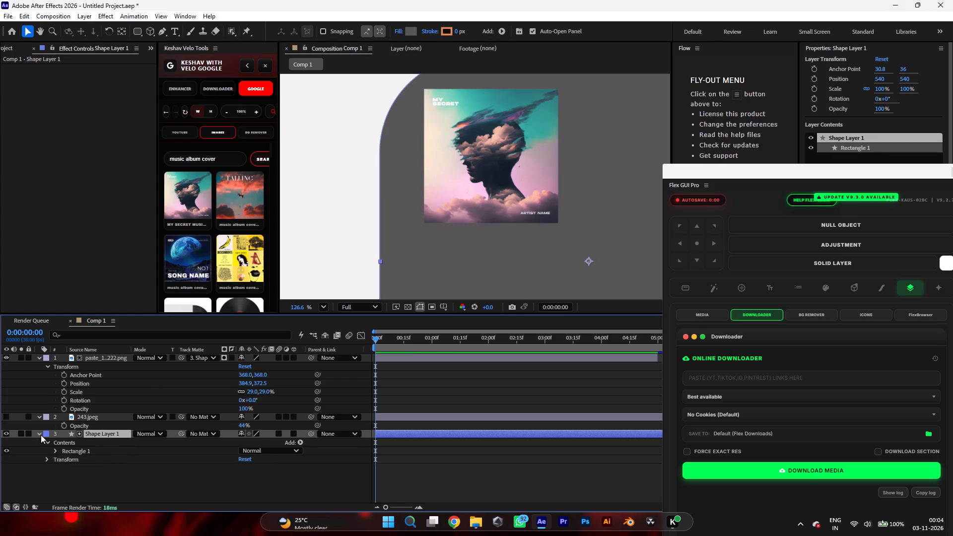
{"action": "left_click", "coordinate": [41, 435]}
{"action": "left_click", "coordinate": [39, 433]}
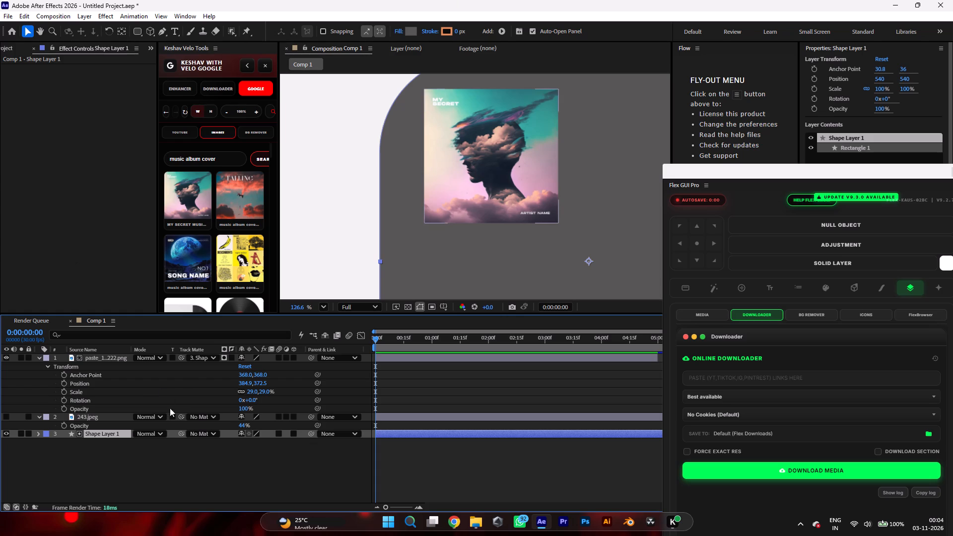
Set the album cover layer's track matte to No Matte.
{"action": "left_click", "coordinate": [182, 356]}
{"action": "left_click", "coordinate": [204, 361]}
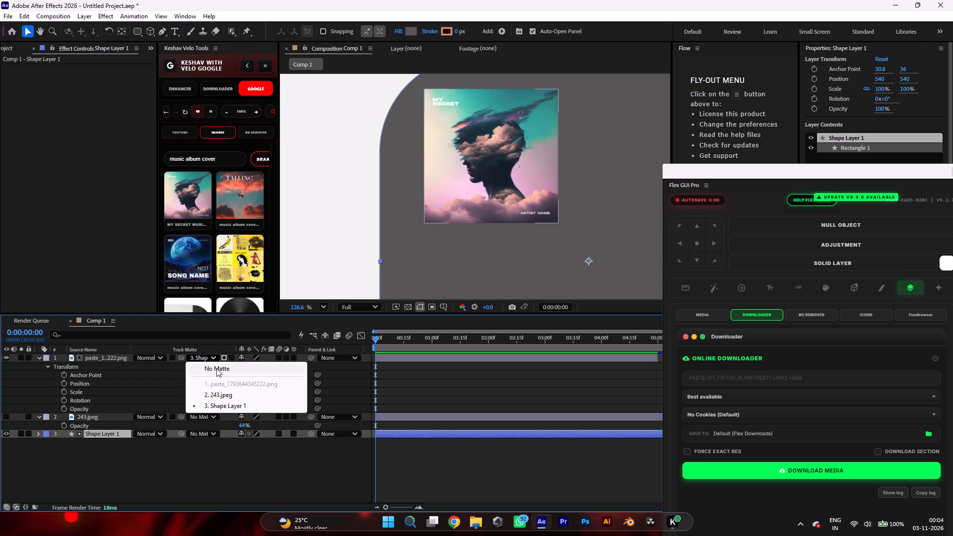
{"action": "left_click", "coordinate": [216, 368]}
Create a new empty shape layer in Comp 1 and paste the cut Rectangle 2 group into it.
{"action": "left_click", "coordinate": [167, 493]}
{"action": "key", "text": "ctrl+v"}
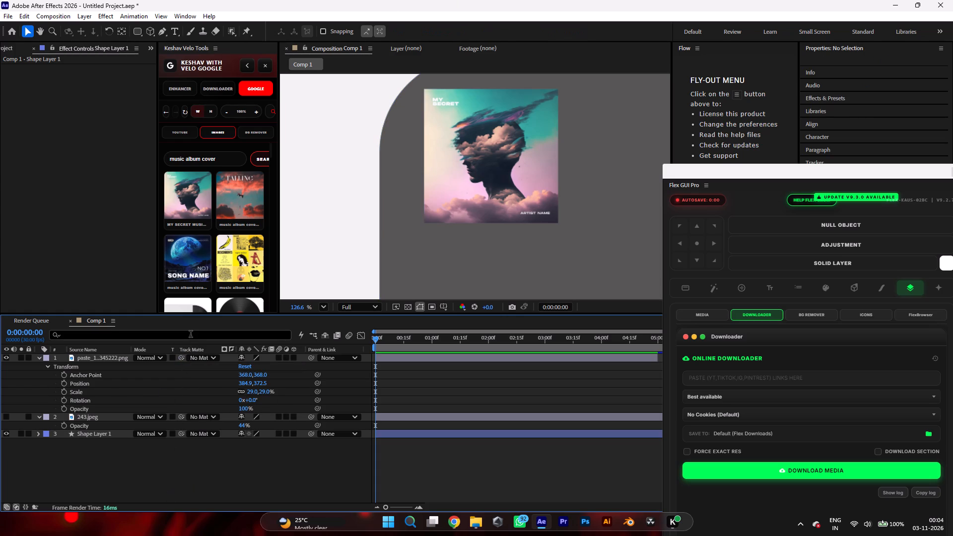
{"action": "left_click", "coordinate": [90, 465]}
{"action": "key", "text": "ctrl+v"}
{"action": "right_click", "coordinate": [85, 461]}
{"action": "left_click", "coordinate": [131, 341]}
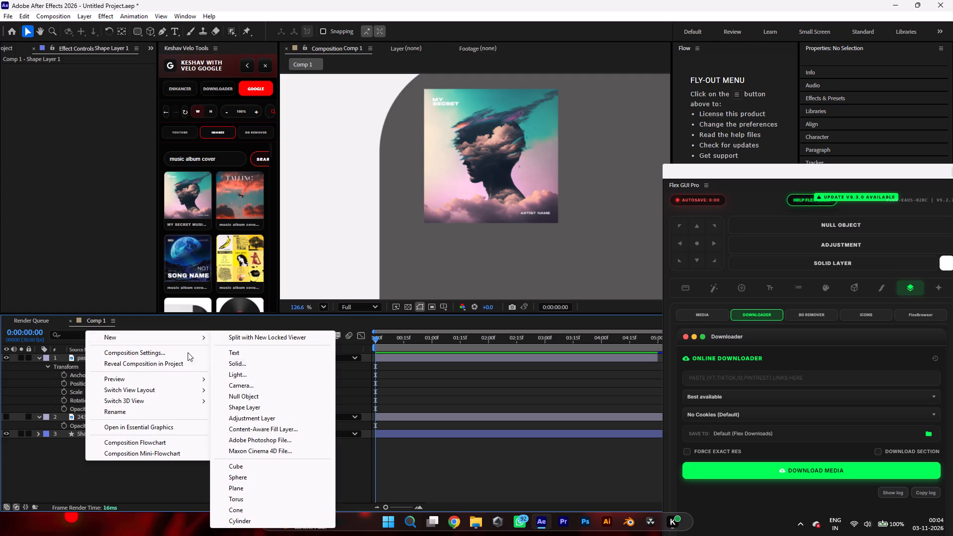
{"action": "left_click", "coordinate": [255, 406]}
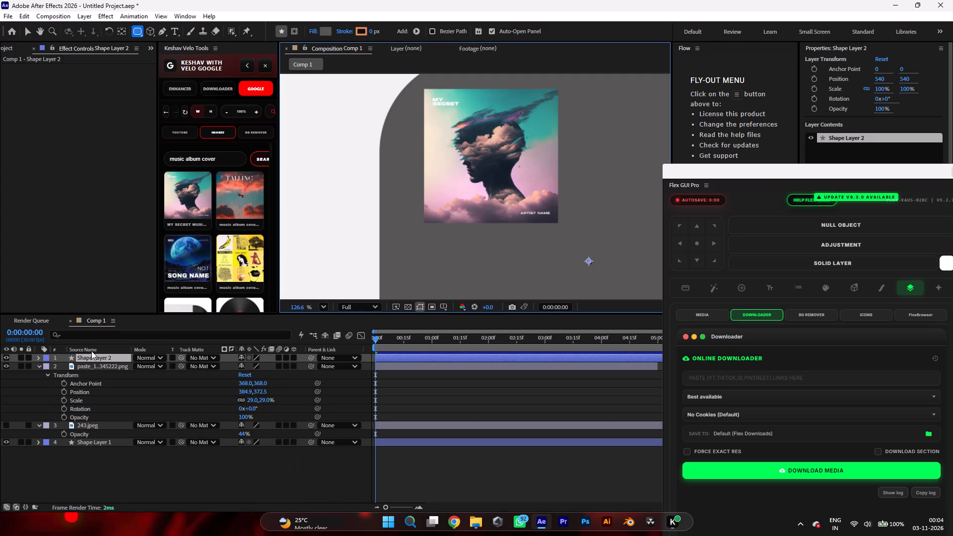
{"action": "key", "text": "ctrl+v"}
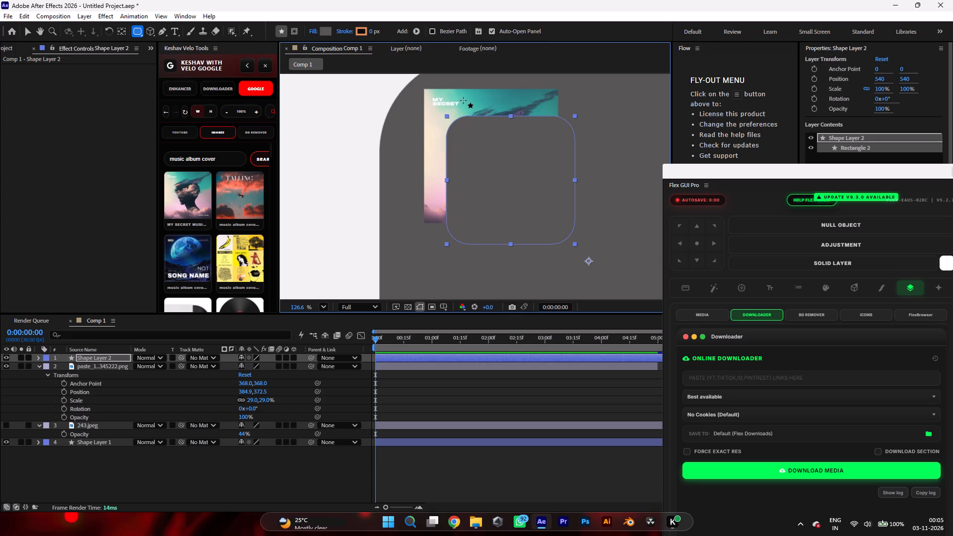
Make the 243.jpeg reference layer visible and hide the album cover layer.
{"action": "scroll", "coordinate": [608, 186], "scroll_direction": "down", "scroll_amount": 5}
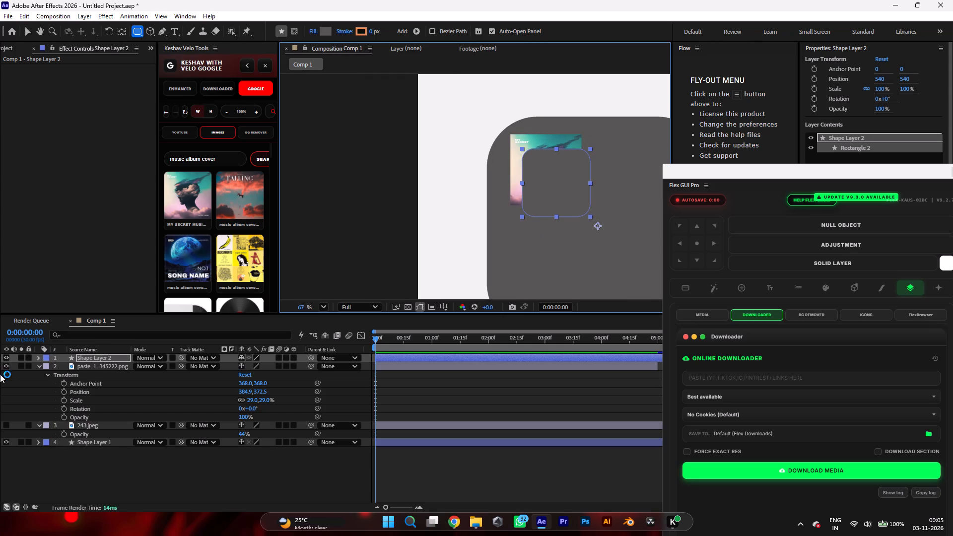
{"action": "left_click", "coordinate": [7, 427]}
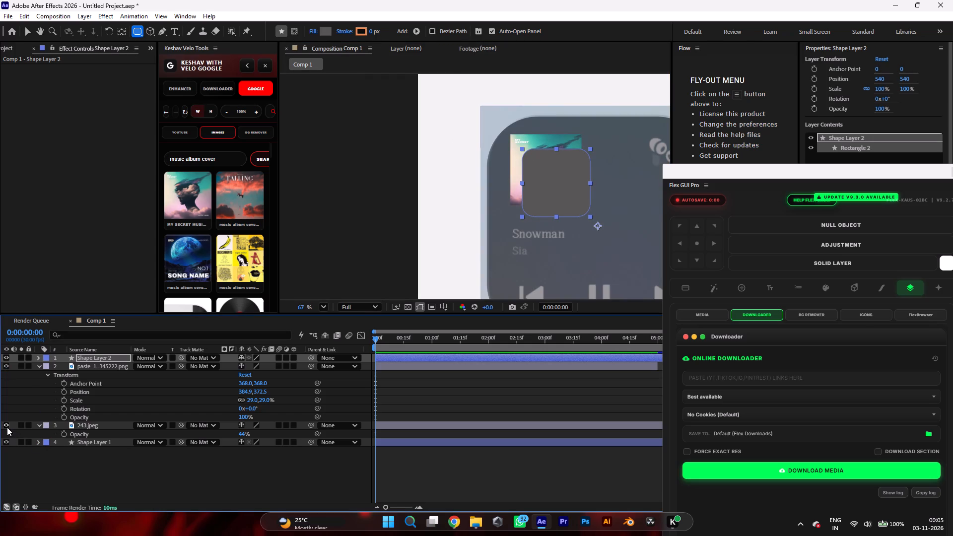
{"action": "left_click", "coordinate": [9, 357]}
{"action": "left_click", "coordinate": [8, 357]}
{"action": "left_click", "coordinate": [6, 367]}
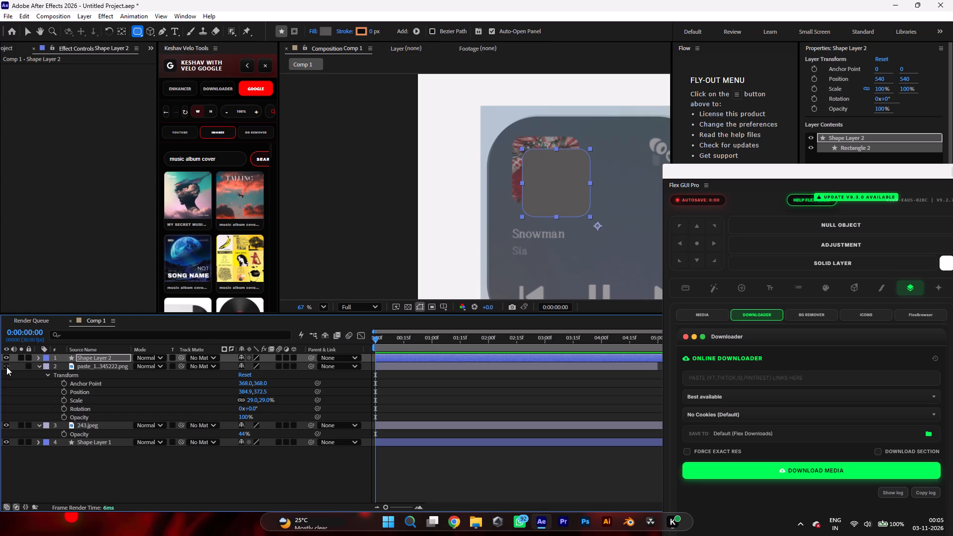
Move Shape Layer 2 below the 243.jpeg reference and above Shape Layer 1 in the layer order.
{"action": "left_click_drag", "start_coordinate": [101, 357], "coordinate": [102, 427]}
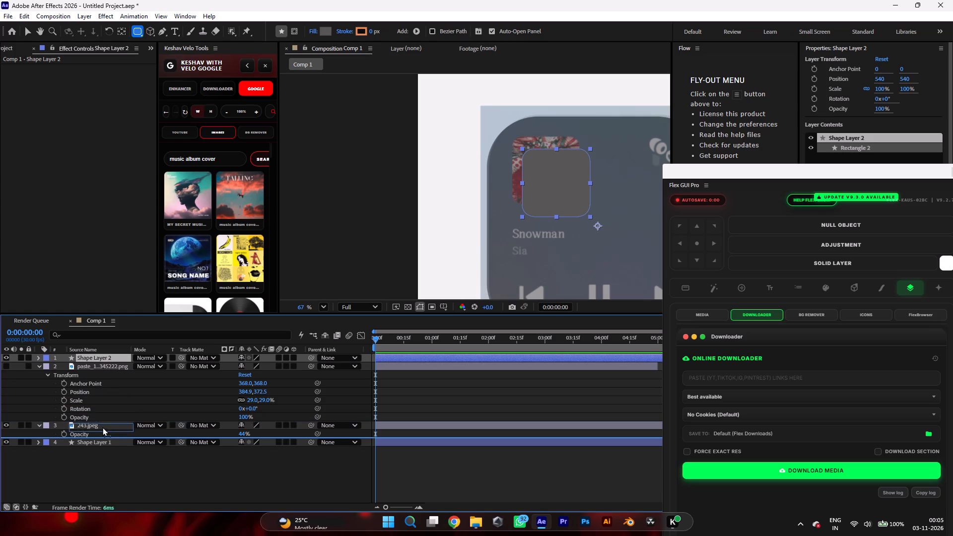
{"action": "left_click_drag", "start_coordinate": [102, 427], "coordinate": [102, 427]}
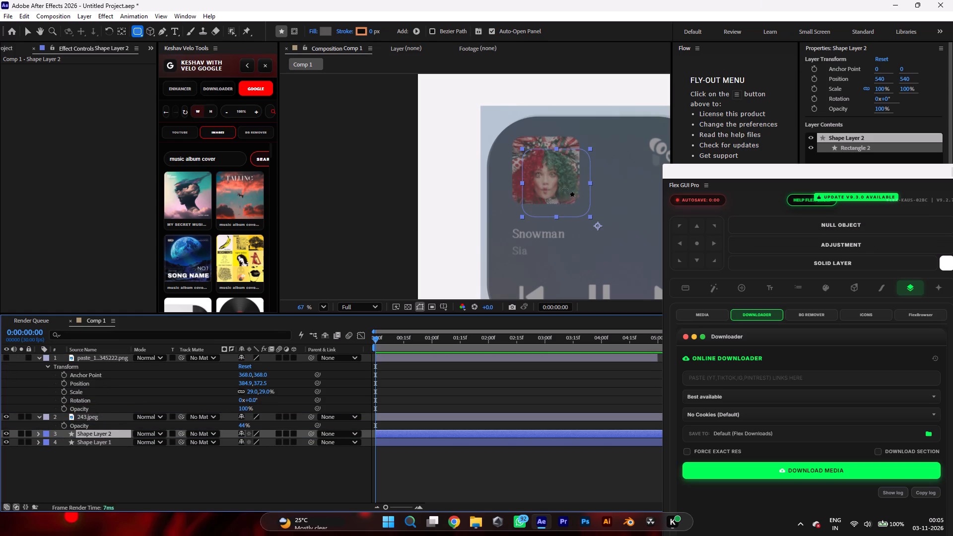
Switch to the Selection tool and center Shape Layer 2's anchor point on its rounded square.
{"action": "key", "text": "v"}
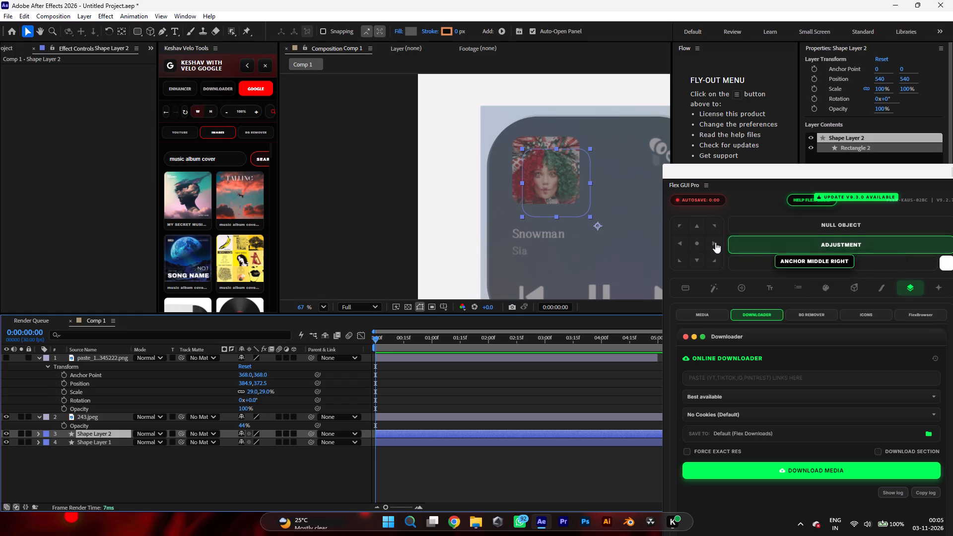
{"action": "left_click", "coordinate": [697, 245]}
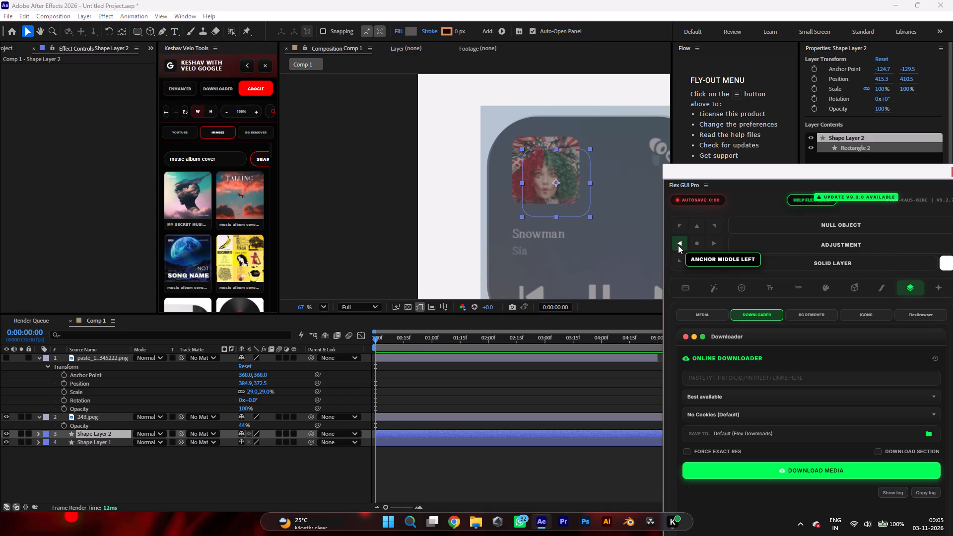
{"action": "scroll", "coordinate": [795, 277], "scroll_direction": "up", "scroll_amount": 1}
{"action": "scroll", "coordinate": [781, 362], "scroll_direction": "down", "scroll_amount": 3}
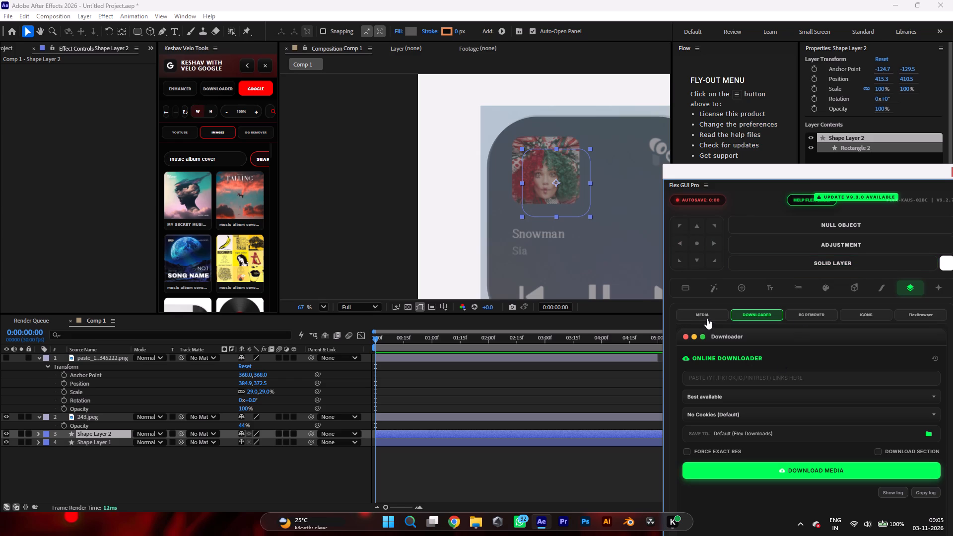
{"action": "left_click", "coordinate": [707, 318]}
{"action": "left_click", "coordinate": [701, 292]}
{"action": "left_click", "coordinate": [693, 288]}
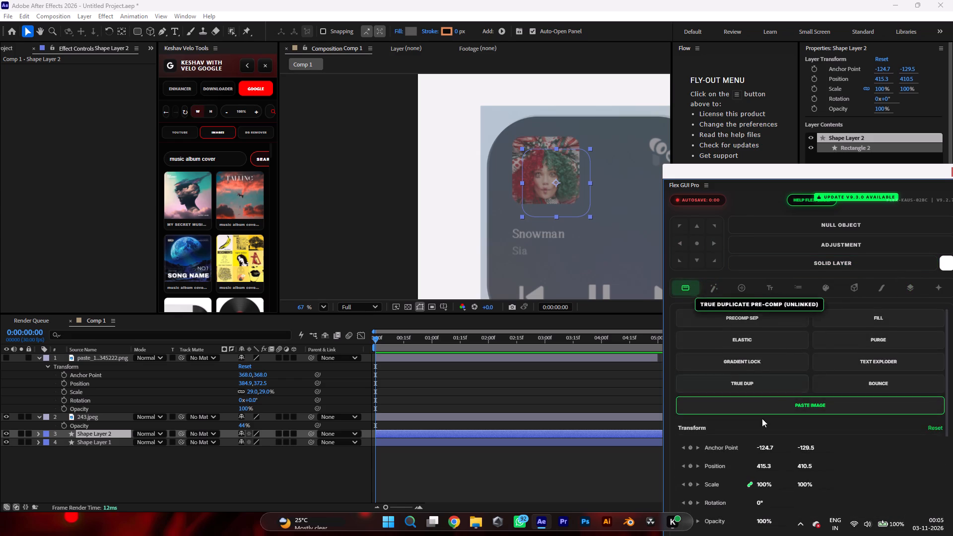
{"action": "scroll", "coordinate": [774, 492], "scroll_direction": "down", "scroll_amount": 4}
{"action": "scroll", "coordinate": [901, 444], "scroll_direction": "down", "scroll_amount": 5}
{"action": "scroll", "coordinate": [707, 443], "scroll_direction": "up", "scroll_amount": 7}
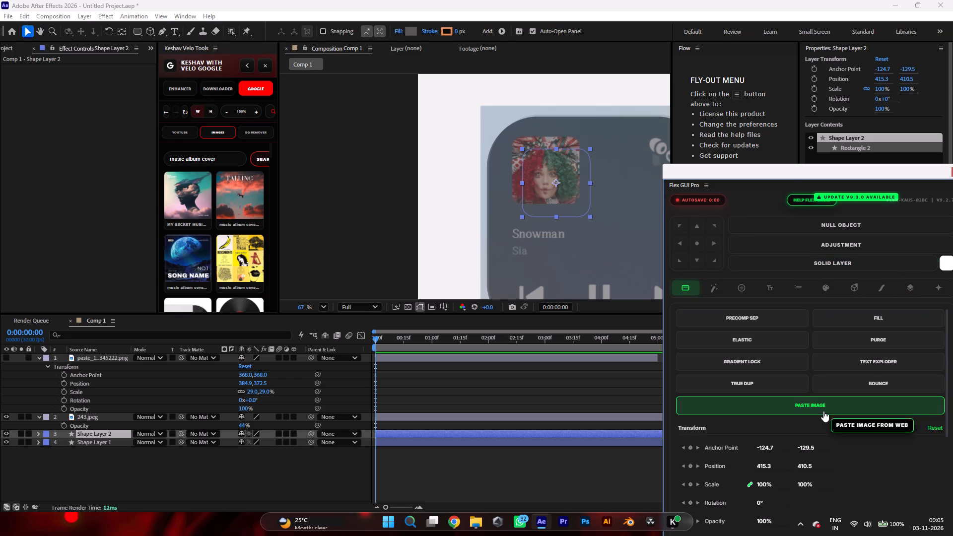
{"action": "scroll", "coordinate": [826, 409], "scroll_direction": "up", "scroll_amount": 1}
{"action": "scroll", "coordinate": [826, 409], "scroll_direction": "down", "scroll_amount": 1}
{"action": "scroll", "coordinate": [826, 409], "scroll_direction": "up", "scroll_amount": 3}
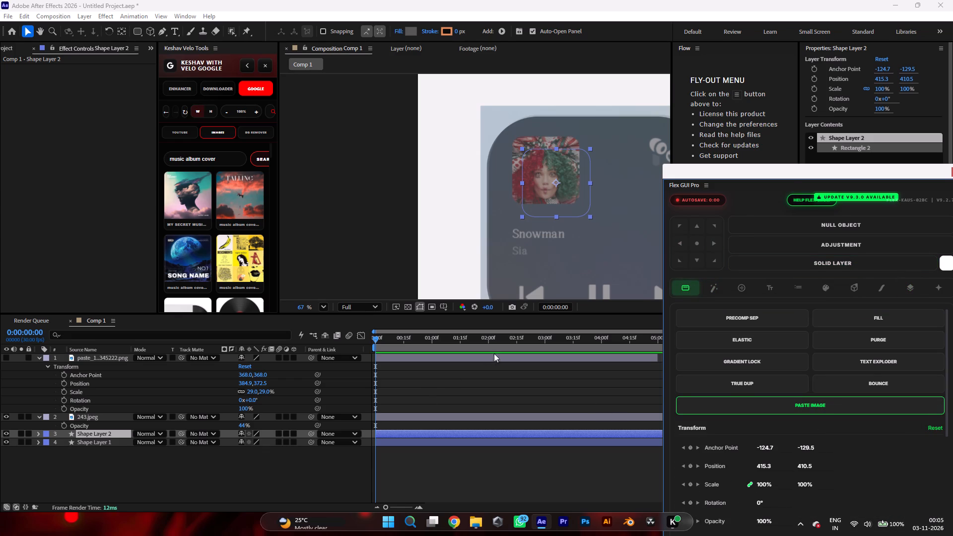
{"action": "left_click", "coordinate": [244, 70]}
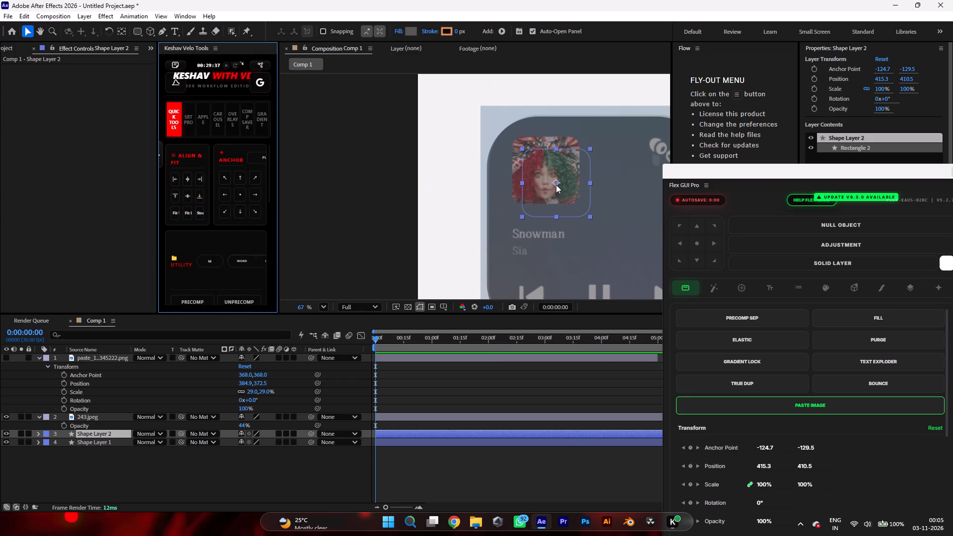
Move Shape Layer 2 onto the reference's album artwork, to about 383.9, 374.7.
{"action": "left_click_drag", "start_coordinate": [556, 184], "coordinate": [546, 172]}
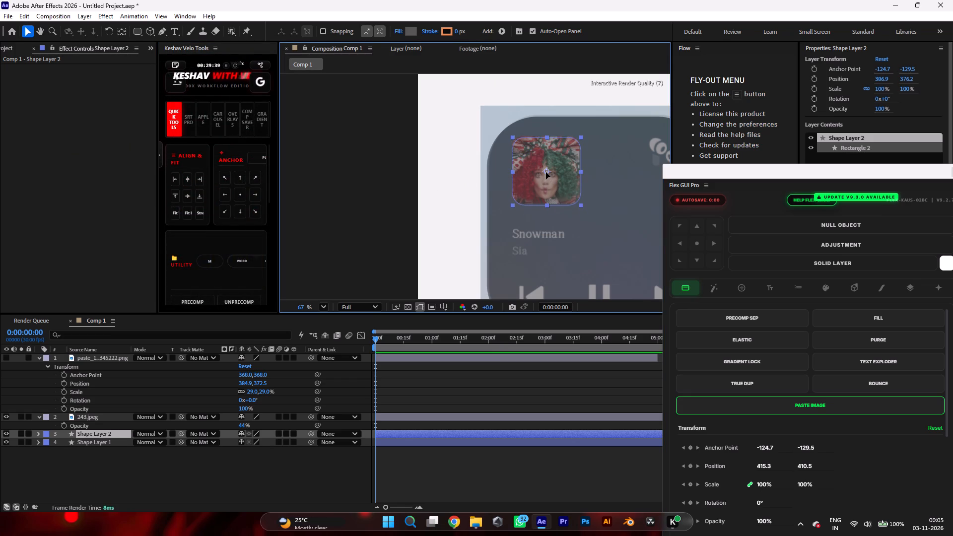
{"action": "left_click_drag", "start_coordinate": [546, 172], "coordinate": [545, 172]}
Examine how closely Shape Layer 2's edges and rounded corners match the reference's album artwork.
{"action": "scroll", "coordinate": [574, 187], "scroll_direction": "up", "scroll_amount": 14}
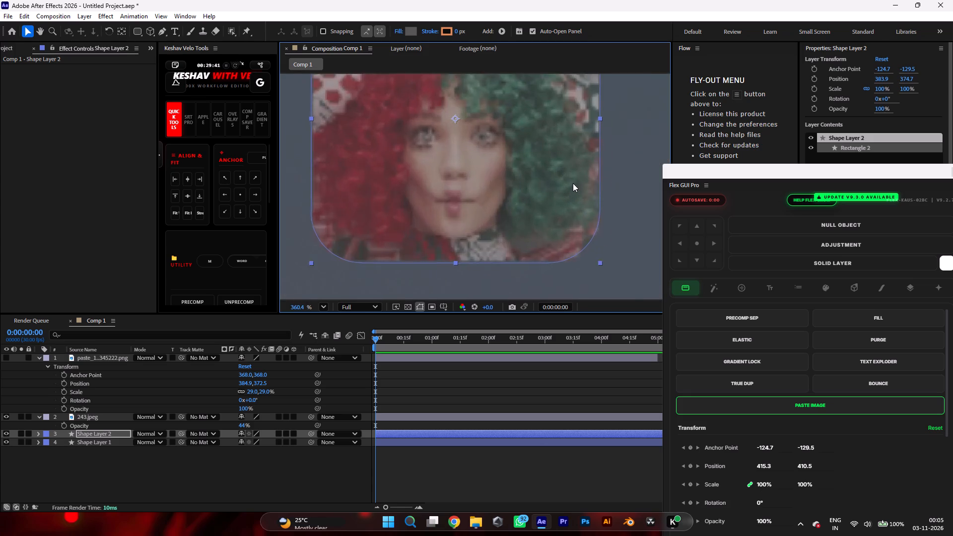
{"action": "scroll", "coordinate": [544, 180], "scroll_direction": "down", "scroll_amount": 5}
{"action": "scroll", "coordinate": [476, 120], "scroll_direction": "down", "scroll_amount": 5}
{"action": "scroll", "coordinate": [497, 99], "scroll_direction": "up", "scroll_amount": 9}
{"action": "scroll", "coordinate": [490, 101], "scroll_direction": "down", "scroll_amount": 2}
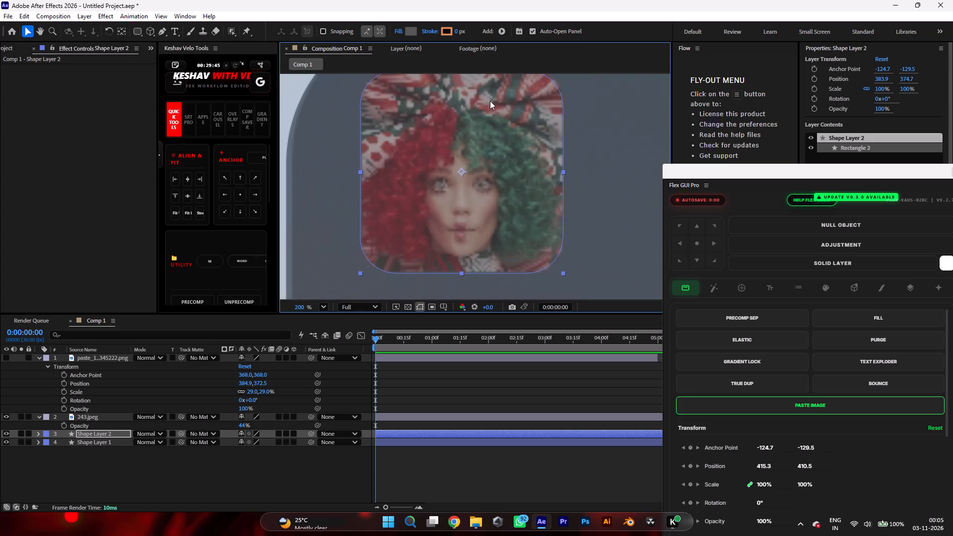
{"action": "scroll", "coordinate": [481, 123], "scroll_direction": "up", "scroll_amount": 7}
{"action": "scroll", "coordinate": [481, 126], "scroll_direction": "down", "scroll_amount": 1}
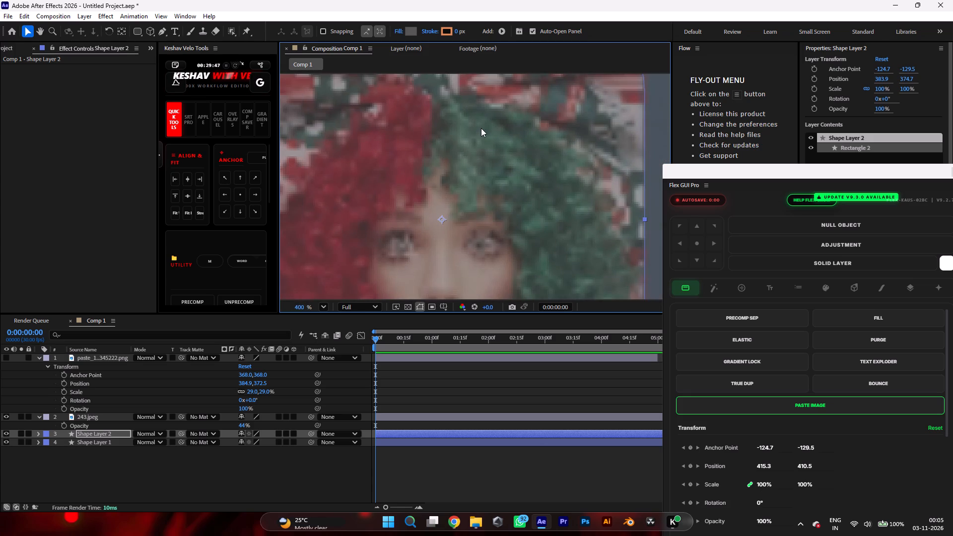
{"action": "scroll", "coordinate": [404, 193], "scroll_direction": "down", "scroll_amount": 3}
{"action": "scroll", "coordinate": [286, 206], "scroll_direction": "up", "scroll_amount": 4}
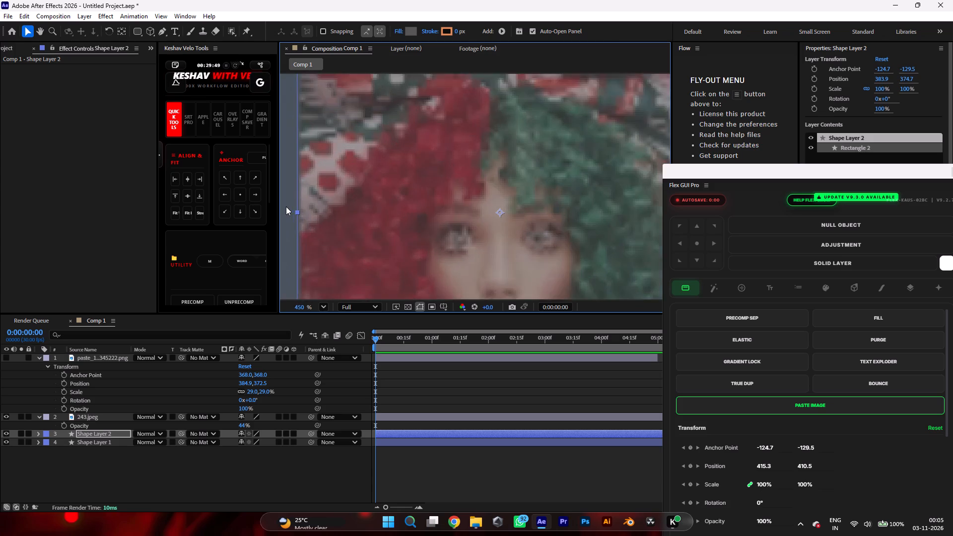
{"action": "scroll", "coordinate": [329, 209], "scroll_direction": "up", "scroll_amount": 2}
{"action": "scroll", "coordinate": [329, 208], "scroll_direction": "down", "scroll_amount": 6}
{"action": "scroll", "coordinate": [446, 142], "scroll_direction": "down", "scroll_amount": 3}
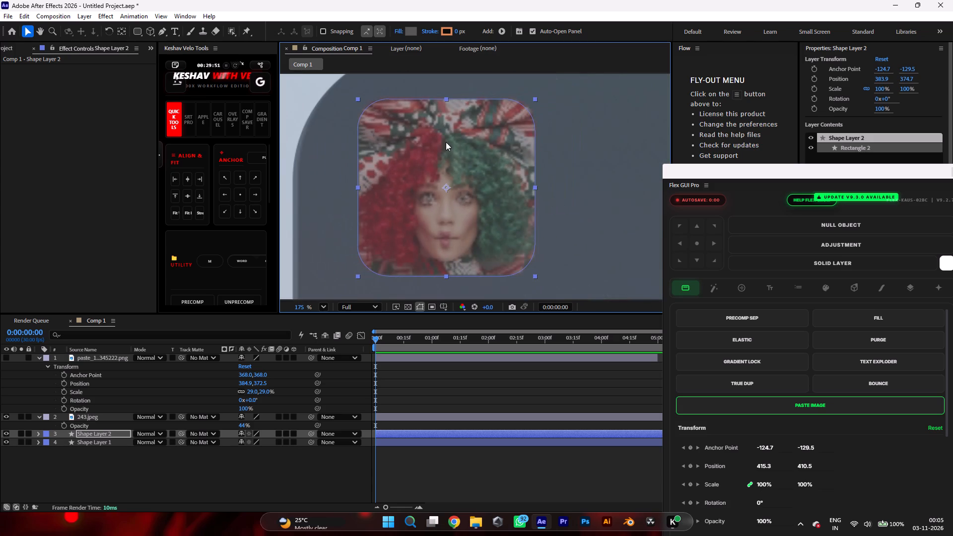
{"action": "scroll", "coordinate": [446, 142], "scroll_direction": "up", "scroll_amount": 3}
{"action": "scroll", "coordinate": [446, 140], "scroll_direction": "down", "scroll_amount": 1}
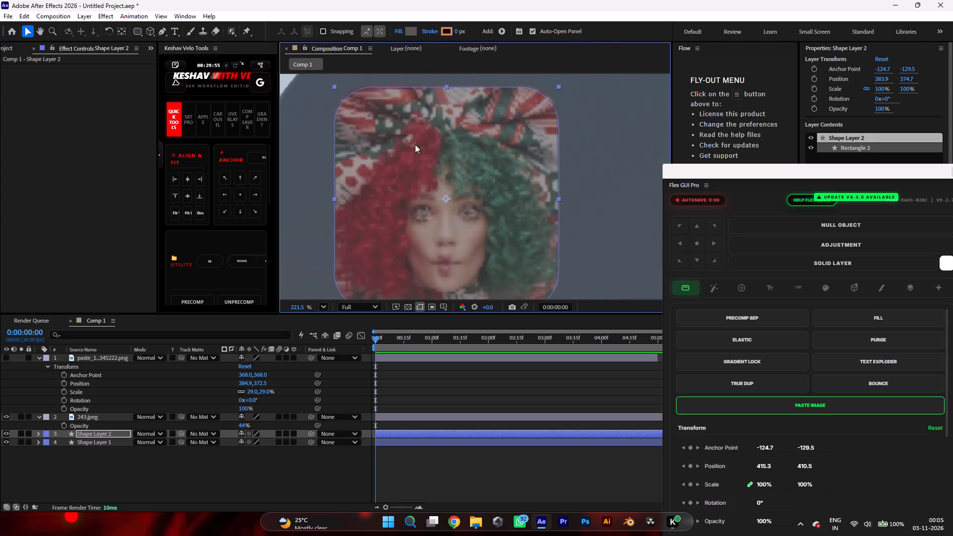
Make the album cover layer visible again and use Shape Layer 2 as its track matte.
{"action": "left_click", "coordinate": [40, 432]}
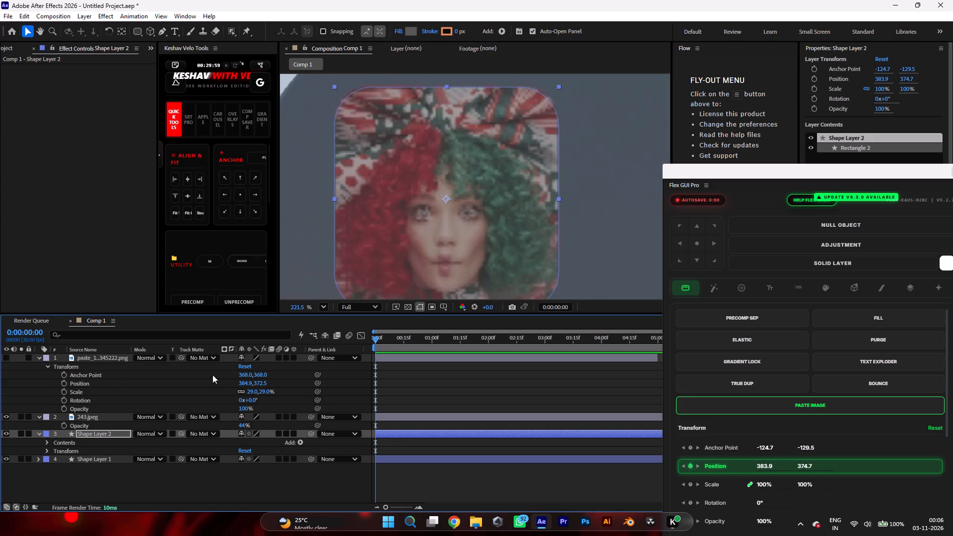
{"action": "left_click", "coordinate": [7, 356]}
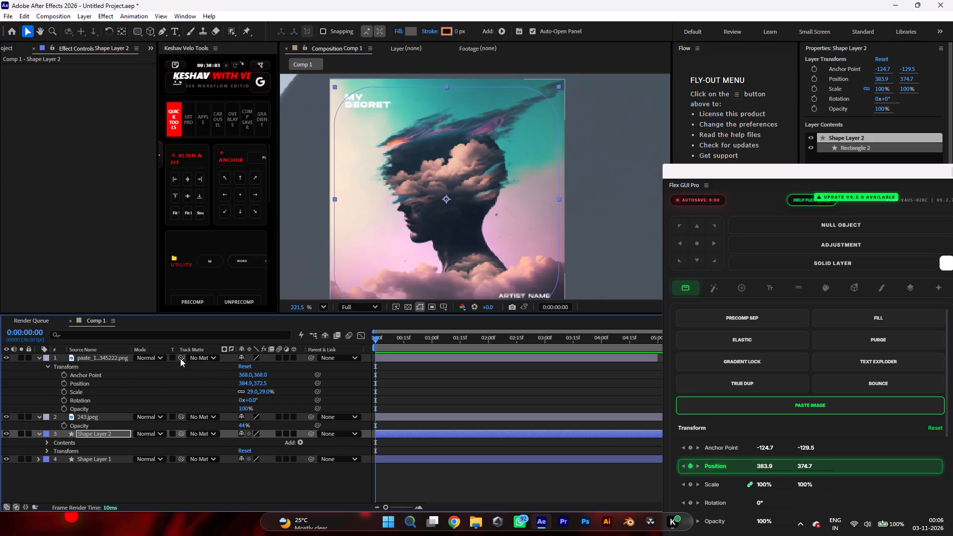
{"action": "left_click_drag", "start_coordinate": [180, 358], "coordinate": [100, 433]}
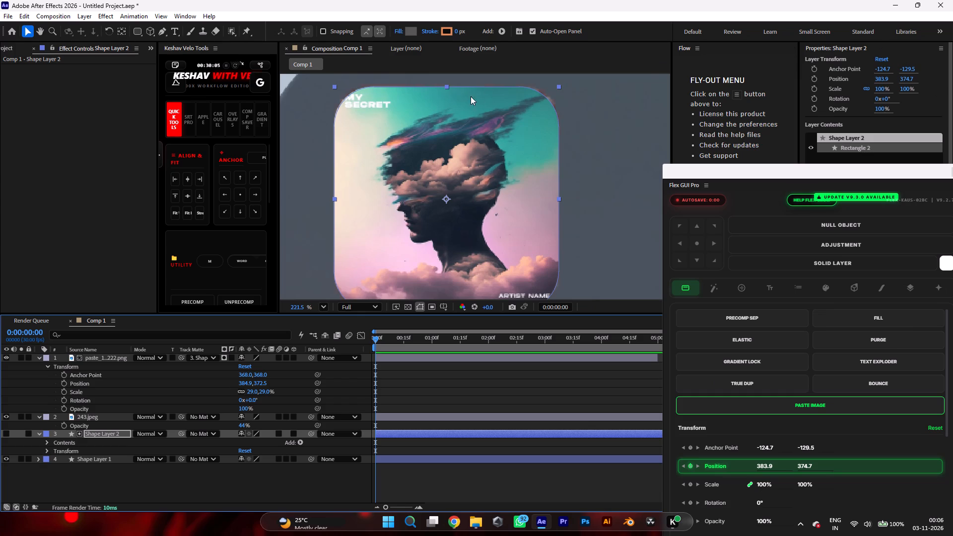
Set the roundness of Shape Layer 2's rectangle path to 25.
{"action": "left_click", "coordinate": [45, 449]}
{"action": "left_click", "coordinate": [46, 448]}
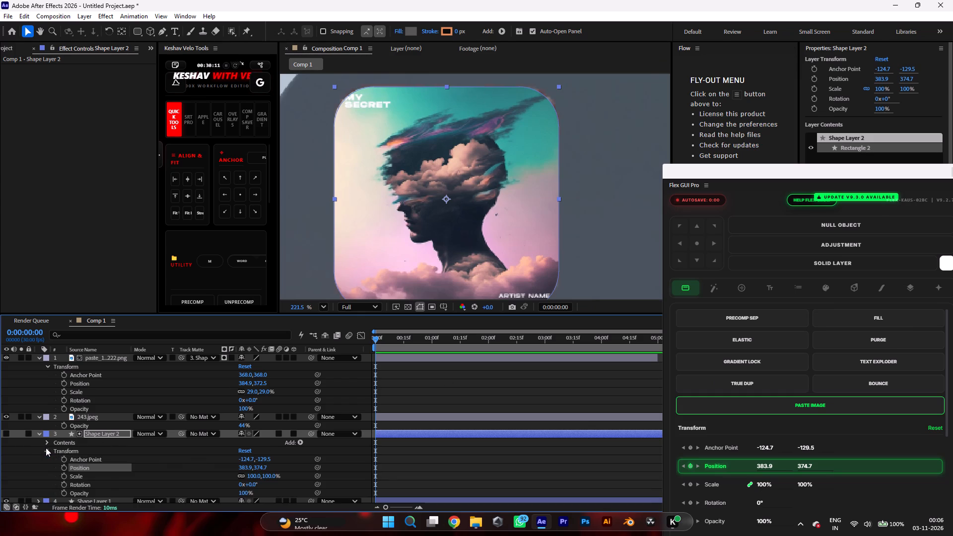
{"action": "left_click", "coordinate": [46, 444]}
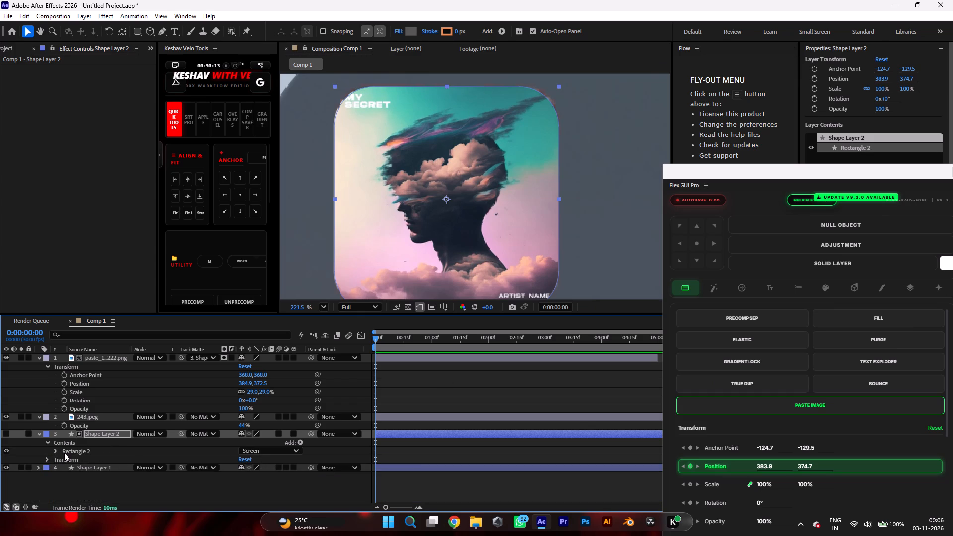
{"action": "left_click", "coordinate": [64, 453]}
{"action": "left_click", "coordinate": [56, 451]}
{"action": "scroll", "coordinate": [157, 454], "scroll_direction": "down", "scroll_amount": 2}
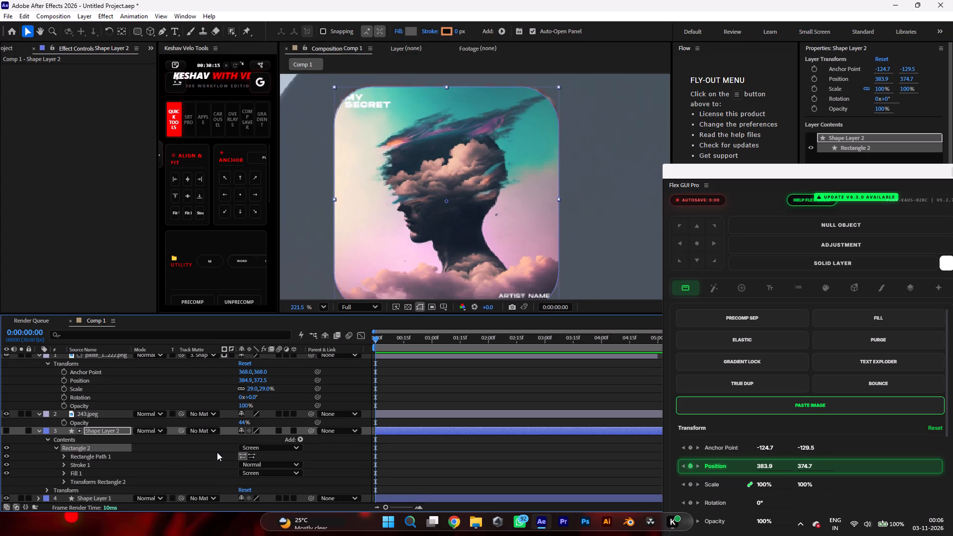
{"action": "left_click", "coordinate": [63, 458]}
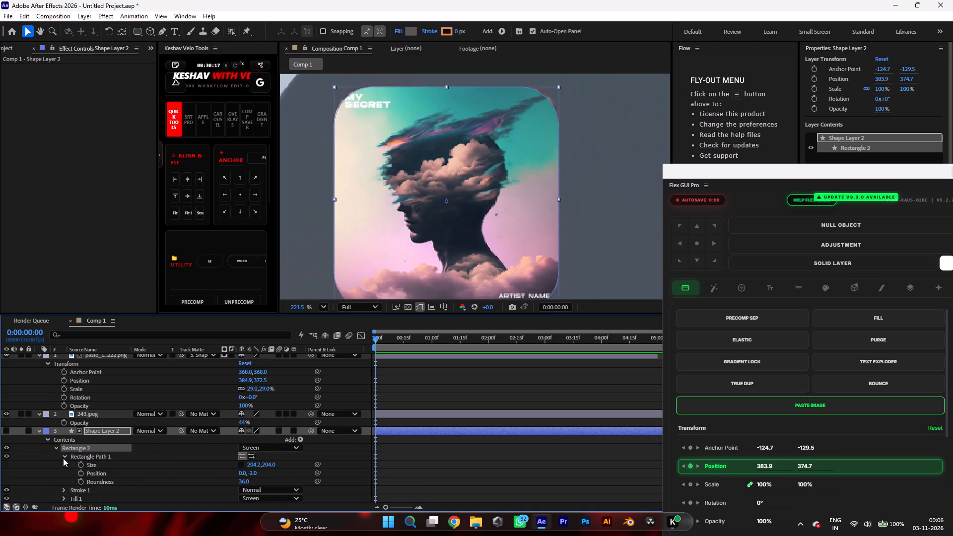
{"action": "left_click_drag", "start_coordinate": [248, 484], "coordinate": [254, 484]}
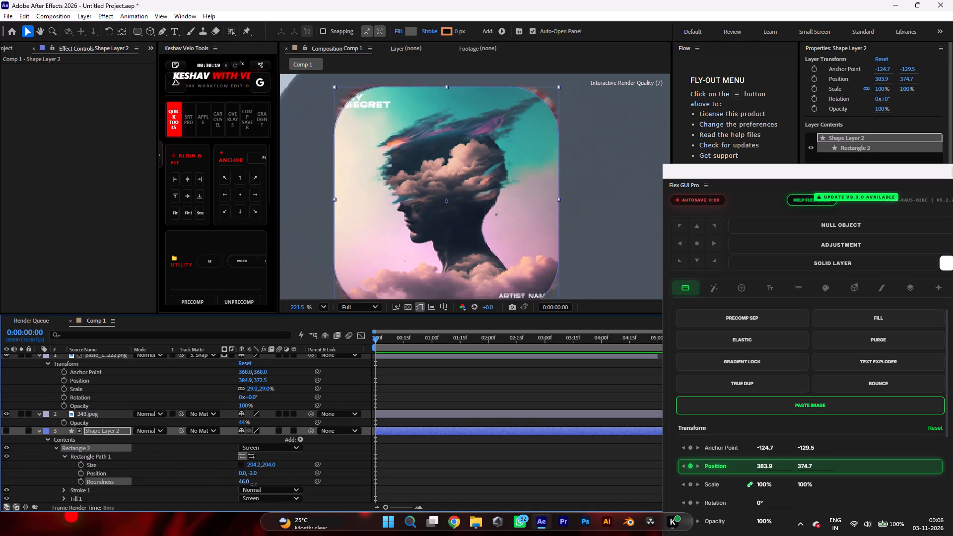
{"action": "left_click_drag", "start_coordinate": [254, 484], "coordinate": [237, 478]}
Examine how the album cover's rounded corners look at the scale of the whole music player card.
{"action": "scroll", "coordinate": [539, 209], "scroll_direction": "down", "scroll_amount": 5}
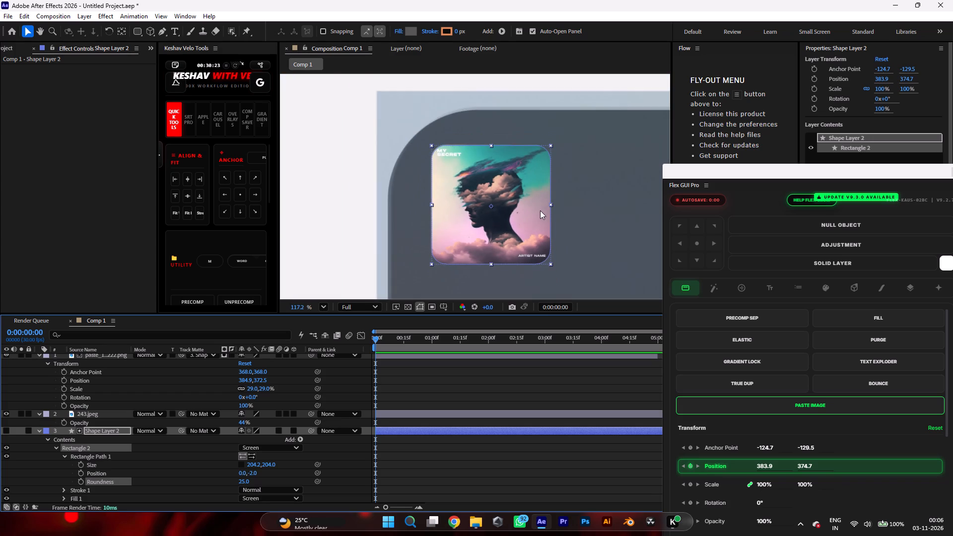
{"action": "scroll", "coordinate": [540, 210], "scroll_direction": "down", "scroll_amount": 8}
{"action": "scroll", "coordinate": [608, 287], "scroll_direction": "down", "scroll_amount": 3}
{"action": "scroll", "coordinate": [608, 288], "scroll_direction": "up", "scroll_amount": 5}
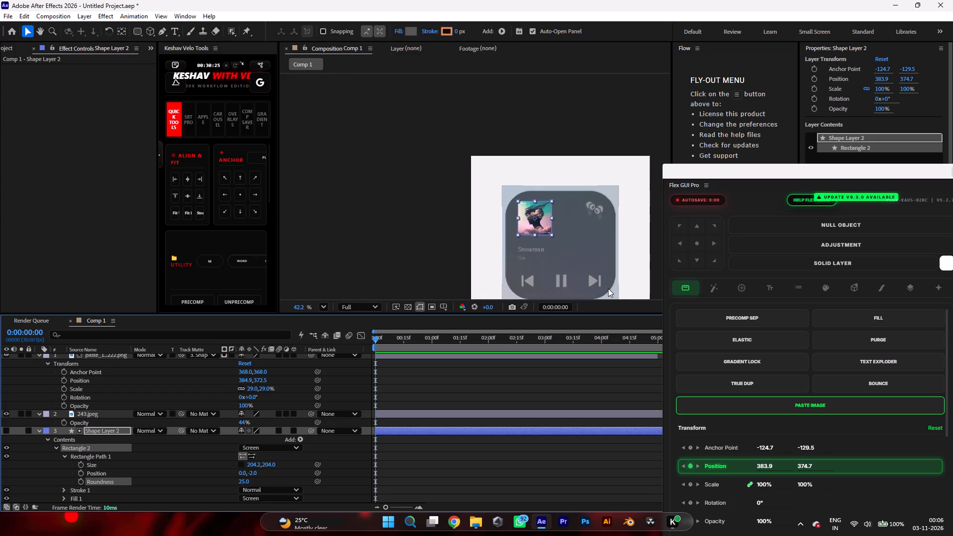
{"action": "scroll", "coordinate": [608, 288], "scroll_direction": "down", "scroll_amount": 4}
{"action": "scroll", "coordinate": [608, 288], "scroll_direction": "up", "scroll_amount": 6}
{"action": "scroll", "coordinate": [608, 288], "scroll_direction": "down", "scroll_amount": 3}
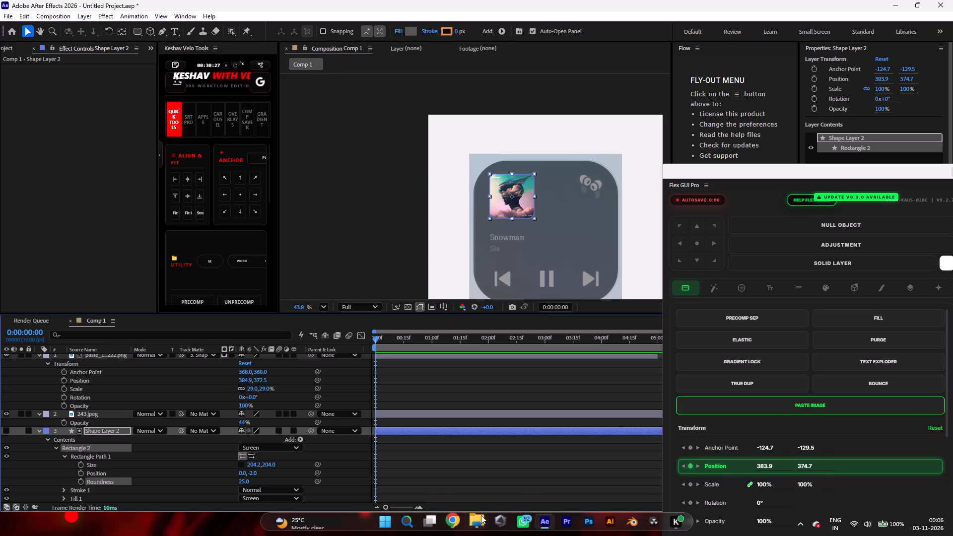
Switch to Chrome, check the playing music video and the Apple Style UI Shape Morphing tutorial, and return to After Effects.
{"action": "left_click", "coordinate": [461, 518]}
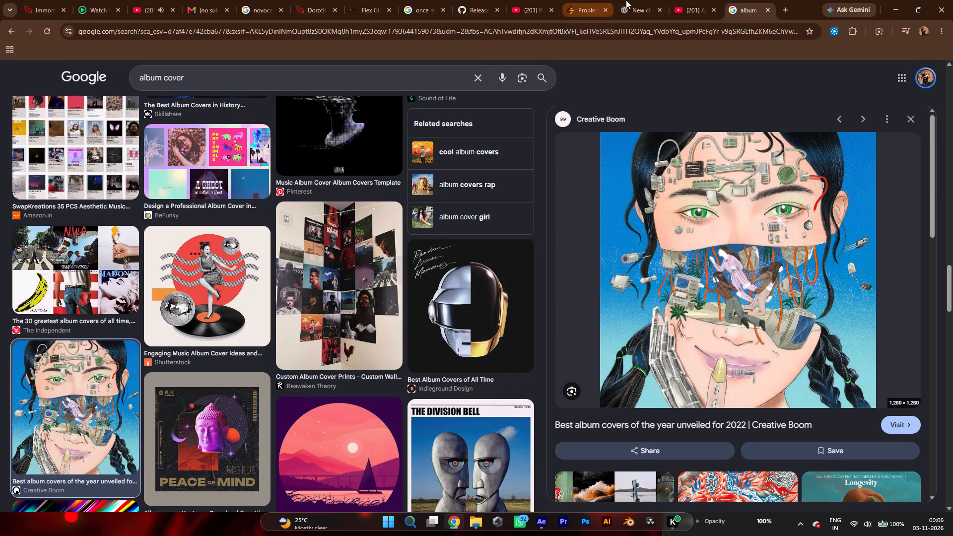
{"action": "left_click", "coordinate": [691, 0]}
{"action": "left_click", "coordinate": [140, 0]}
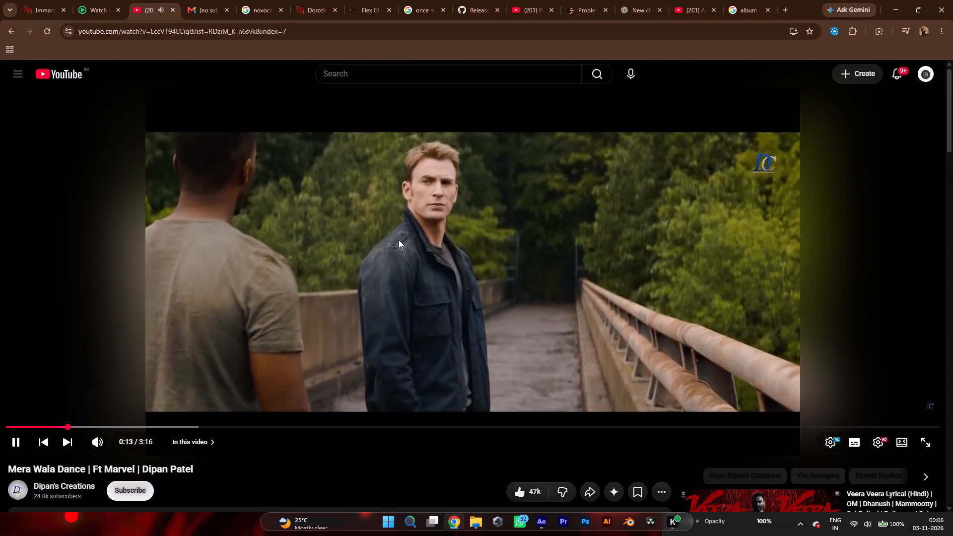
{"action": "scroll", "coordinate": [473, 205], "scroll_direction": "down", "scroll_amount": 3}
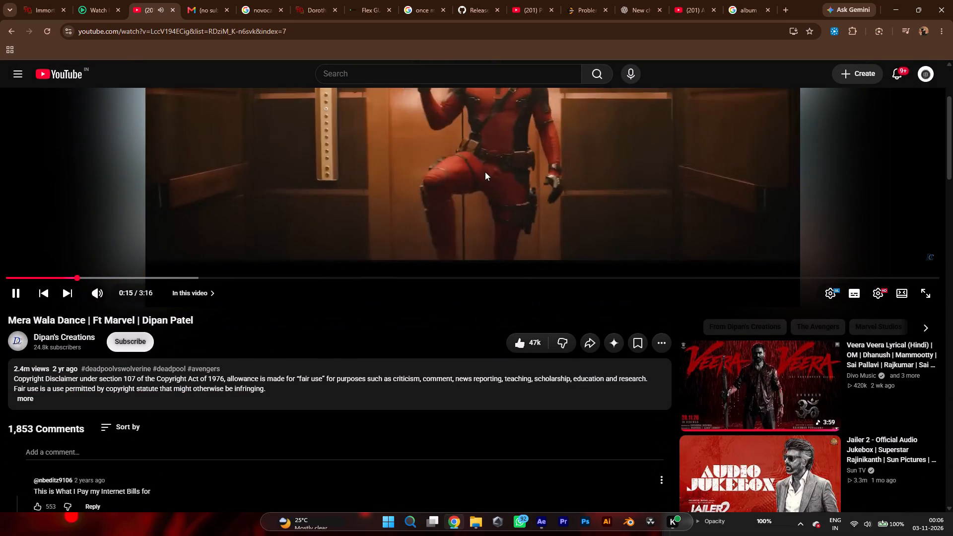
{"action": "scroll", "coordinate": [339, 368], "scroll_direction": "up", "scroll_amount": 4}
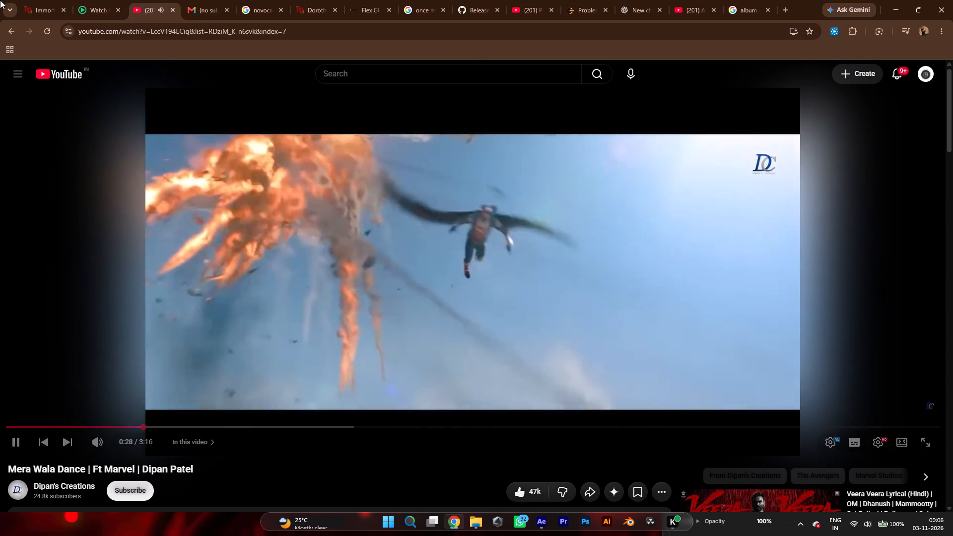
{"action": "left_click", "coordinate": [690, 0]}
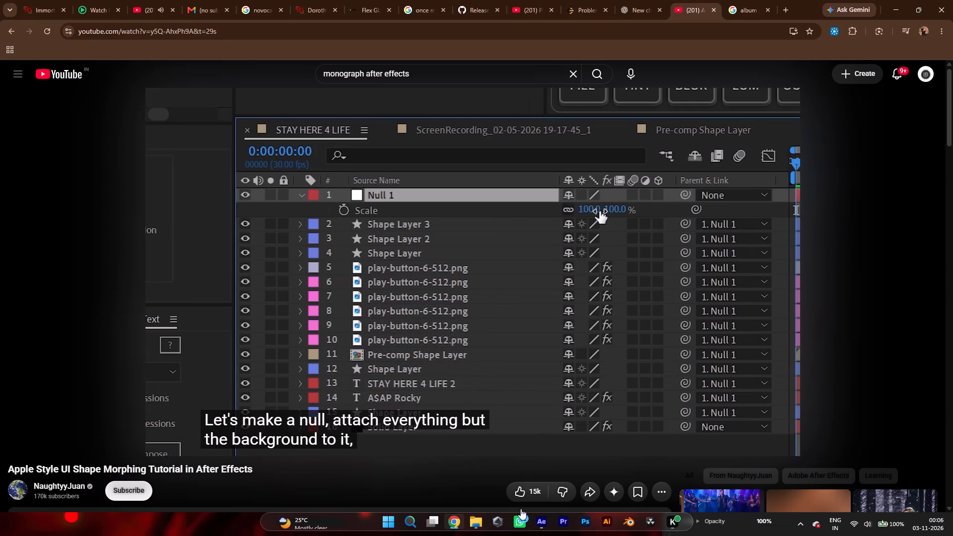
{"action": "left_click", "coordinate": [540, 524]}
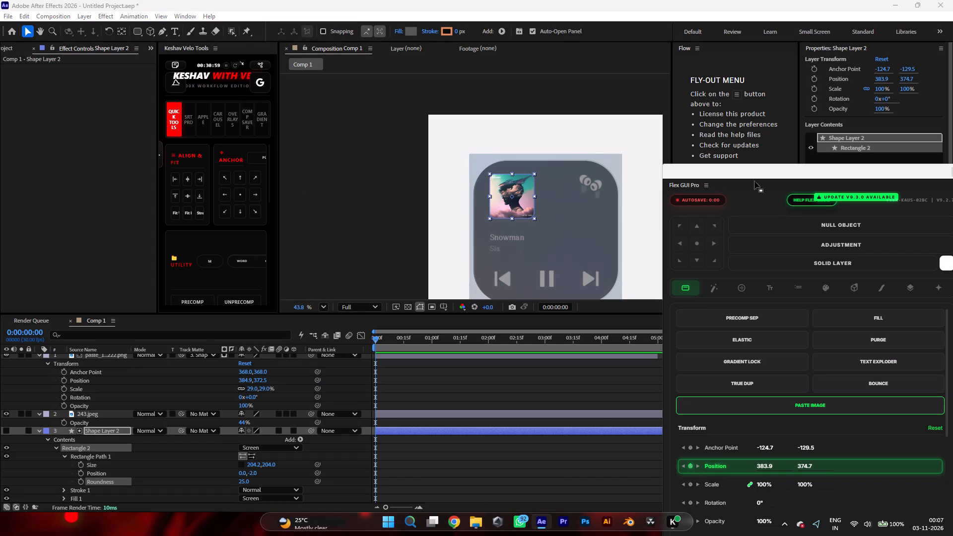
Compare the music player card with and without the 243.jpeg reference, leaving the reference hidden.
{"action": "scroll", "coordinate": [543, 235], "scroll_direction": "down", "scroll_amount": 4}
{"action": "scroll", "coordinate": [575, 254], "scroll_direction": "up", "scroll_amount": 6}
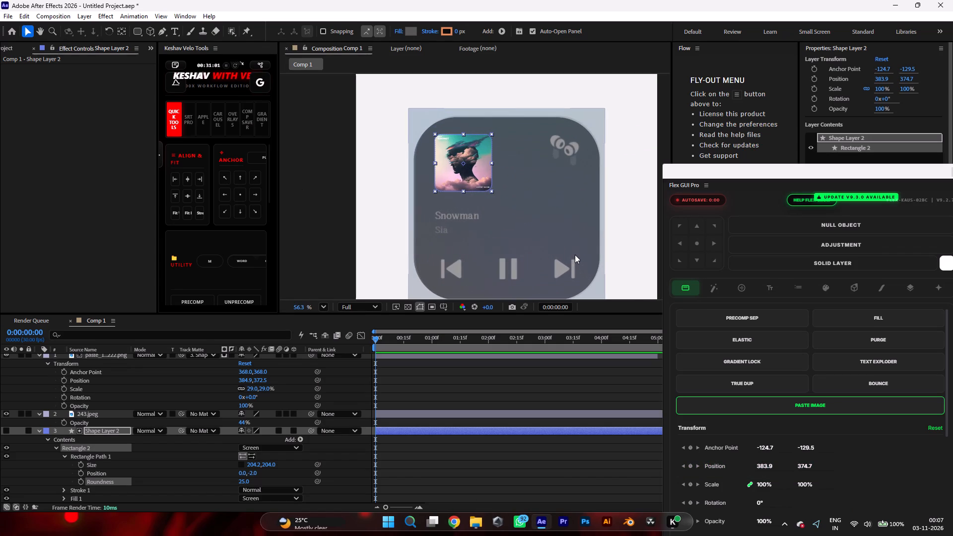
{"action": "scroll", "coordinate": [575, 255], "scroll_direction": "up", "scroll_amount": 4}
{"action": "scroll", "coordinate": [575, 255], "scroll_direction": "down", "scroll_amount": 3}
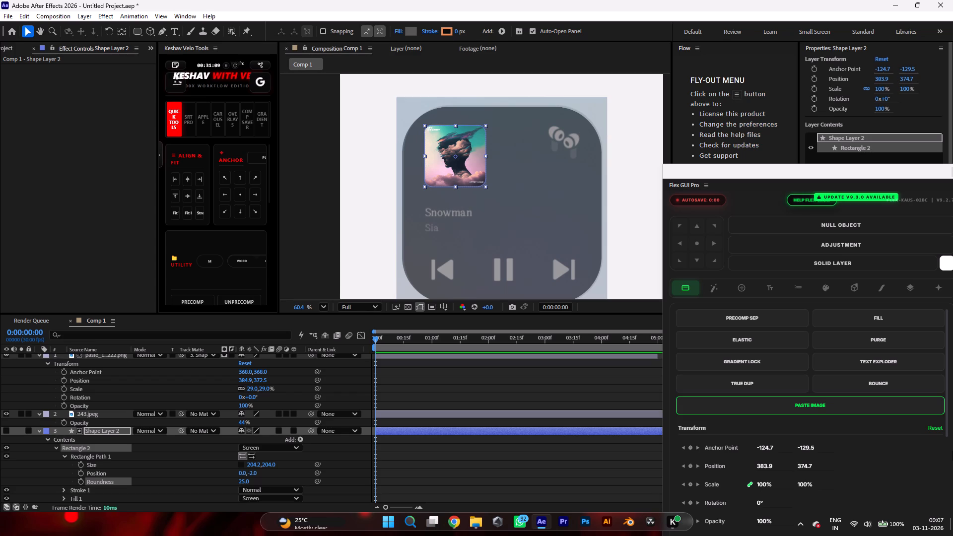
{"action": "scroll", "coordinate": [516, 168], "scroll_direction": "down", "scroll_amount": 3}
{"action": "scroll", "coordinate": [516, 168], "scroll_direction": "up", "scroll_amount": 5}
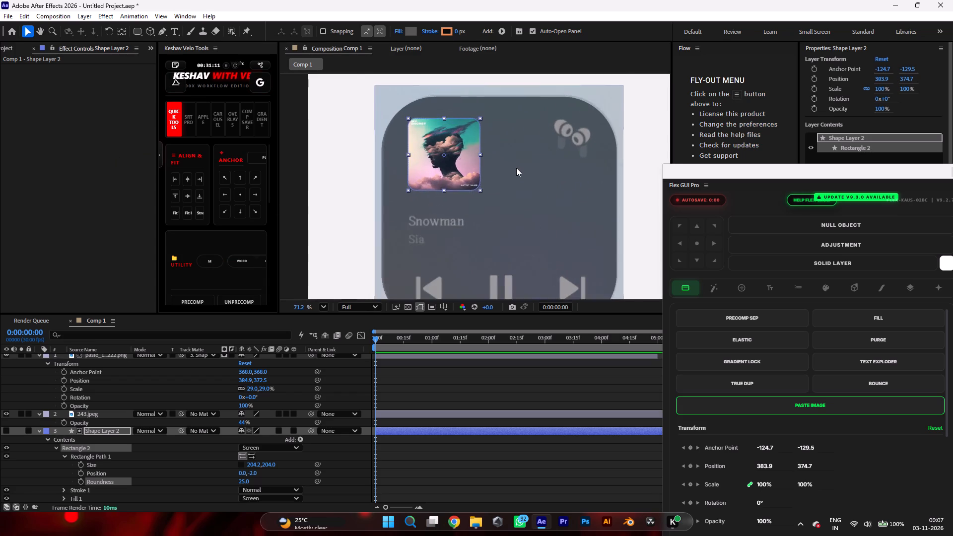
{"action": "scroll", "coordinate": [516, 168], "scroll_direction": "down", "scroll_amount": 3}
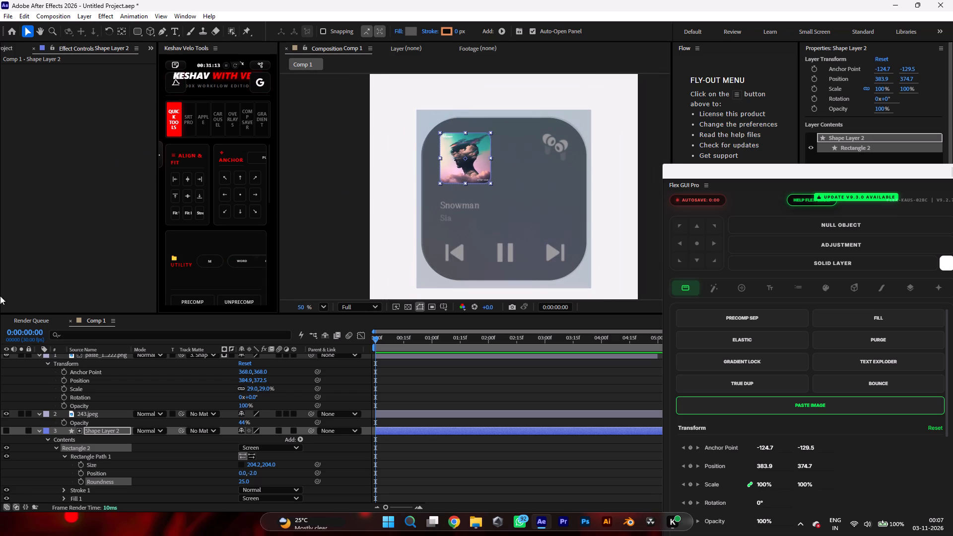
{"action": "left_click", "coordinate": [4, 415]}
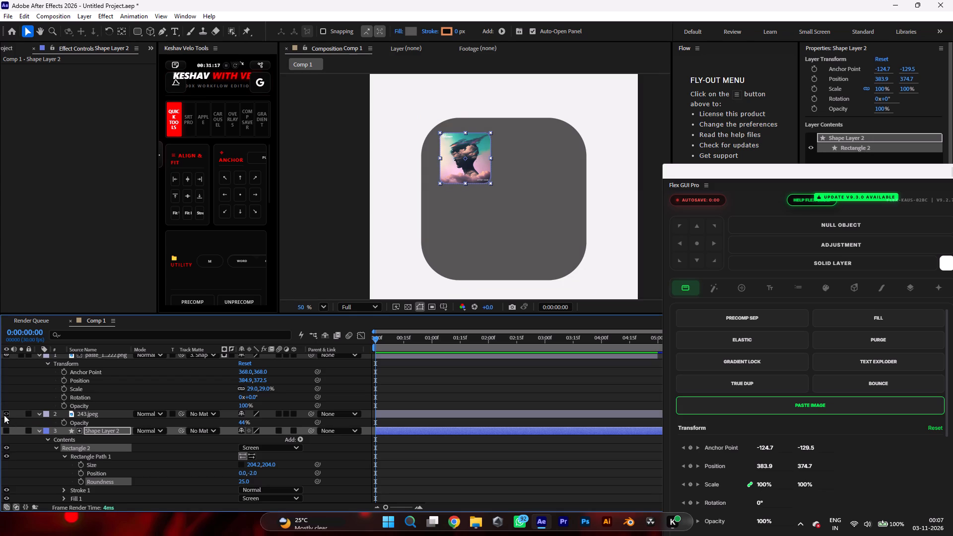
{"action": "left_click", "coordinate": [4, 415]}
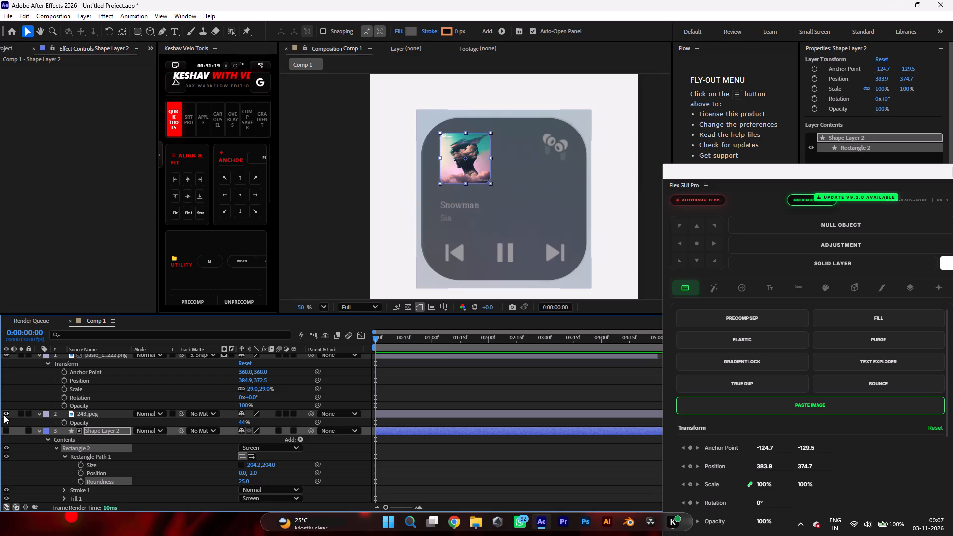
{"action": "triple_click", "coordinate": [4, 415]}
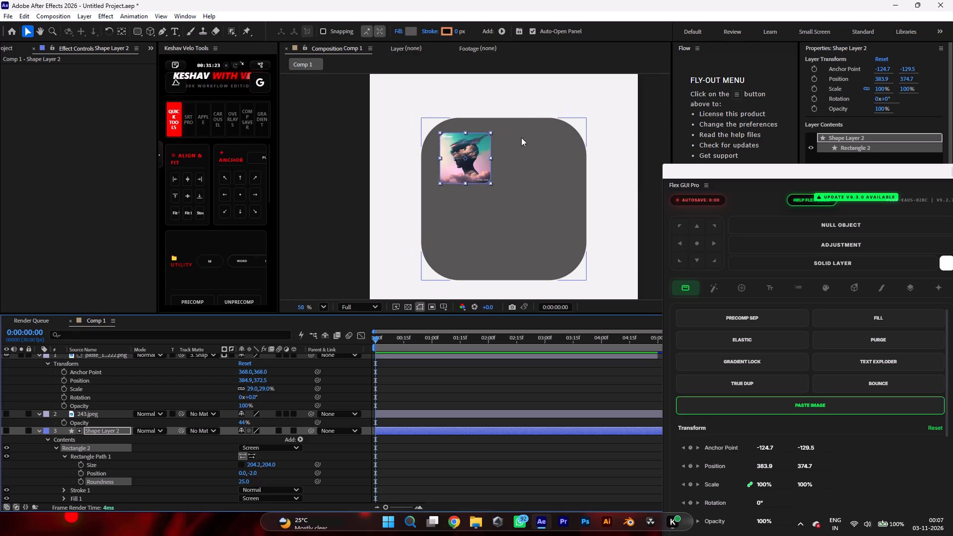
{"action": "scroll", "coordinate": [519, 146], "scroll_direction": "down", "scroll_amount": 2}
{"action": "scroll", "coordinate": [518, 152], "scroll_direction": "up", "scroll_amount": 1}
{"action": "scroll", "coordinate": [518, 153], "scroll_direction": "down", "scroll_amount": 2}
{"action": "scroll", "coordinate": [533, 226], "scroll_direction": "up", "scroll_amount": 1}
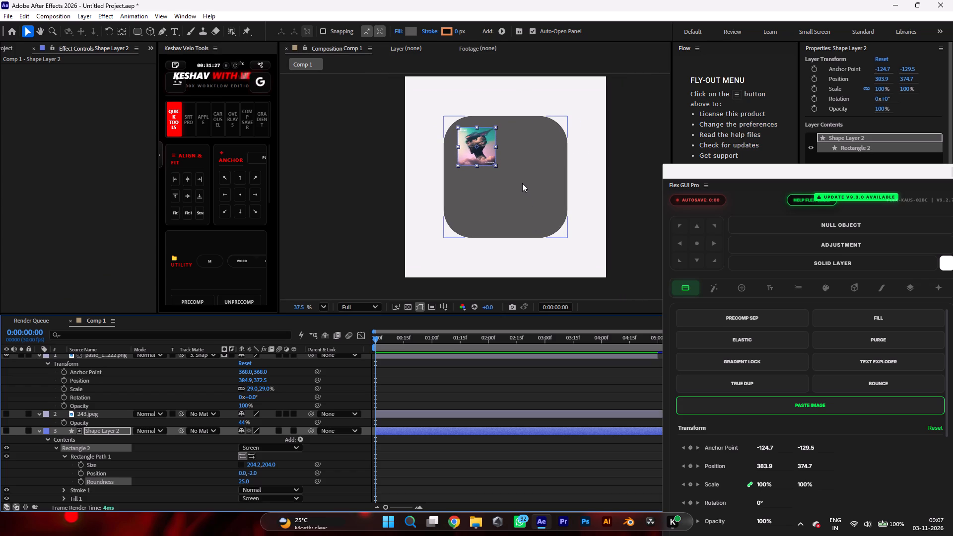
Collapse the expanded properties of the album cover, 243.jpeg and Shape Layer 2 layers, and deselect everything.
{"action": "left_click", "coordinate": [41, 413]}
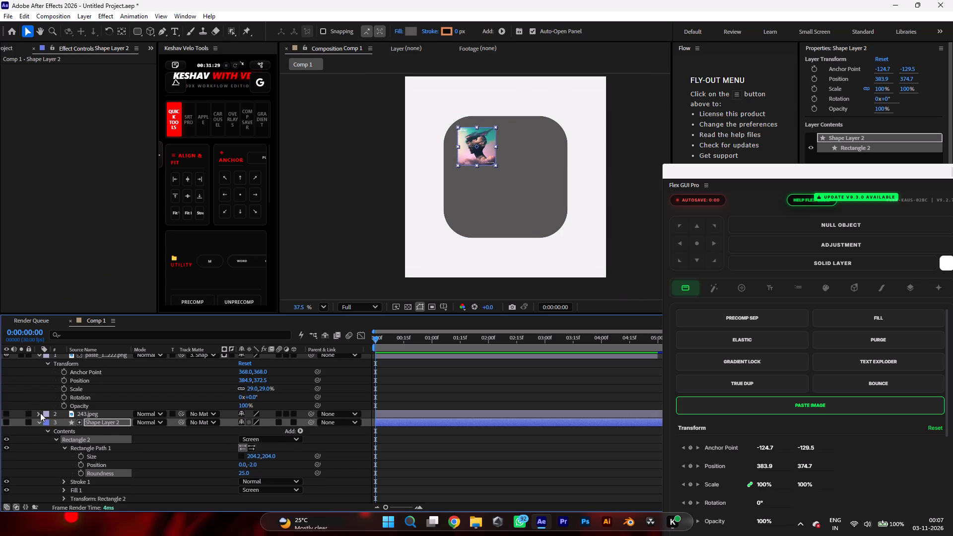
{"action": "scroll", "coordinate": [35, 395], "scroll_direction": "up", "scroll_amount": 3}
{"action": "left_click", "coordinate": [37, 357]}
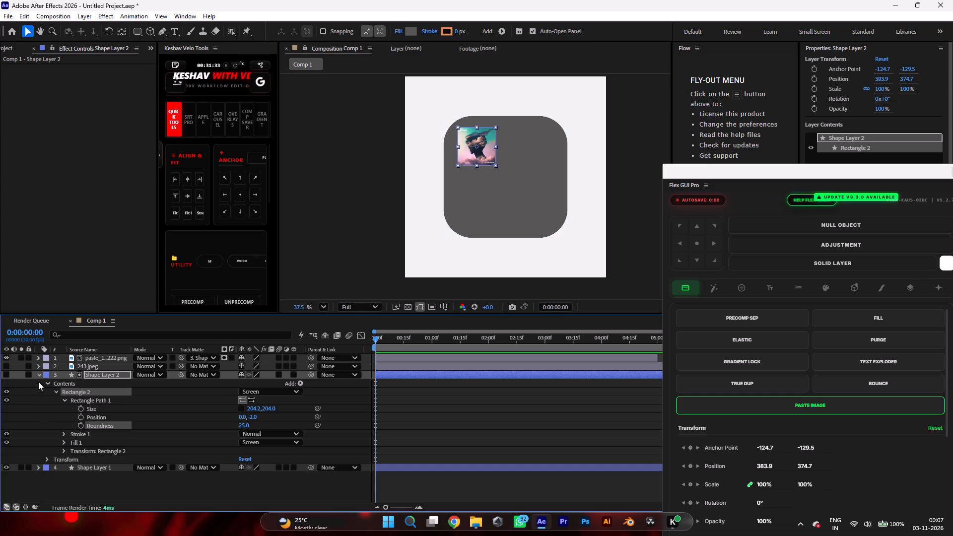
{"action": "left_click", "coordinate": [38, 377]}
{"action": "left_click", "coordinate": [103, 468]}
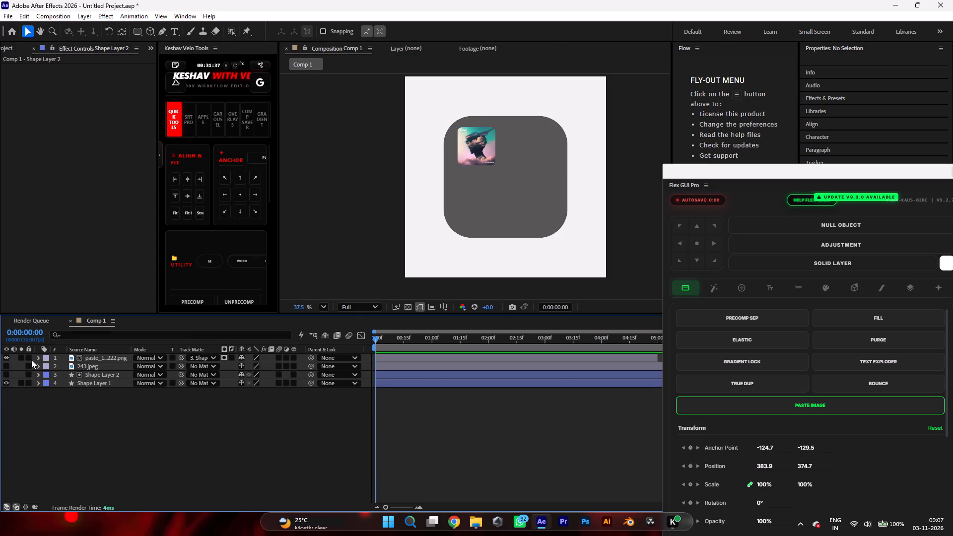
Make the 243.jpeg reference layer visible again.
{"action": "left_click", "coordinate": [9, 366]}
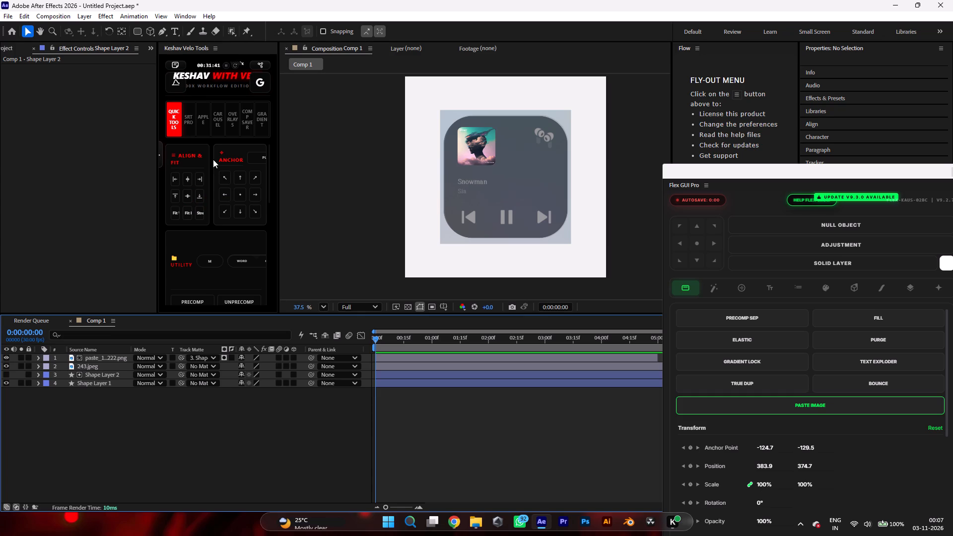
Open the Velo Google image search and search for "apple bluetooh ui music".
{"action": "left_click", "coordinate": [264, 87]}
{"action": "scroll", "coordinate": [187, 171], "scroll_direction": "up", "scroll_amount": 4}
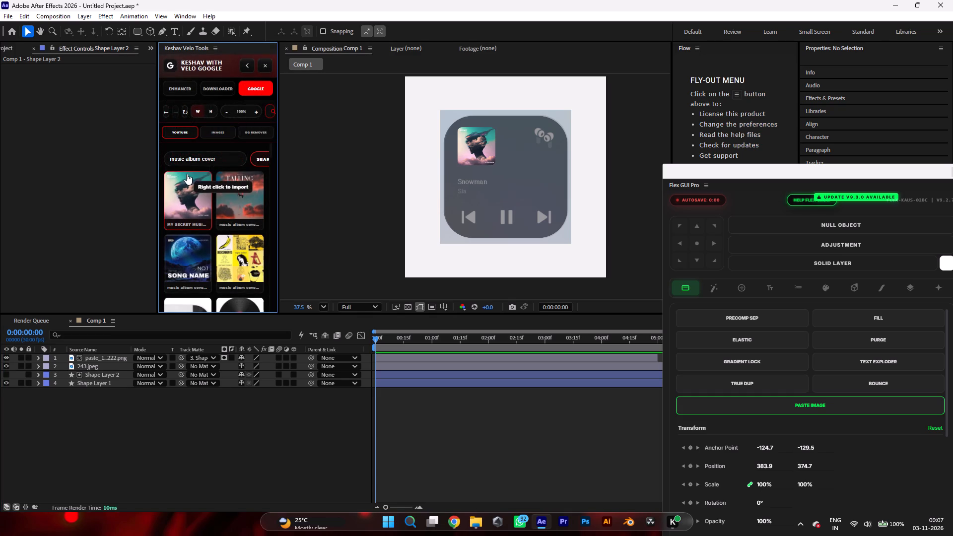
{"action": "left_click_drag", "start_coordinate": [224, 159], "coordinate": [120, 173]}
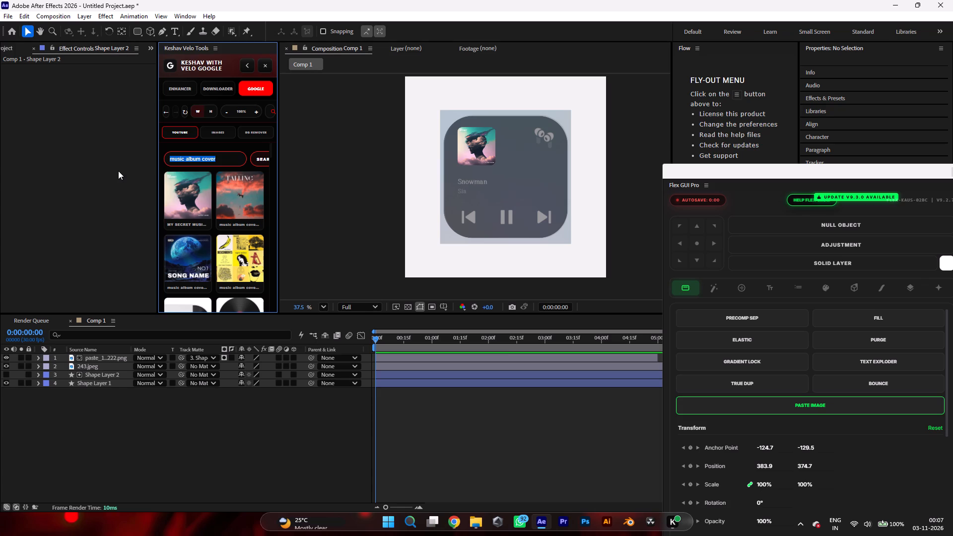
{"action": "key", "text": "a"}
{"action": "type", "text": "pp"}
{"action": "key", "text": "BackSpace"}
{"action": "key", "text": "BackSpace"}
{"action": "key", "text": "BackSpace"}
{"action": "type", "text": "apple"}
{"action": "key", "text": "space"}
{"action": "type", "text": "blu"}
{"action": "type", "text": "etooh"}
{"action": "key", "text": "space"}
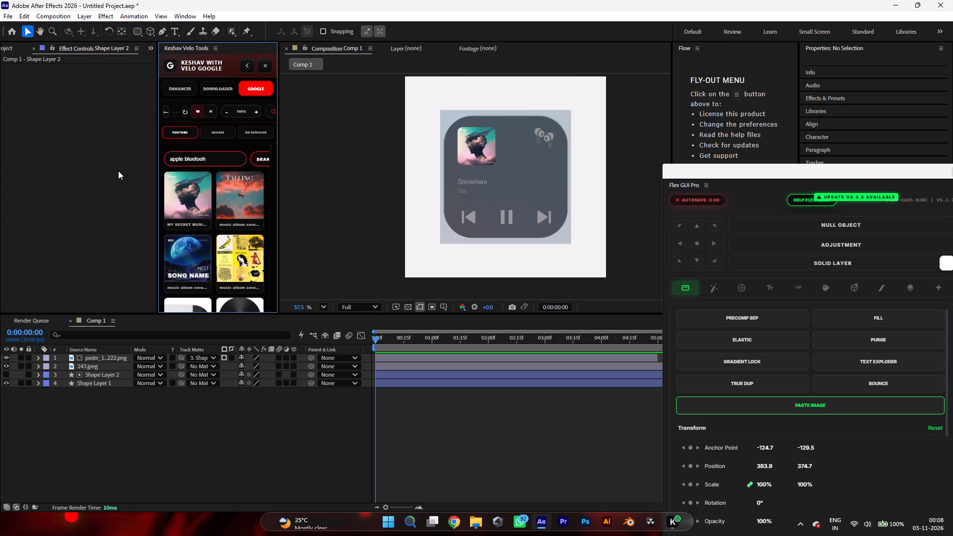
{"action": "type", "text": "ui"}
{"action": "key", "text": "space"}
{"action": "type", "text": "music"}
{"action": "key", "text": "Return"}
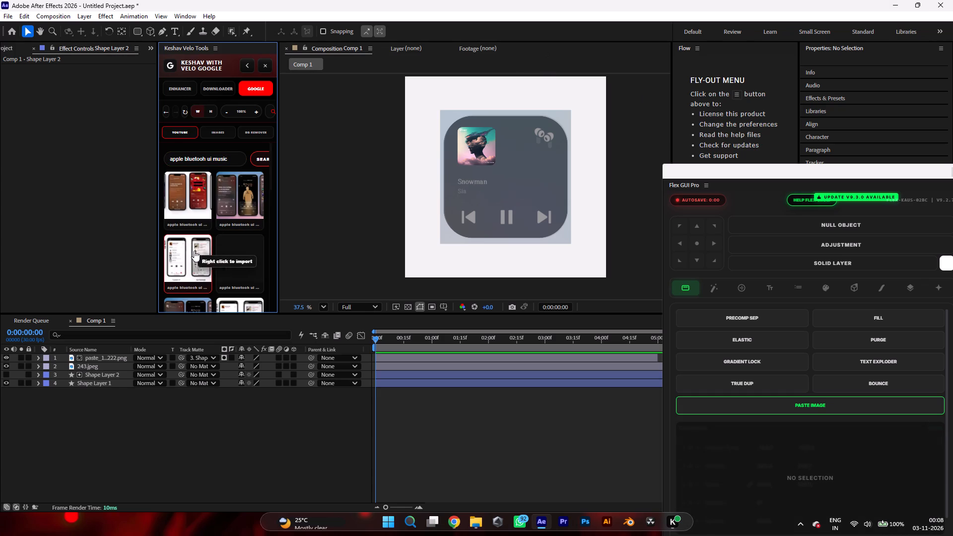
Look through the image search results for Apple-style music and Bluetooth interface graphics.
{"action": "scroll", "coordinate": [203, 256], "scroll_direction": "up", "scroll_amount": 5}
{"action": "scroll", "coordinate": [204, 255], "scroll_direction": "down", "scroll_amount": 4}
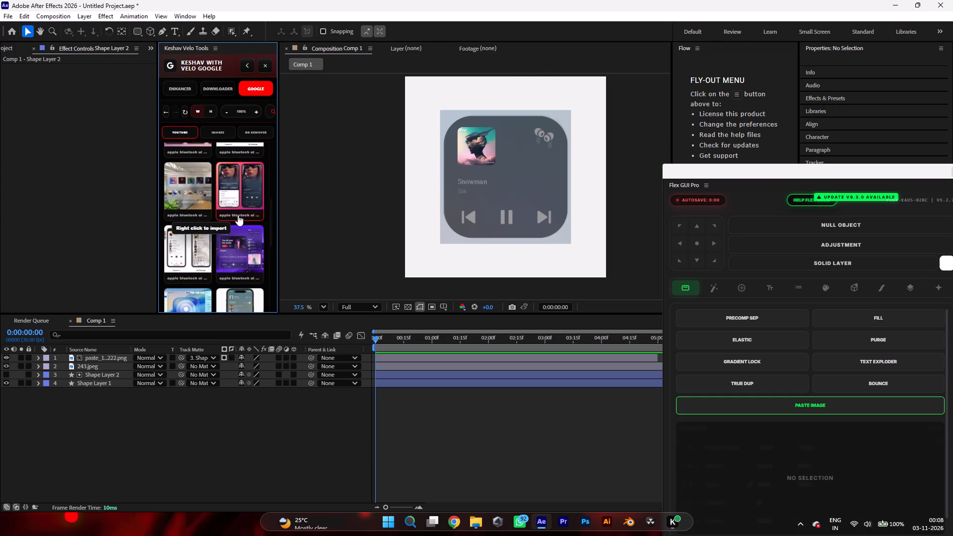
{"action": "scroll", "coordinate": [238, 215], "scroll_direction": "down", "scroll_amount": 3}
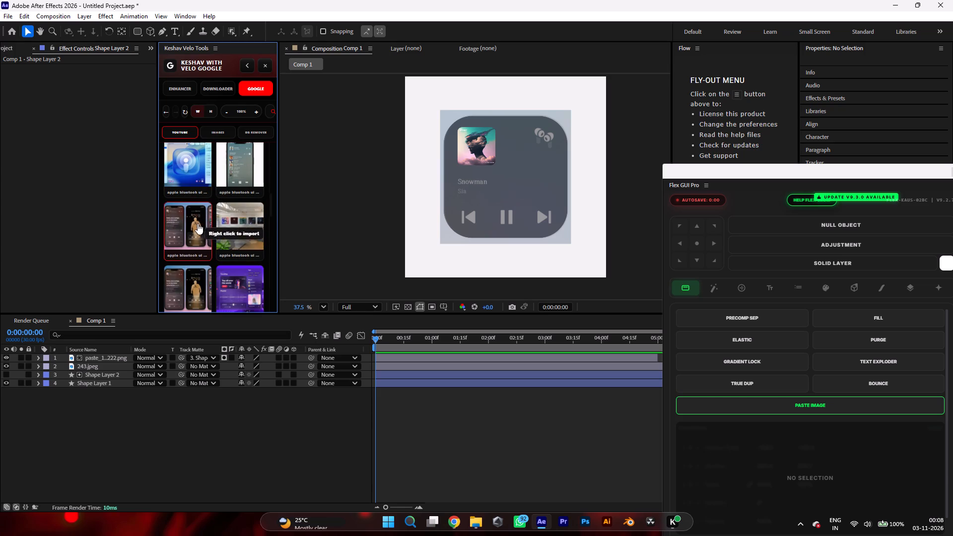
{"action": "scroll", "coordinate": [198, 226], "scroll_direction": "down", "scroll_amount": 3}
{"action": "scroll", "coordinate": [198, 228], "scroll_direction": "up", "scroll_amount": 1}
{"action": "scroll", "coordinate": [198, 229], "scroll_direction": "down", "scroll_amount": 1}
{"action": "scroll", "coordinate": [193, 160], "scroll_direction": "up", "scroll_amount": 16}
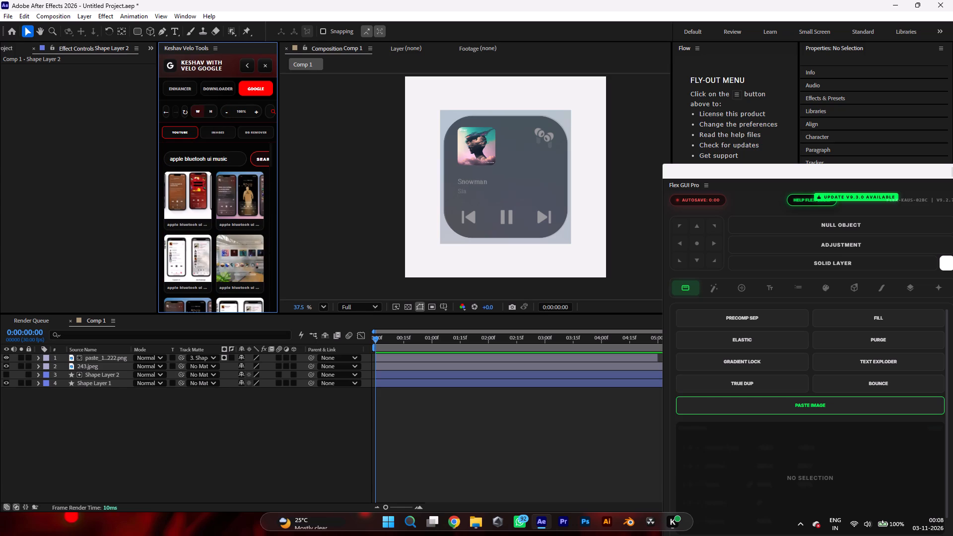
Extend the image search query with "png" and run the search again.
{"action": "scroll", "coordinate": [231, 161], "scroll_direction": "up", "scroll_amount": 1}
{"action": "left_click", "coordinate": [231, 161]}
{"action": "key", "text": "space"}
{"action": "type", "text": "png"}
{"action": "key", "text": "Return"}
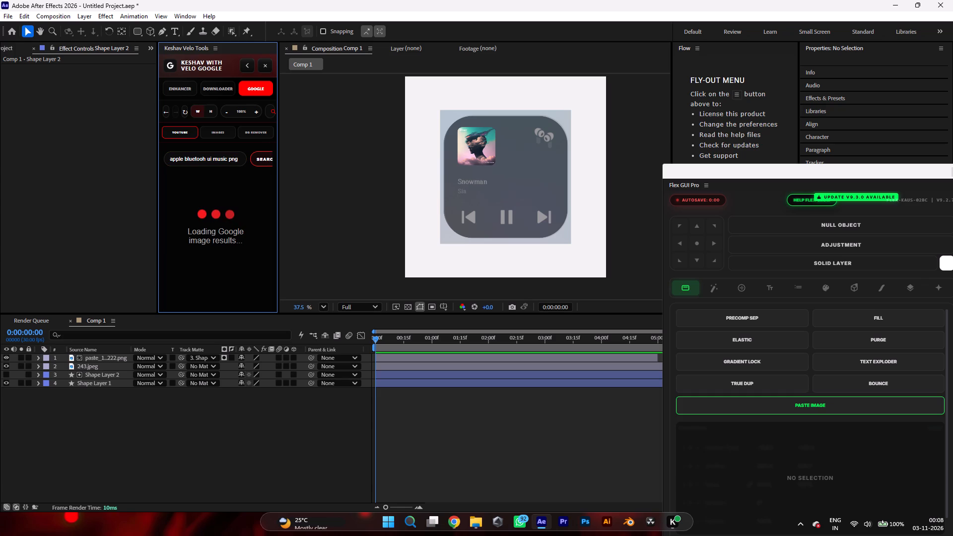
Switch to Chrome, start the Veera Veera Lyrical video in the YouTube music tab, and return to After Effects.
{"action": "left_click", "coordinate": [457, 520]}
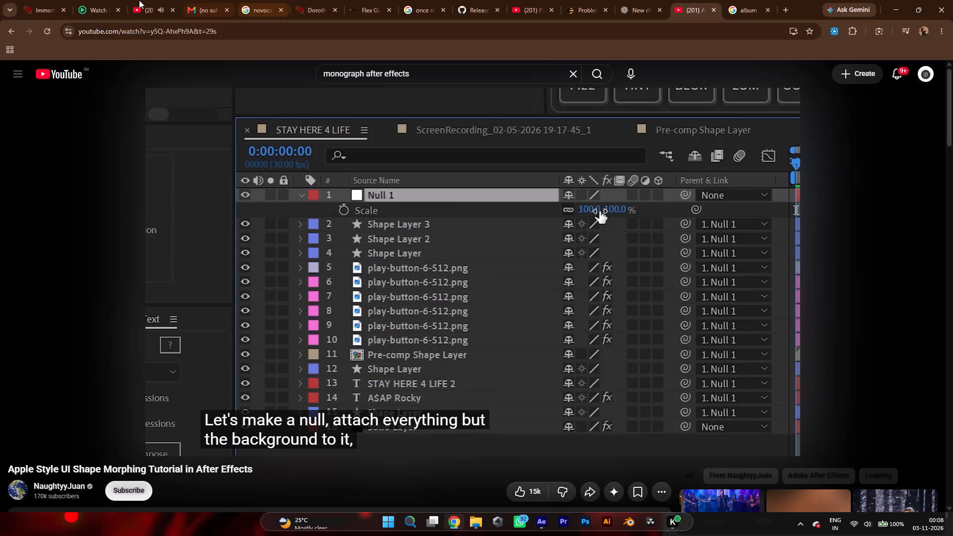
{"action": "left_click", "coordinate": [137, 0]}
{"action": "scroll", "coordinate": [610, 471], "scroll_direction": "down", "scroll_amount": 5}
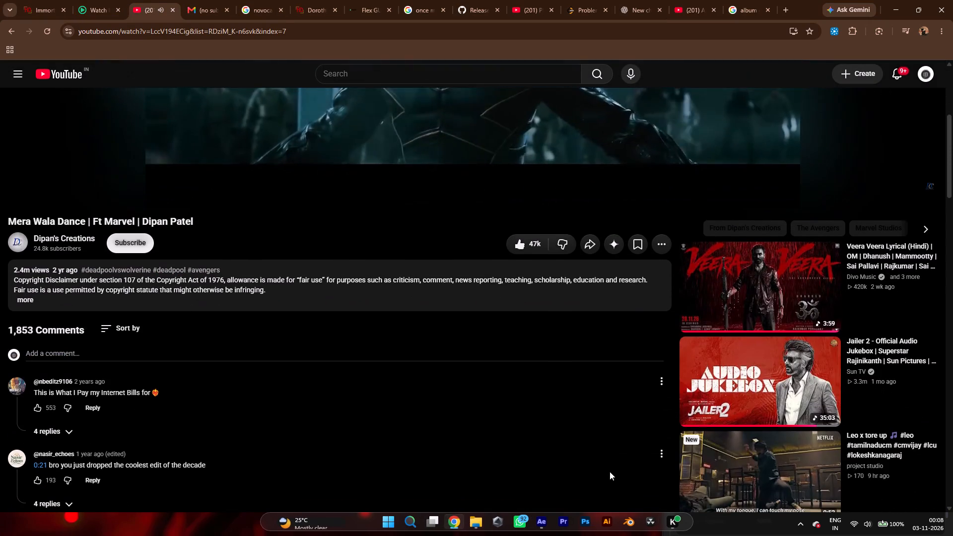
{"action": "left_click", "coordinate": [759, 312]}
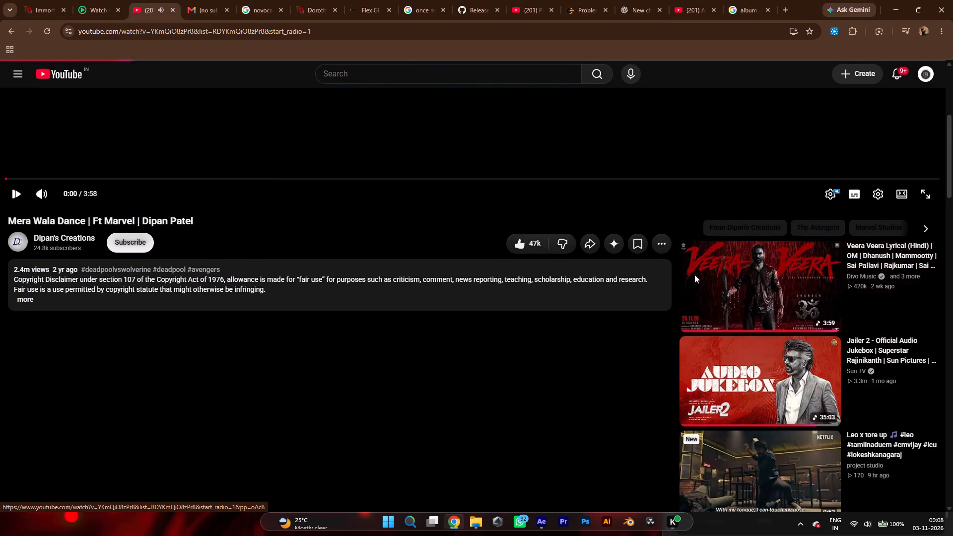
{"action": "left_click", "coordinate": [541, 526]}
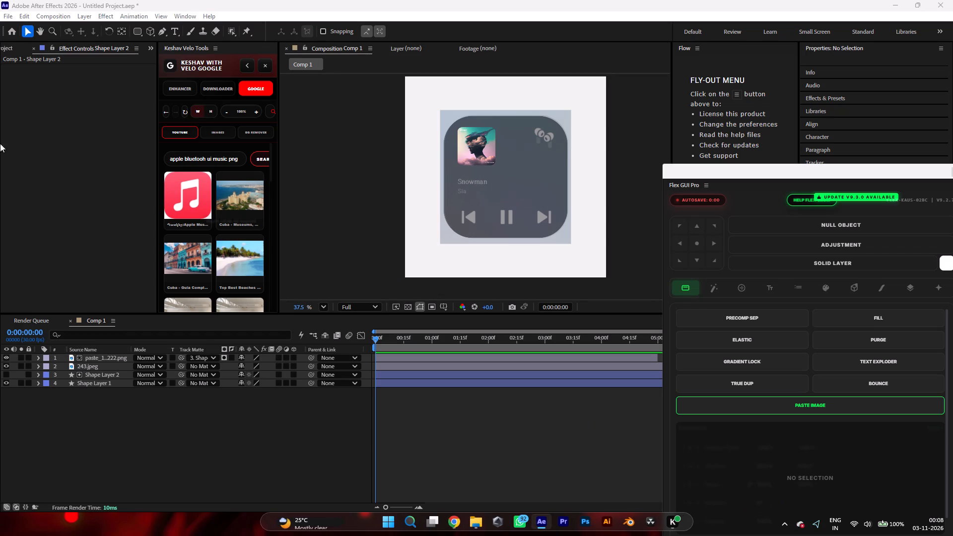
Look through the PNG image results for Apple-style Bluetooth music interface graphics.
{"action": "scroll", "coordinate": [223, 226], "scroll_direction": "down", "scroll_amount": 3}
{"action": "scroll", "coordinate": [235, 270], "scroll_direction": "down", "scroll_amount": 2}
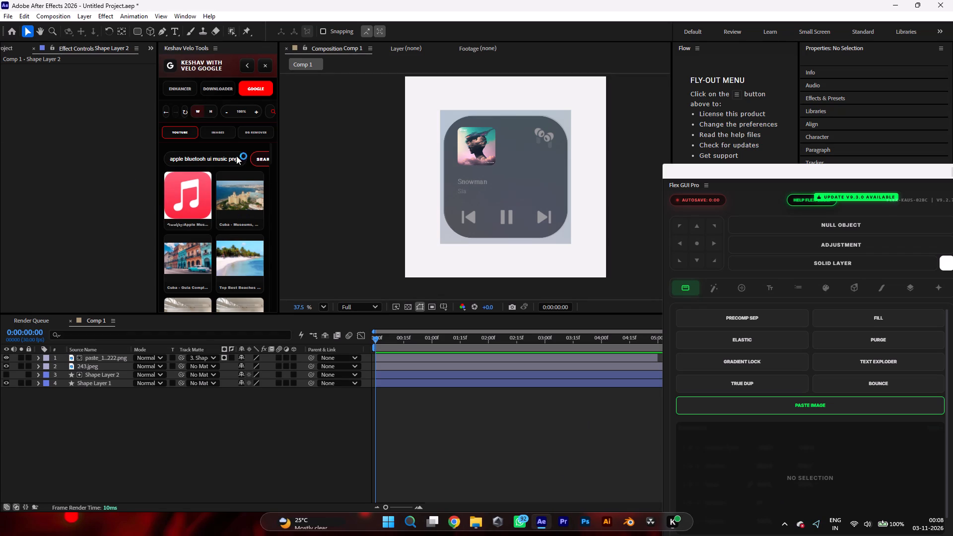
{"action": "left_click", "coordinate": [234, 156]}
{"action": "left_click", "coordinate": [238, 159]}
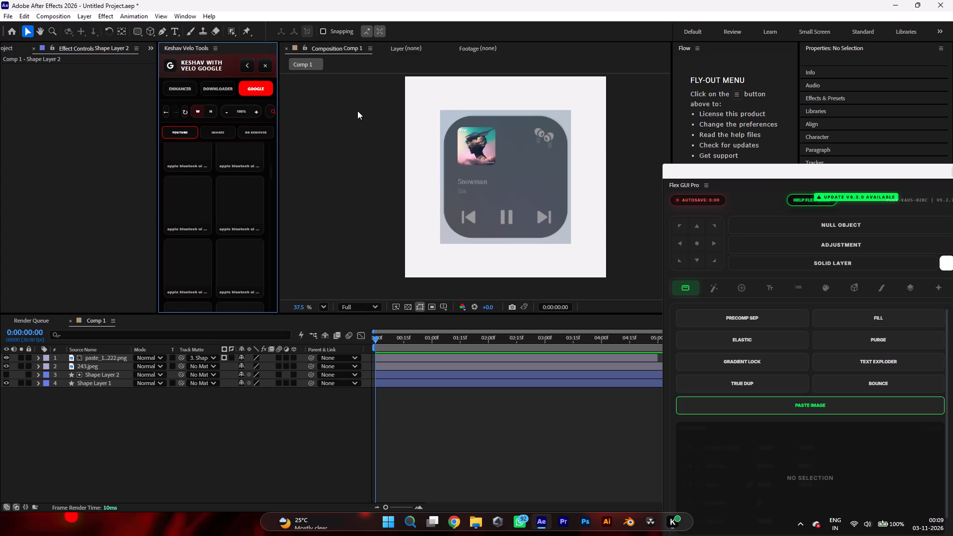
{"action": "scroll", "coordinate": [231, 254], "scroll_direction": "up", "scroll_amount": 1}
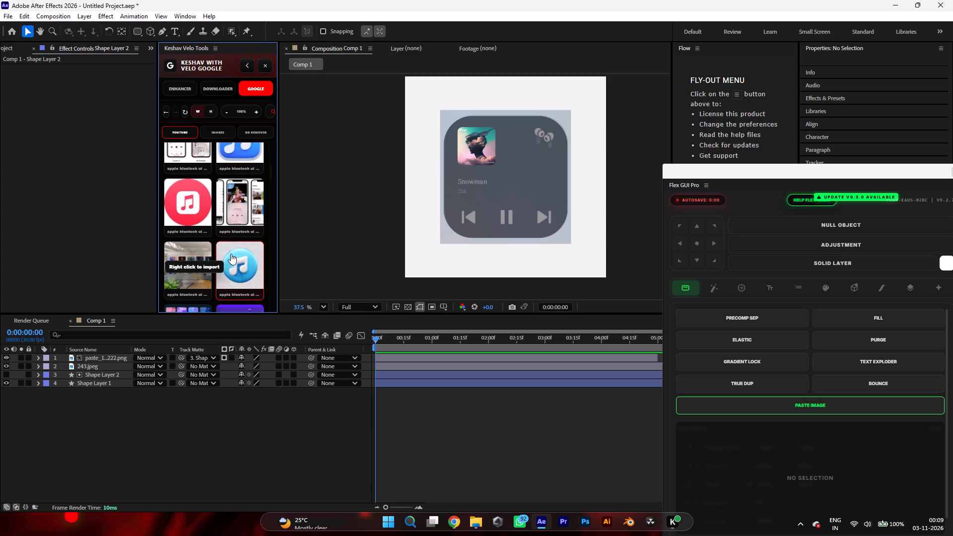
{"action": "scroll", "coordinate": [231, 254], "scroll_direction": "up", "scroll_amount": 12}
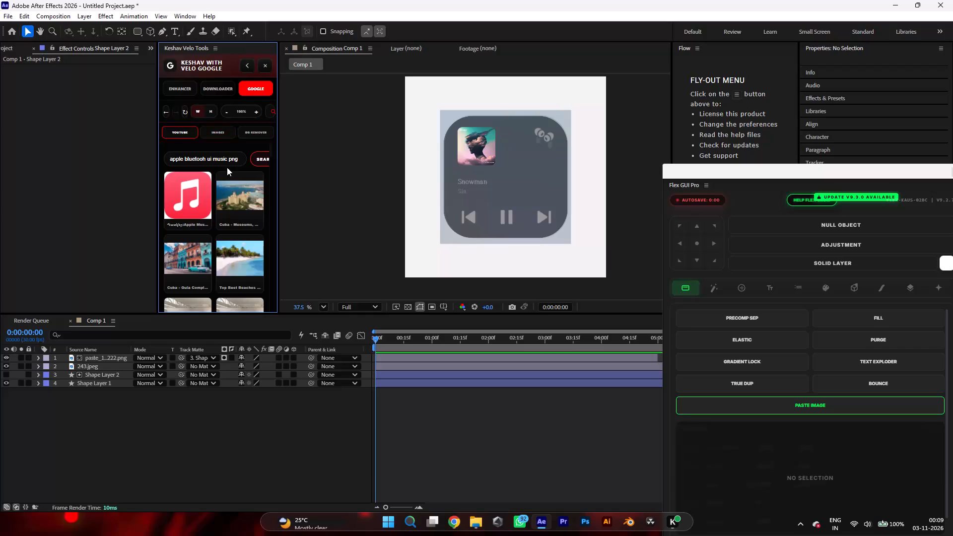
Remove "ui music" from the query and search the images for "apple bluetooh png".
{"action": "left_click", "coordinate": [226, 160]}
{"action": "key", "text": "BackSpace"}
{"action": "key", "text": "BackSpace"}
{"action": "key", "text": "BackSpace"}
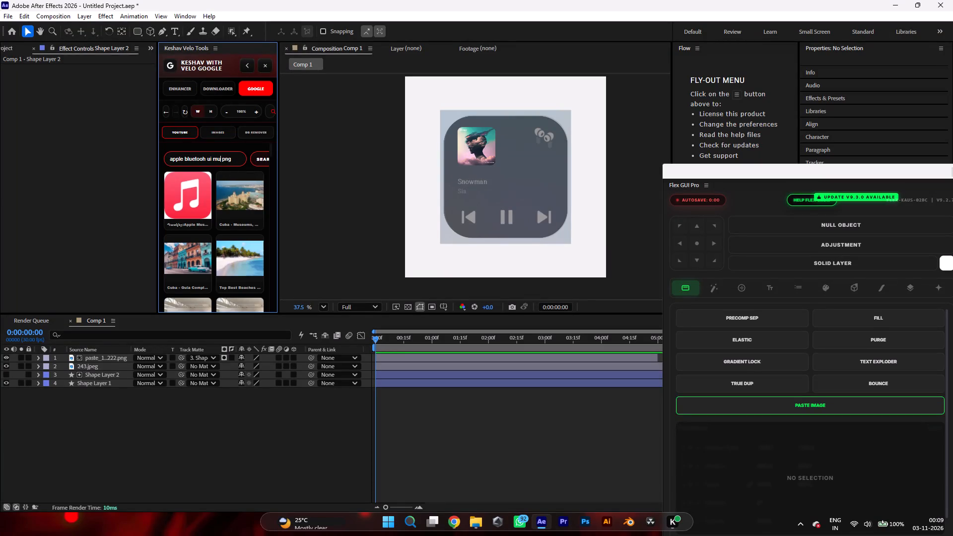
{"action": "key", "text": "BackSpace"}
{"action": "key", "text": "BackSpace"}
{"action": "key", "text": "BackSpace"}
{"action": "key", "text": "BackSpace"}
{"action": "key", "text": "BackSpace"}
{"action": "key", "text": "Return"}
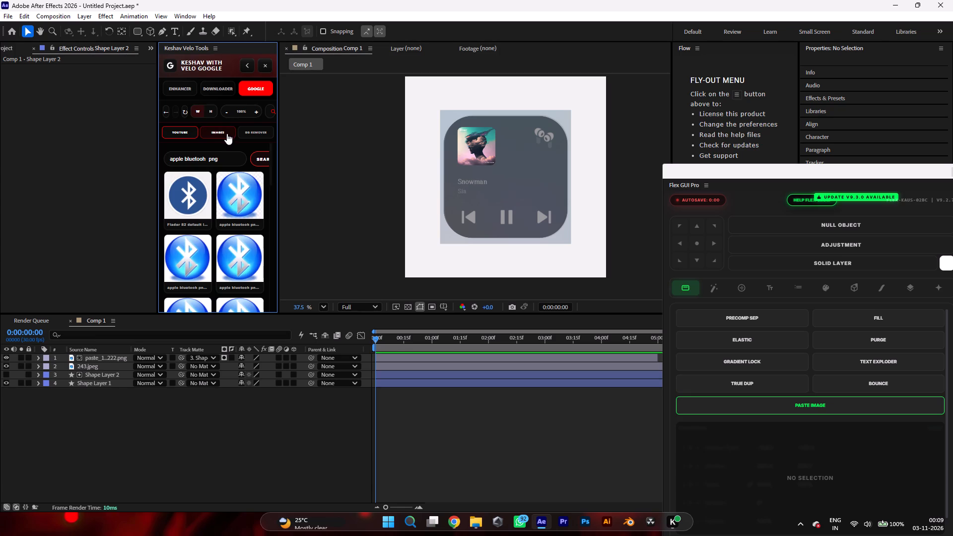
Look through the Bluetooth image results for an icon that suits the player card.
{"action": "scroll", "coordinate": [193, 230], "scroll_direction": "down", "scroll_amount": 9}
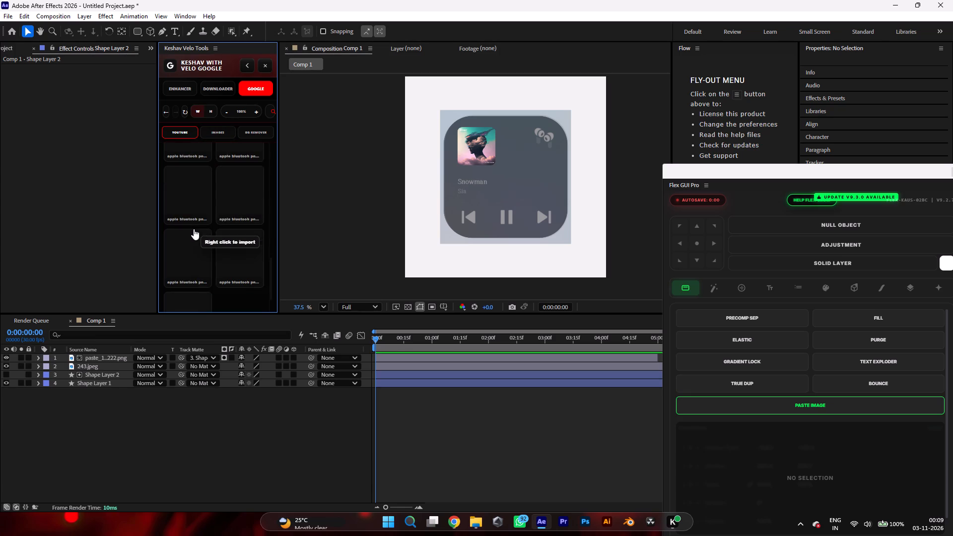
{"action": "scroll", "coordinate": [194, 229], "scroll_direction": "up", "scroll_amount": 3}
{"action": "scroll", "coordinate": [201, 238], "scroll_direction": "down", "scroll_amount": 7}
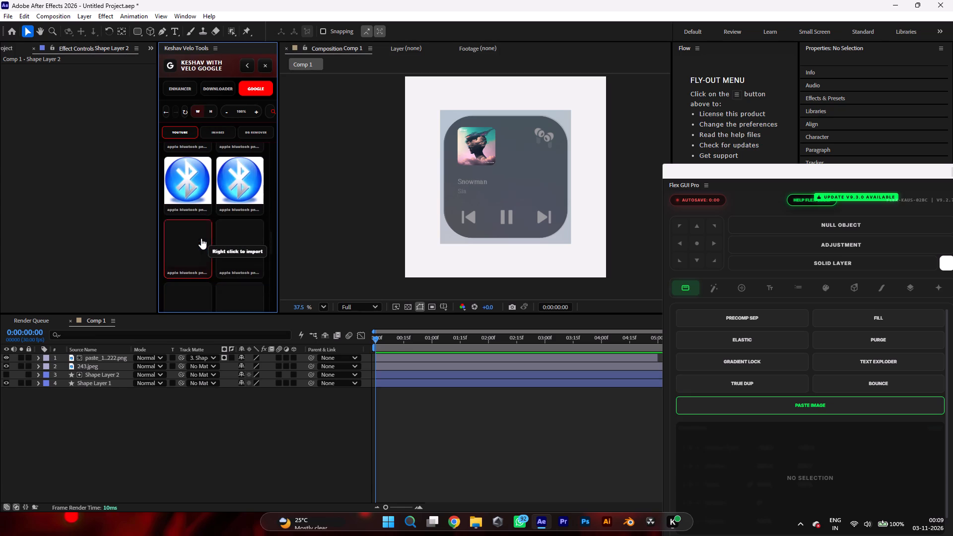
{"action": "scroll", "coordinate": [197, 190], "scroll_direction": "up", "scroll_amount": 5}
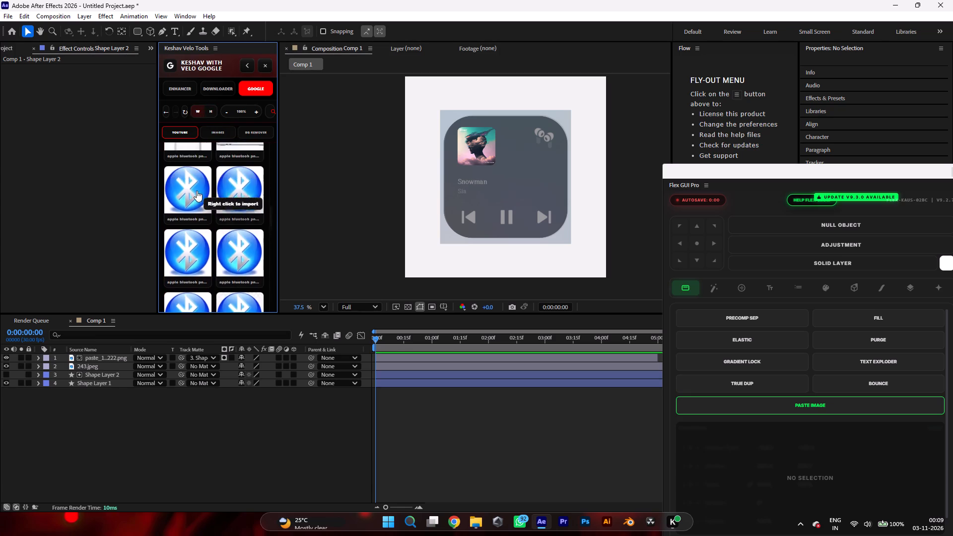
{"action": "scroll", "coordinate": [197, 191], "scroll_direction": "up", "scroll_amount": 10}
{"action": "scroll", "coordinate": [196, 187], "scroll_direction": "down", "scroll_amount": 2}
{"action": "scroll", "coordinate": [196, 187], "scroll_direction": "up", "scroll_amount": 2}
Replace the query and search the images for "earbuds png".
{"action": "left_click_drag", "start_coordinate": [219, 163], "coordinate": [149, 158]}
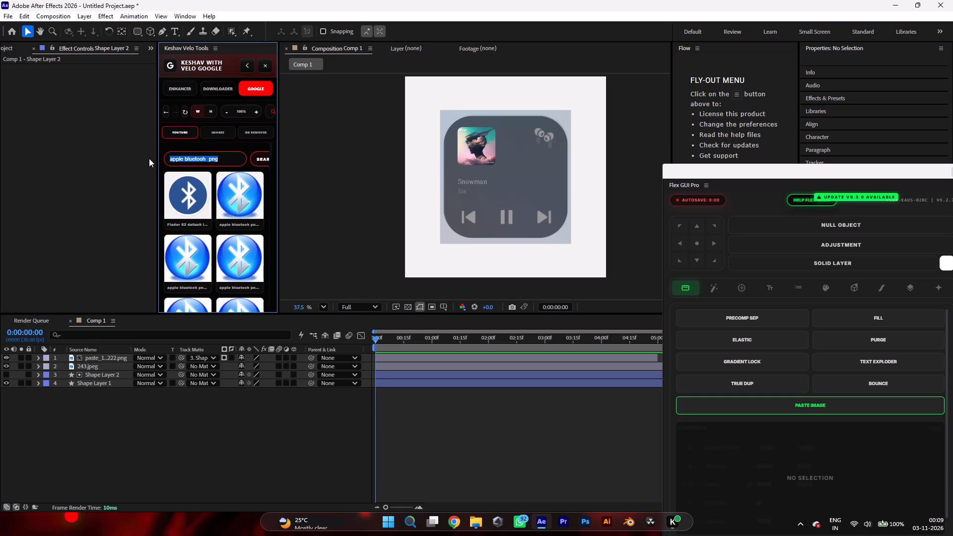
{"action": "left_click_drag", "start_coordinate": [149, 158], "coordinate": [137, 158]}
{"action": "key", "text": "BackSpace"}
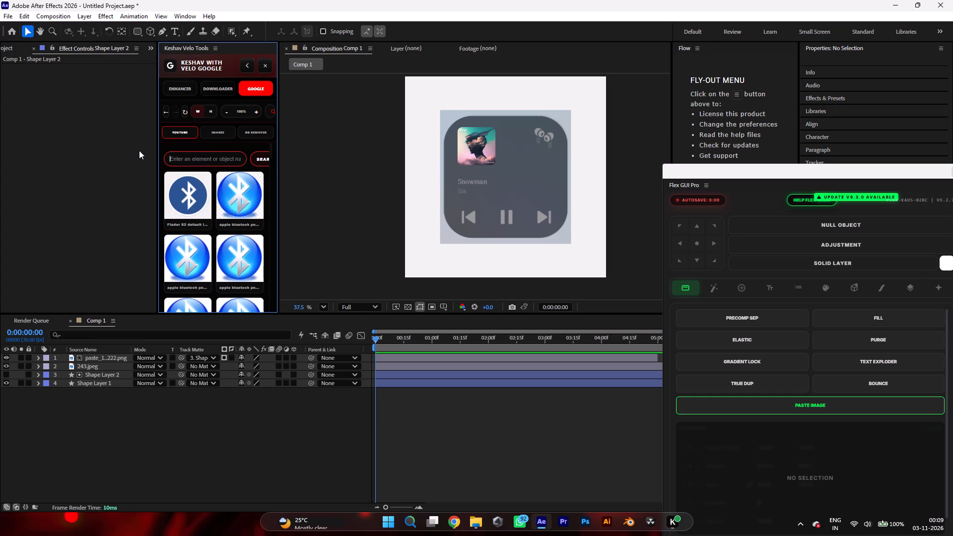
{"action": "type", "text": "ear"}
{"action": "type", "text": "bu"}
{"action": "type", "text": "ds"}
{"action": "key", "text": "space"}
{"action": "type", "text": "png"}
{"action": "key", "text": "Return"}
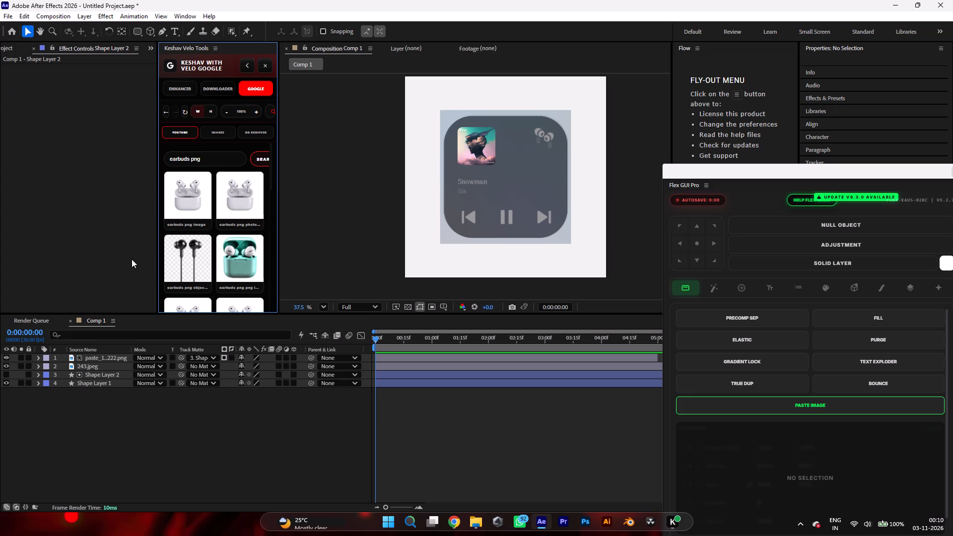
Look through the earbuds image results for a flat icon resembling the earbuds symbol on the reference card.
{"action": "scroll", "coordinate": [132, 259], "scroll_direction": "up", "scroll_amount": 1}
{"action": "scroll", "coordinate": [199, 244], "scroll_direction": "down", "scroll_amount": 5}
{"action": "scroll", "coordinate": [200, 244], "scroll_direction": "up", "scroll_amount": 2}
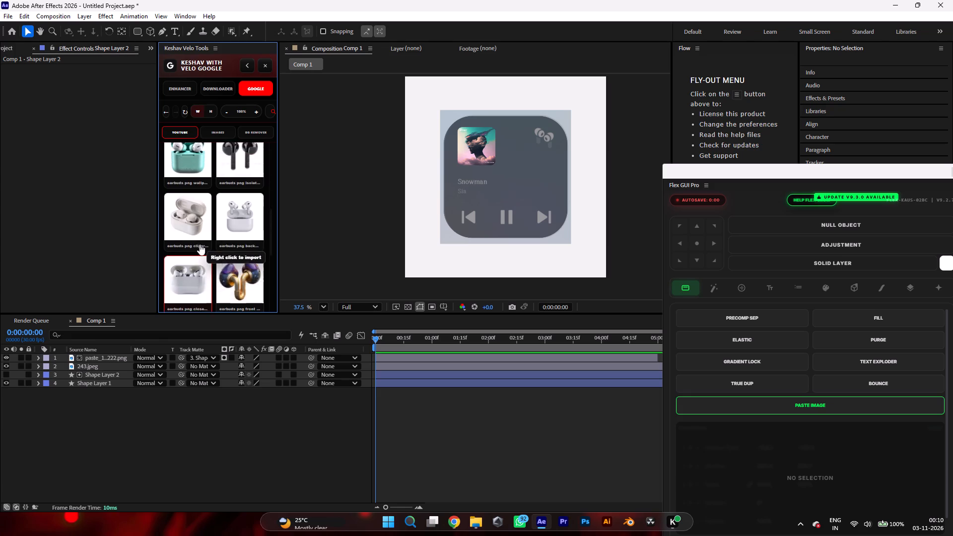
{"action": "scroll", "coordinate": [200, 244], "scroll_direction": "down", "scroll_amount": 3}
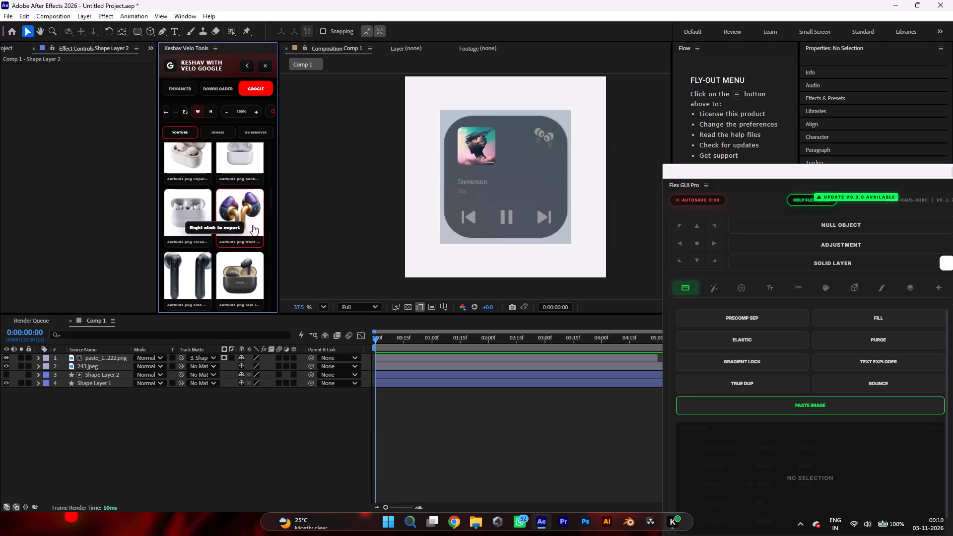
{"action": "scroll", "coordinate": [253, 226], "scroll_direction": "down", "scroll_amount": 2}
{"action": "scroll", "coordinate": [203, 177], "scroll_direction": "up", "scroll_amount": 14}
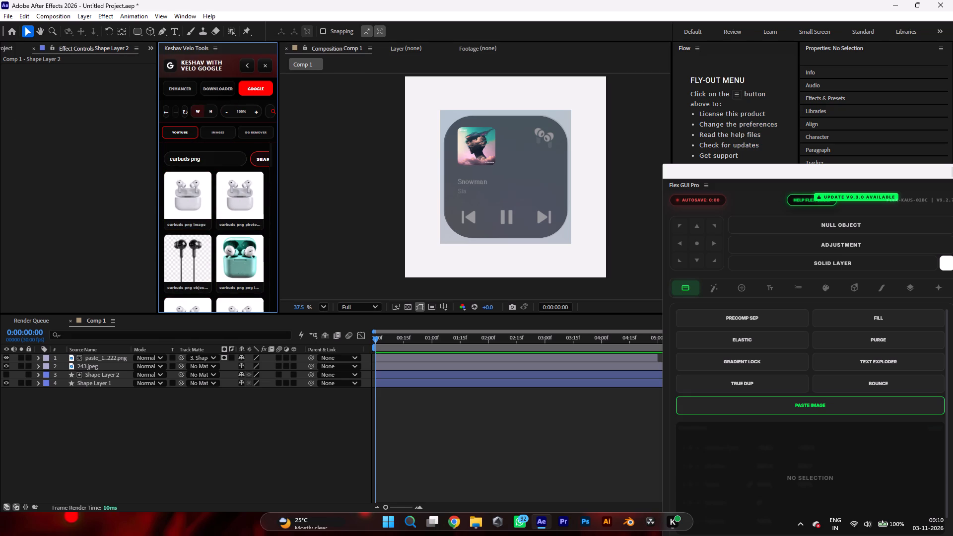
{"action": "scroll", "coordinate": [215, 159], "scroll_direction": "up", "scroll_amount": 1}
{"action": "scroll", "coordinate": [213, 205], "scroll_direction": "down", "scroll_amount": 8}
{"action": "scroll", "coordinate": [213, 208], "scroll_direction": "up", "scroll_amount": 1}
{"action": "scroll", "coordinate": [213, 208], "scroll_direction": "down", "scroll_amount": 6}
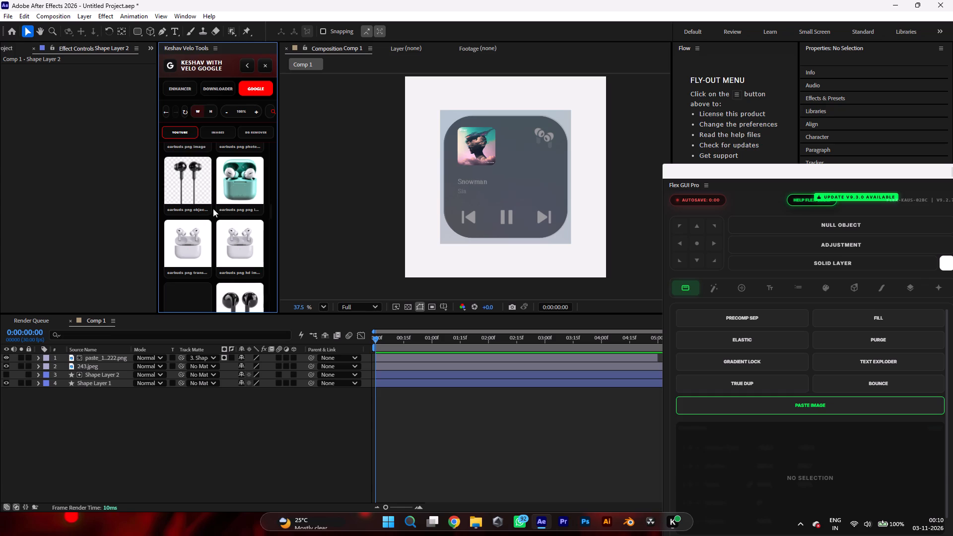
{"action": "scroll", "coordinate": [213, 208], "scroll_direction": "down", "scroll_amount": 6}
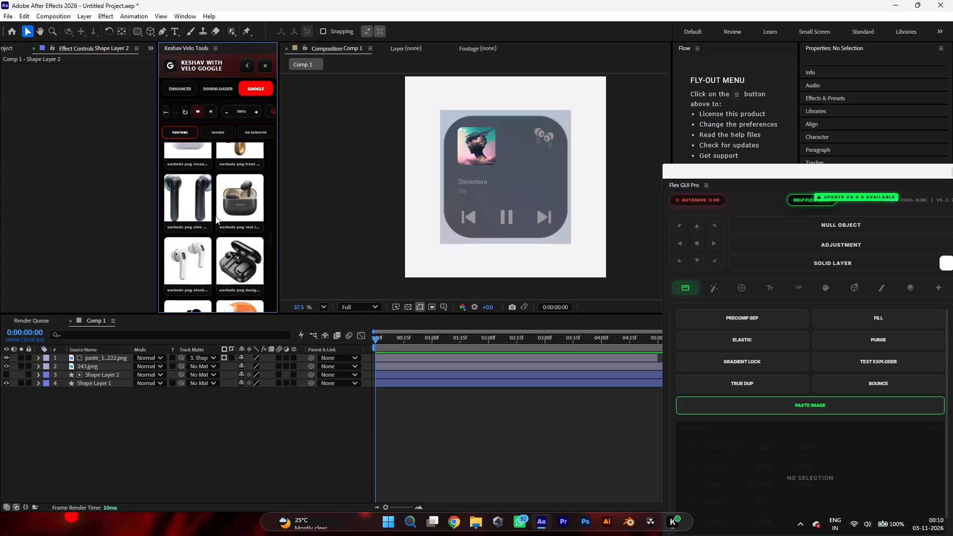
{"action": "scroll", "coordinate": [215, 216], "scroll_direction": "down", "scroll_amount": 7}
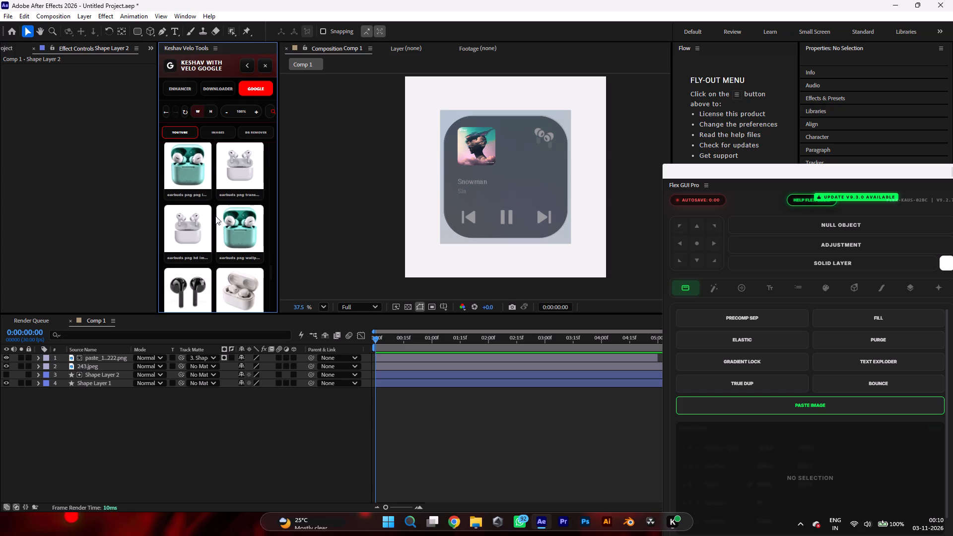
{"action": "scroll", "coordinate": [215, 216], "scroll_direction": "down", "scroll_amount": 3}
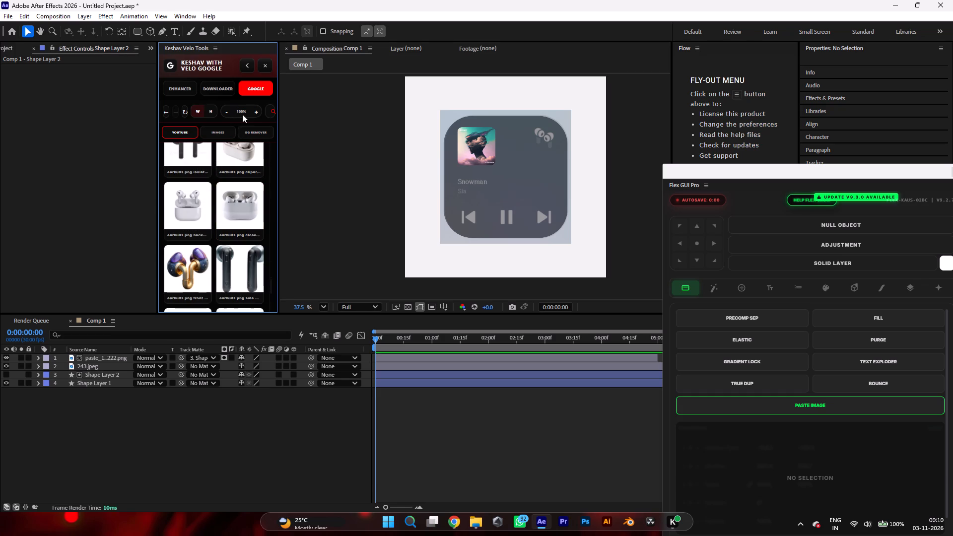
{"action": "scroll", "coordinate": [215, 216], "scroll_direction": "down", "scroll_amount": 3}
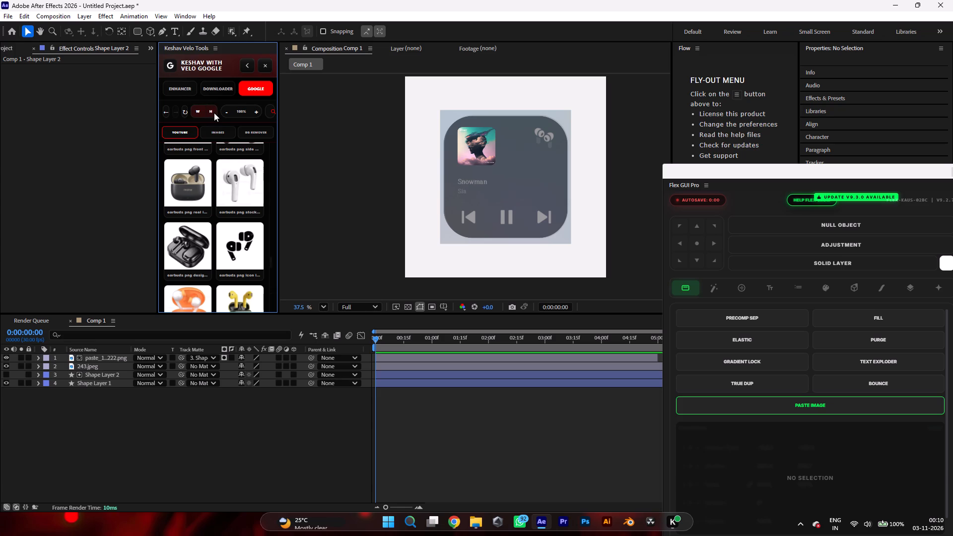
{"action": "scroll", "coordinate": [199, 259], "scroll_direction": "down", "scroll_amount": 3}
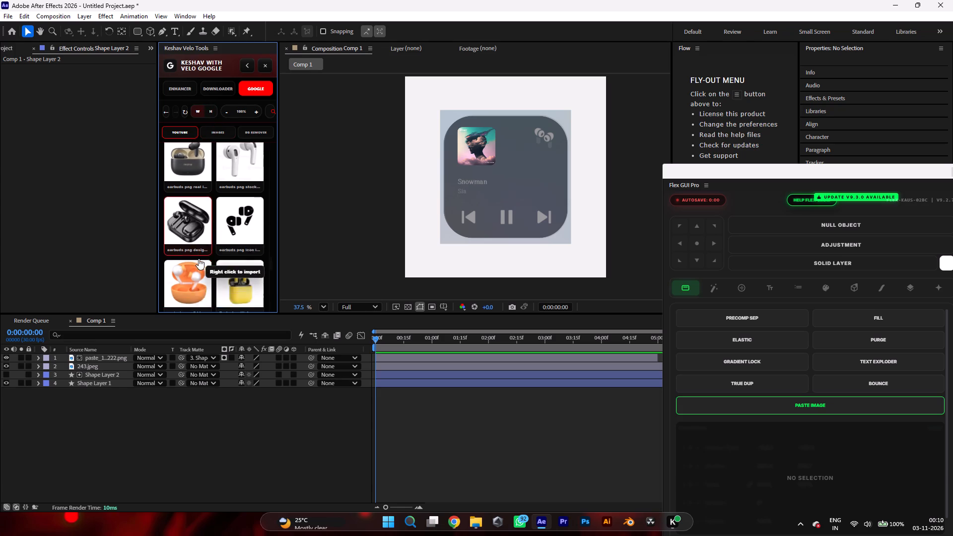
{"action": "scroll", "coordinate": [201, 212], "scroll_direction": "down", "scroll_amount": 4}
{"action": "scroll", "coordinate": [255, 222], "scroll_direction": "down", "scroll_amount": 3}
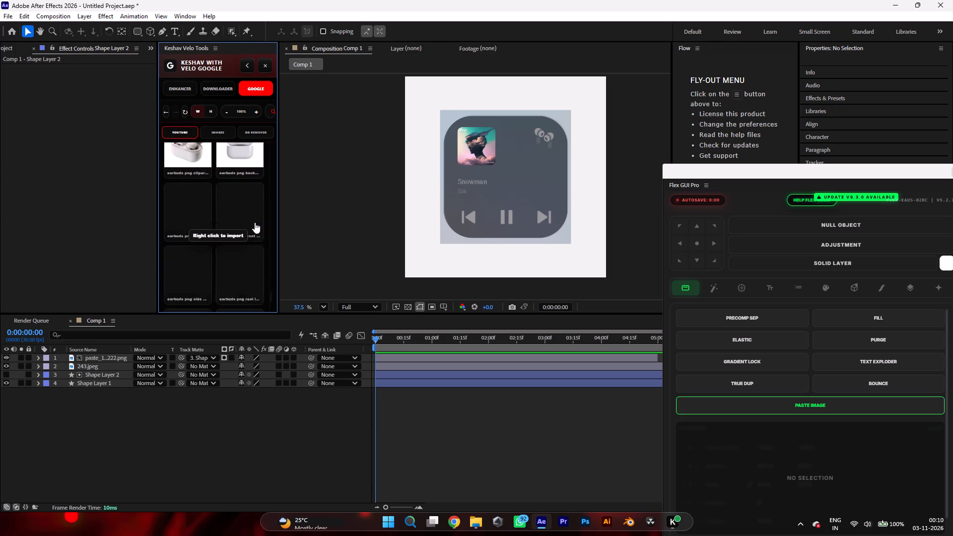
{"action": "scroll", "coordinate": [252, 222], "scroll_direction": "down", "scroll_amount": 7}
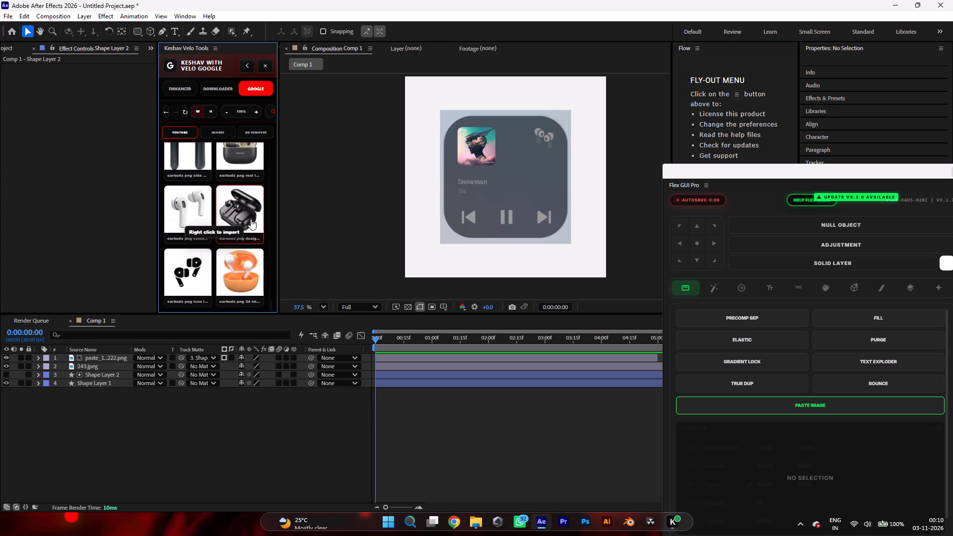
Import the flat black earbuds icon from the image results into Comp 1.
{"action": "right_click", "coordinate": [191, 272]}
{"action": "left_click", "coordinate": [204, 270]}
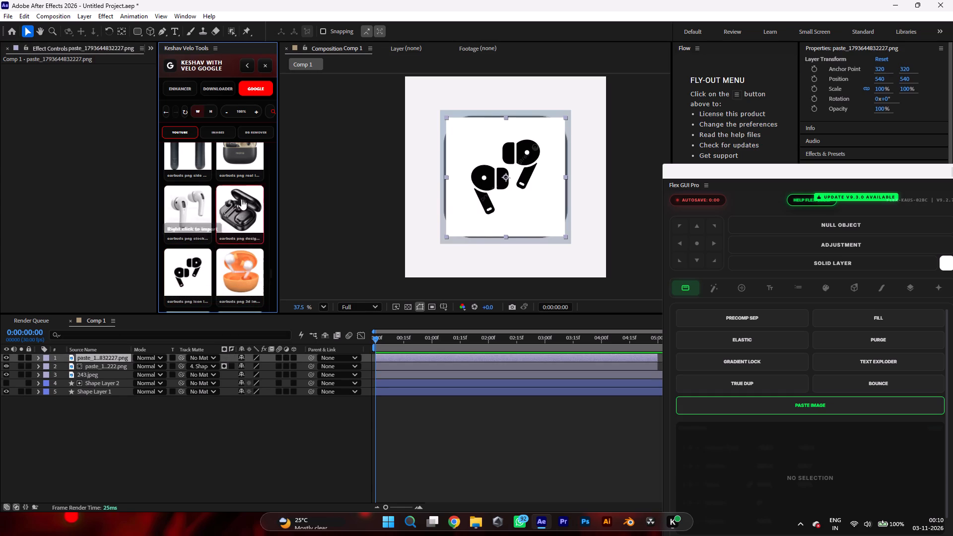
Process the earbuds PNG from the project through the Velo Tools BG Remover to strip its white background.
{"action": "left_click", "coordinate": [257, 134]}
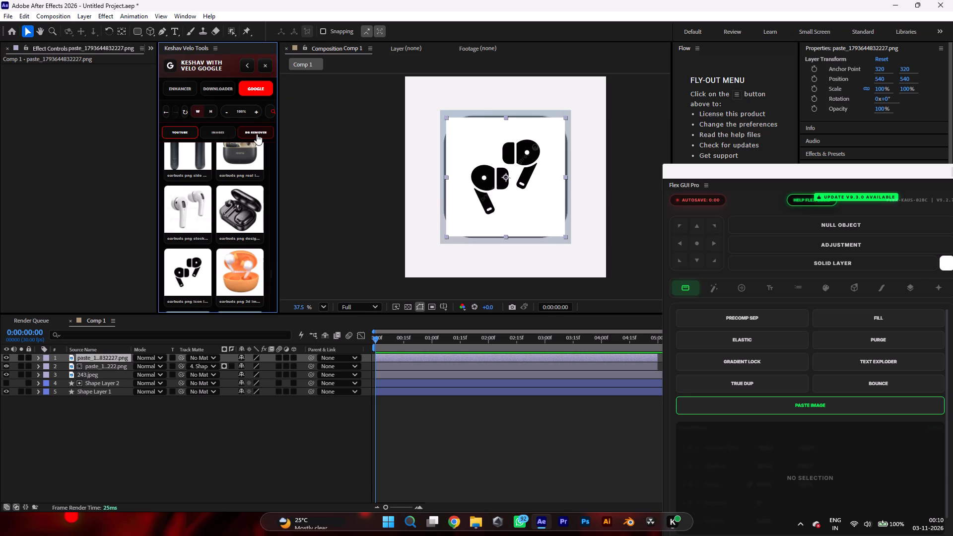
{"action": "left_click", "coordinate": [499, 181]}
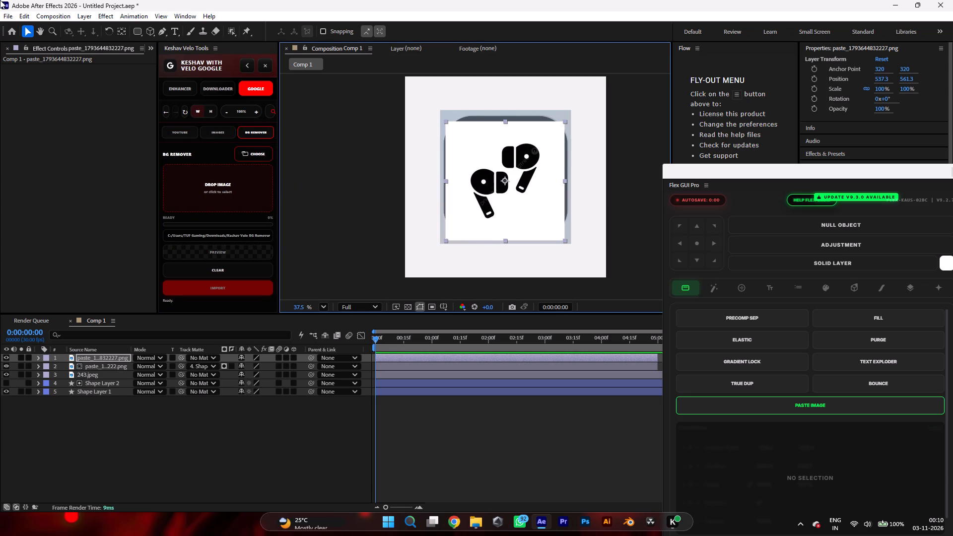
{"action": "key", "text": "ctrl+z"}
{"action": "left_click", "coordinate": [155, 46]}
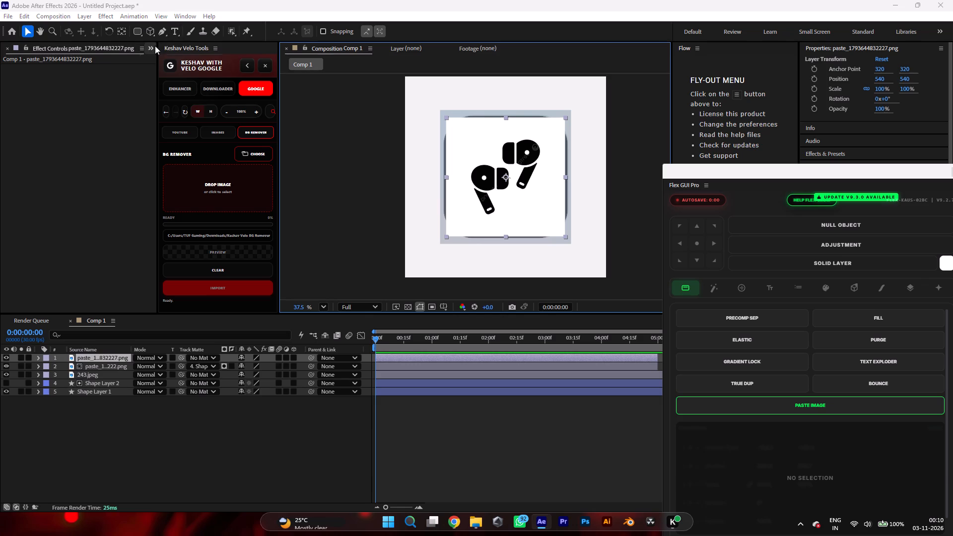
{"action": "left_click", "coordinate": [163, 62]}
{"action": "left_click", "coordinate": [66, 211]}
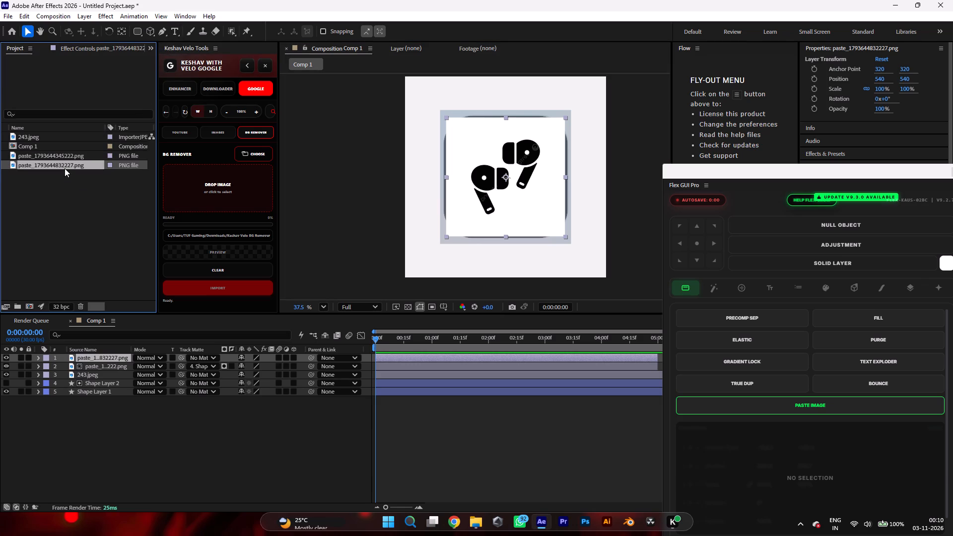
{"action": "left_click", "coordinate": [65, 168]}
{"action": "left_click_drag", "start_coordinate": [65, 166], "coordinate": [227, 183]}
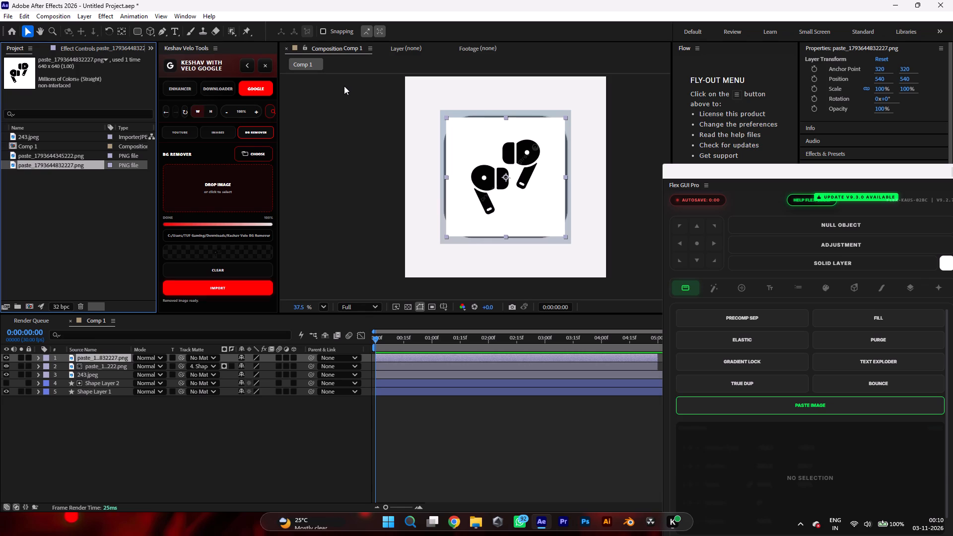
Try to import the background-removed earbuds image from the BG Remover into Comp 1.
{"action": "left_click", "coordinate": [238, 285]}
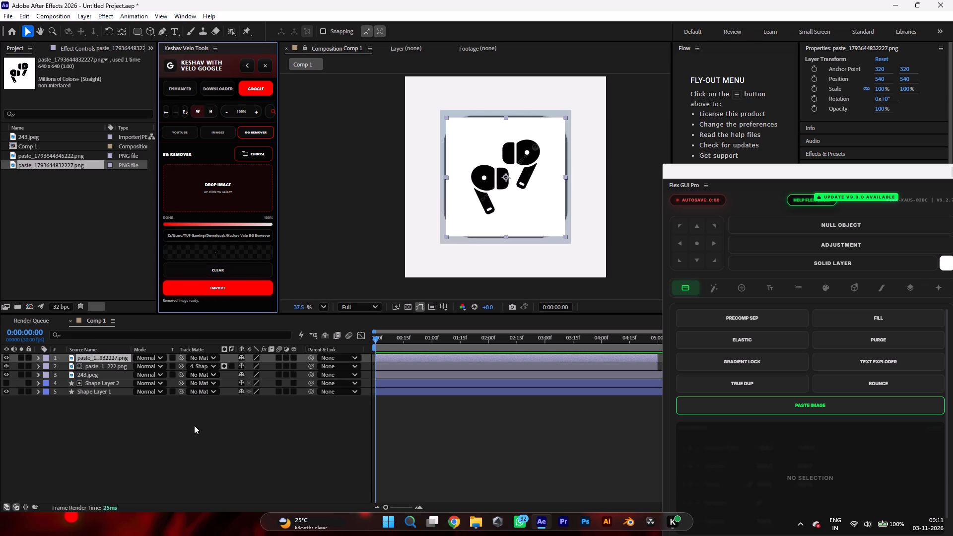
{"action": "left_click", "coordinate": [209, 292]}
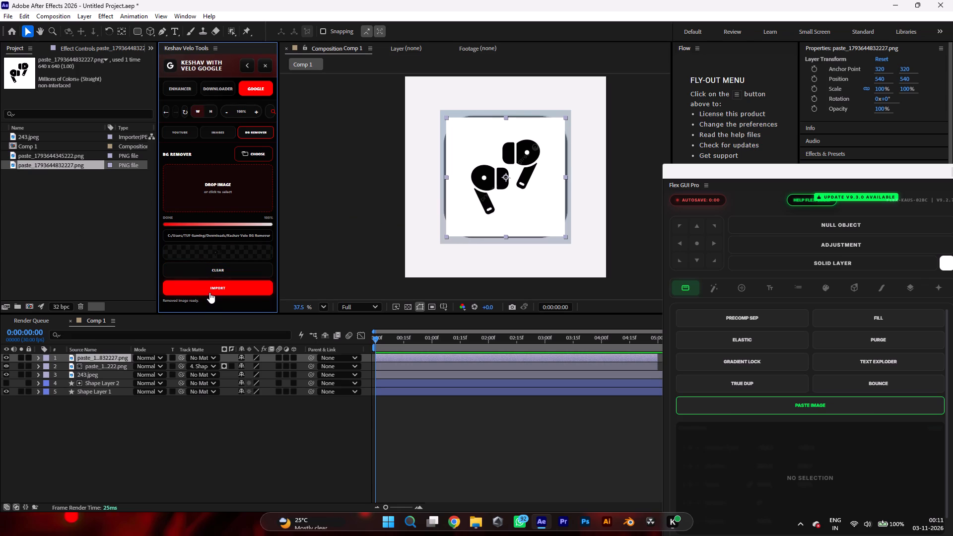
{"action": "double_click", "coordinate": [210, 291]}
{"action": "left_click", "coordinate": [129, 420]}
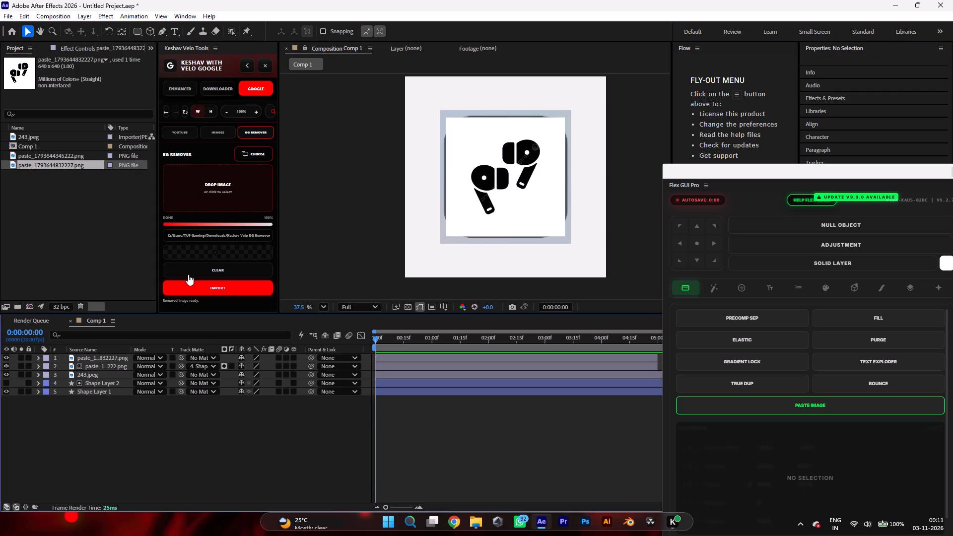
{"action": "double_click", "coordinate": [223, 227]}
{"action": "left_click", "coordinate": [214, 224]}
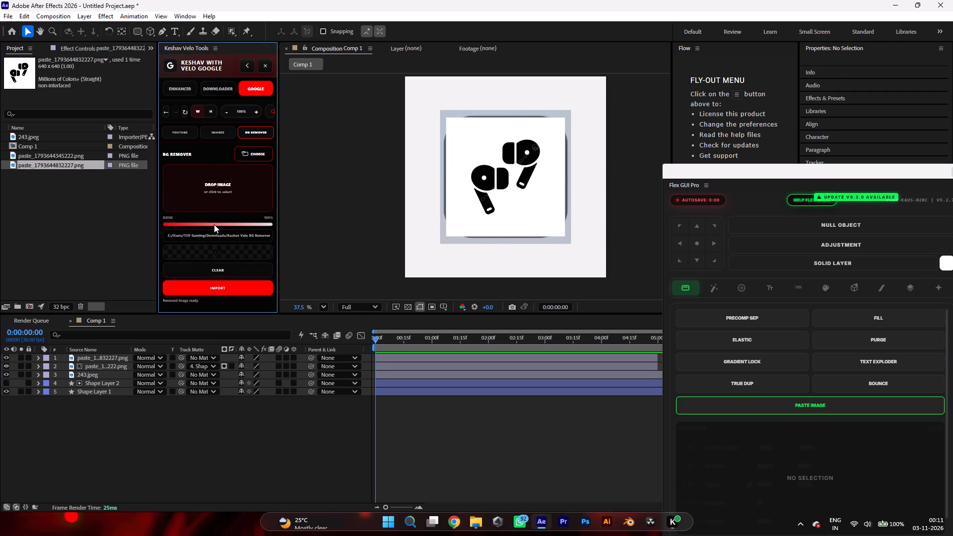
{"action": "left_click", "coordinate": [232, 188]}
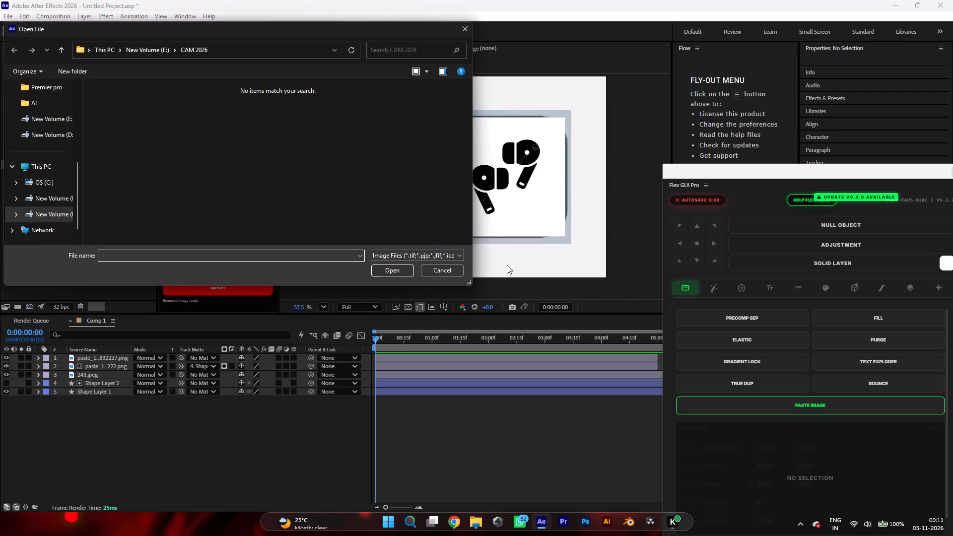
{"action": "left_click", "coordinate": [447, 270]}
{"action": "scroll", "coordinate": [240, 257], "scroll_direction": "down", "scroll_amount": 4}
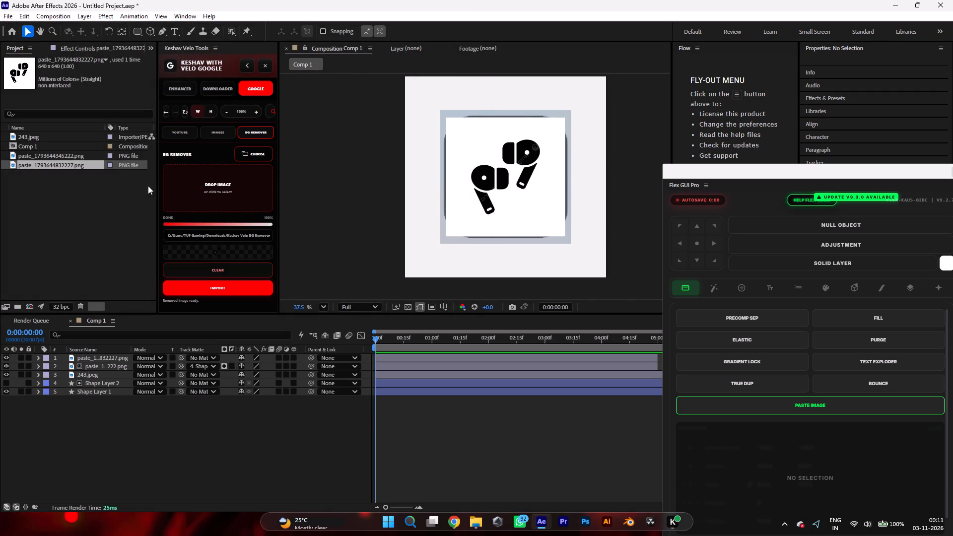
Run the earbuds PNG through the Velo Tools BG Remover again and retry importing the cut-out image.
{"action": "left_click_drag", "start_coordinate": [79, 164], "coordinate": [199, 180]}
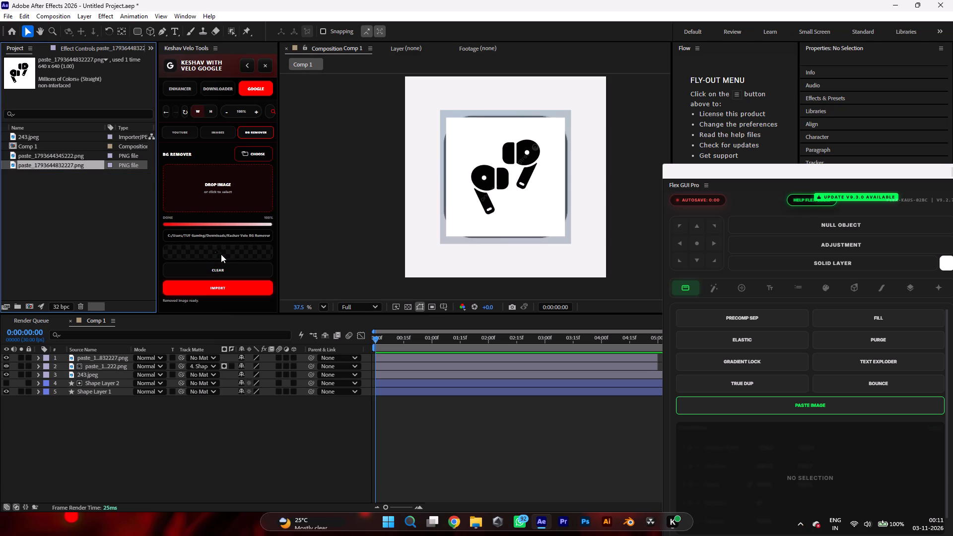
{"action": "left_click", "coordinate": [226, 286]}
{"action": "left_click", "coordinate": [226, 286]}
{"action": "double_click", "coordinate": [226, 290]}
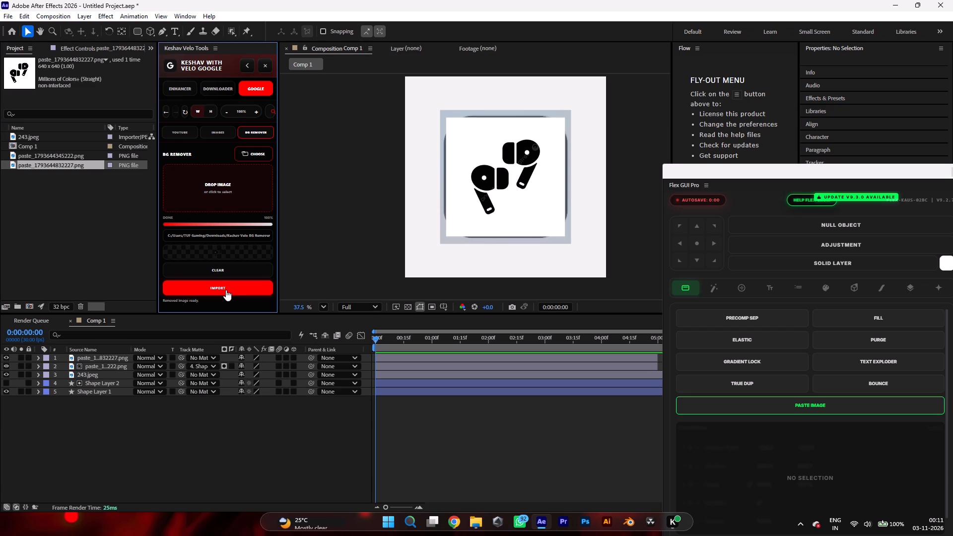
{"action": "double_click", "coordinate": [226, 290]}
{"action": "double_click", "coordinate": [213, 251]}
Delete the earbuds image layer from Comp 1.
{"action": "left_click", "coordinate": [93, 356]}
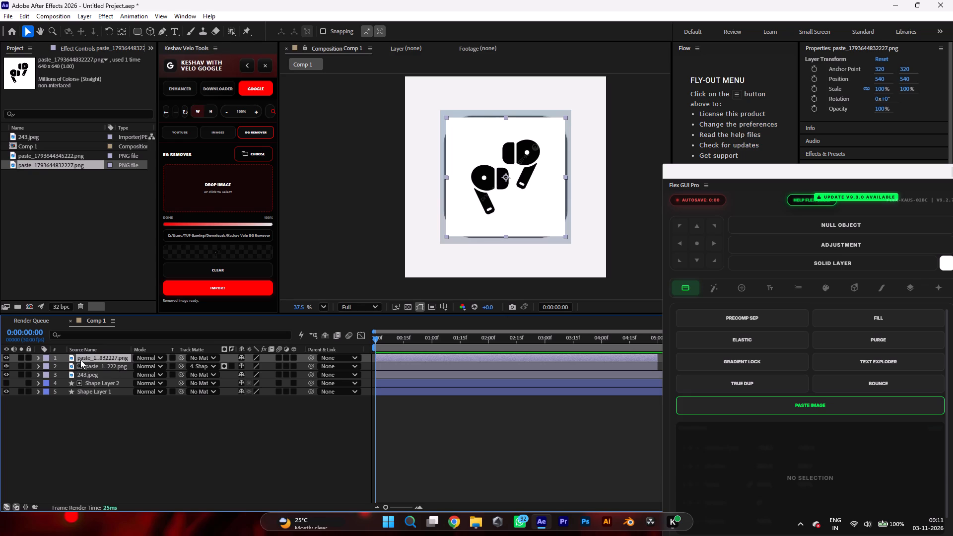
{"action": "key", "text": "Delete"}
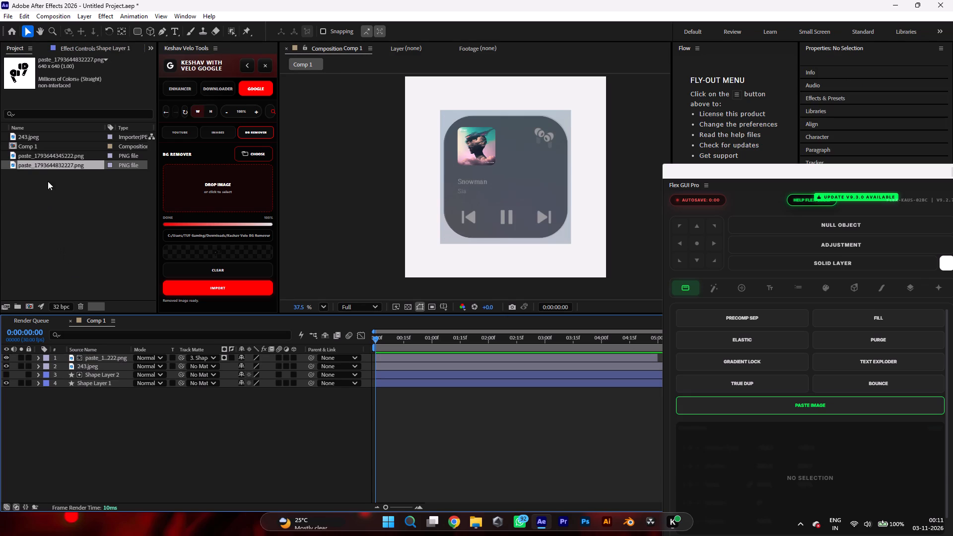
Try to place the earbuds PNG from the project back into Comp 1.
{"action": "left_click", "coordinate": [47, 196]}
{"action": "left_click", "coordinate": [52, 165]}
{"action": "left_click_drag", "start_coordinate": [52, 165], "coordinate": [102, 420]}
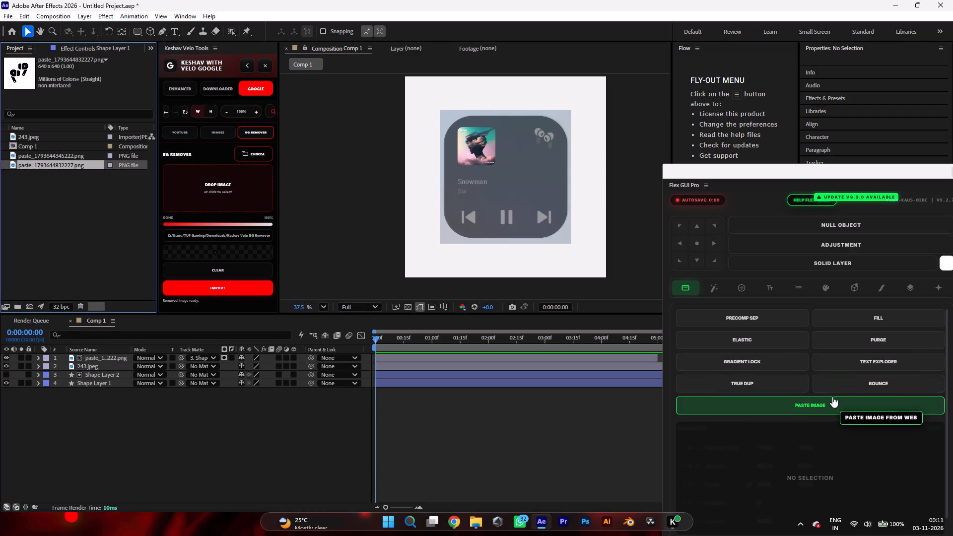
Open the Background Remover in Flex GUI Pro and move its floating window fully into view.
{"action": "left_click", "coordinate": [900, 291]}
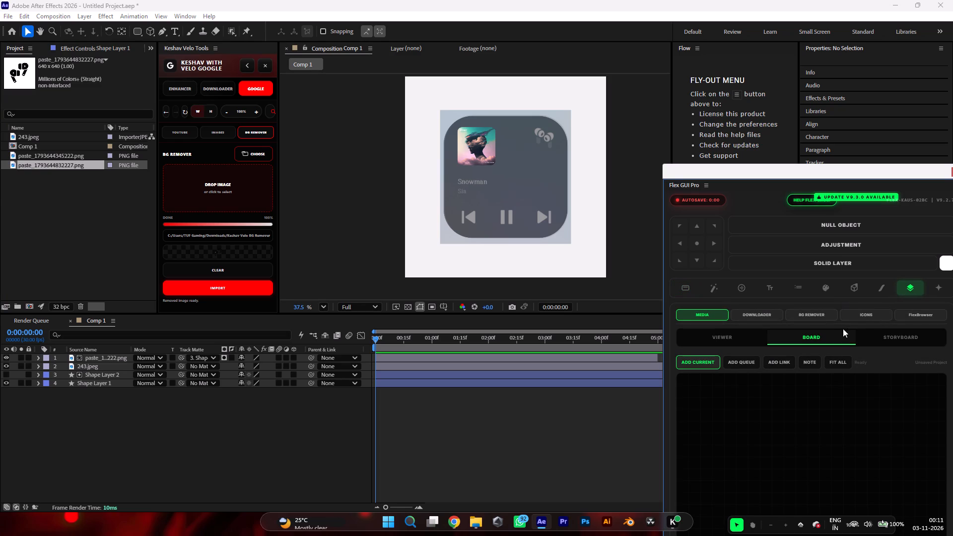
{"action": "left_click", "coordinate": [878, 345]}
{"action": "double_click", "coordinate": [798, 318]}
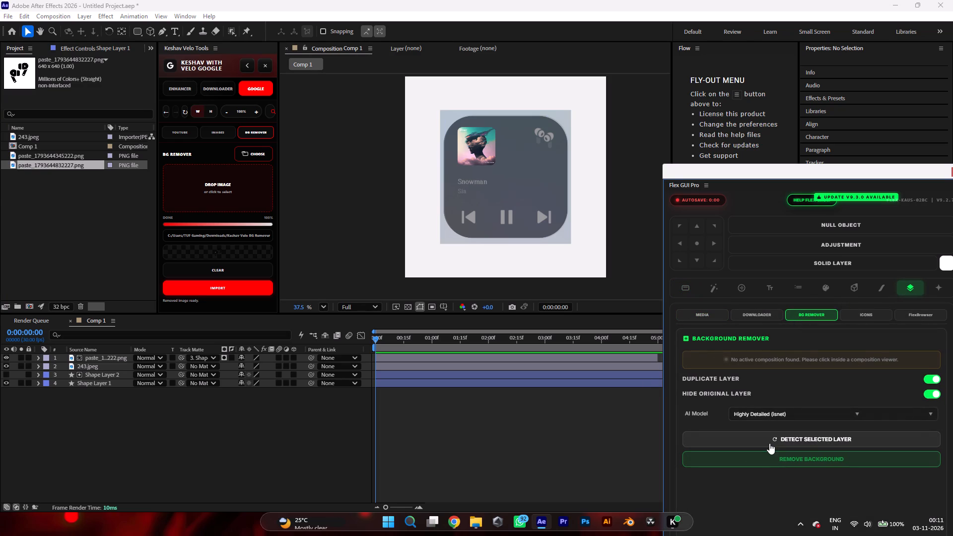
{"action": "left_click", "coordinate": [844, 169]}
{"action": "left_click", "coordinate": [811, 146]}
{"action": "left_click_drag", "start_coordinate": [812, 172], "coordinate": [792, 145]}
{"action": "left_click_drag", "start_coordinate": [792, 145], "coordinate": [790, 139]}
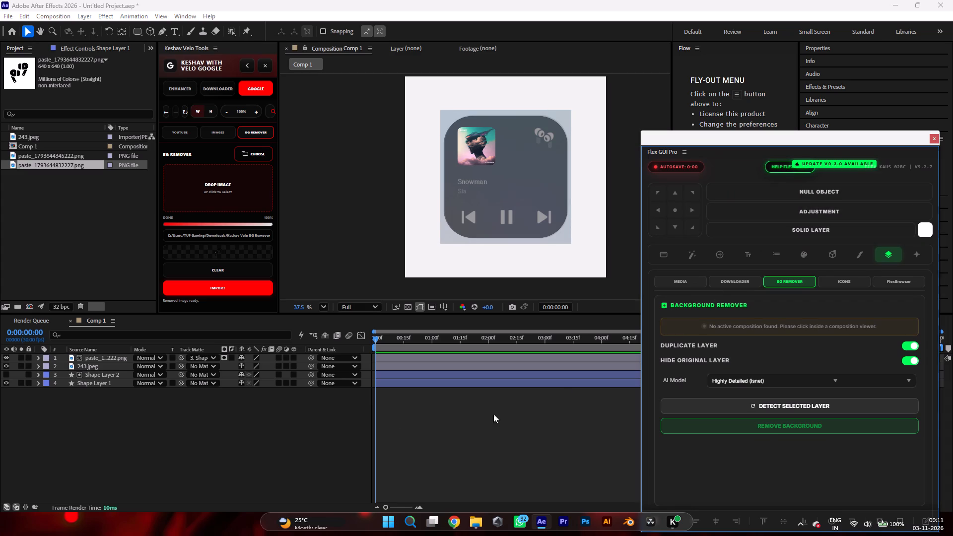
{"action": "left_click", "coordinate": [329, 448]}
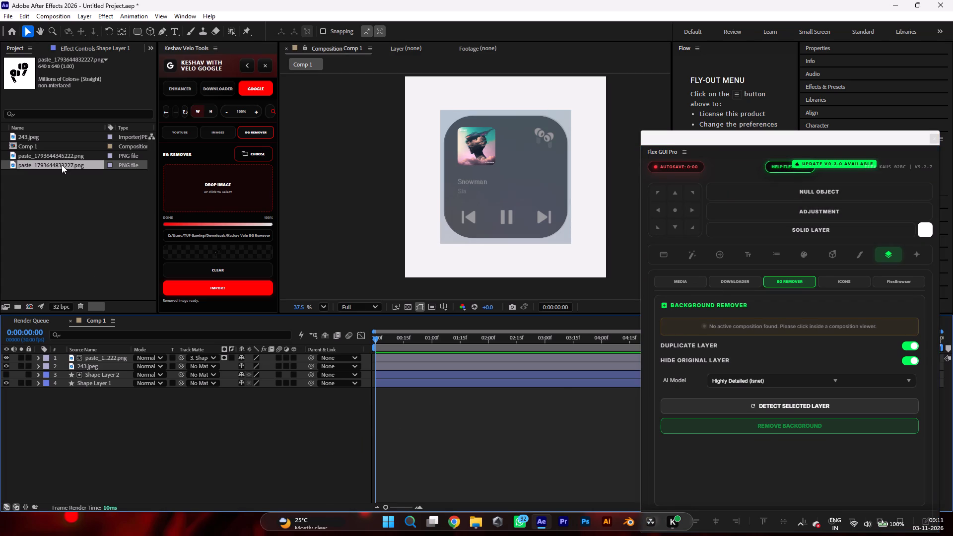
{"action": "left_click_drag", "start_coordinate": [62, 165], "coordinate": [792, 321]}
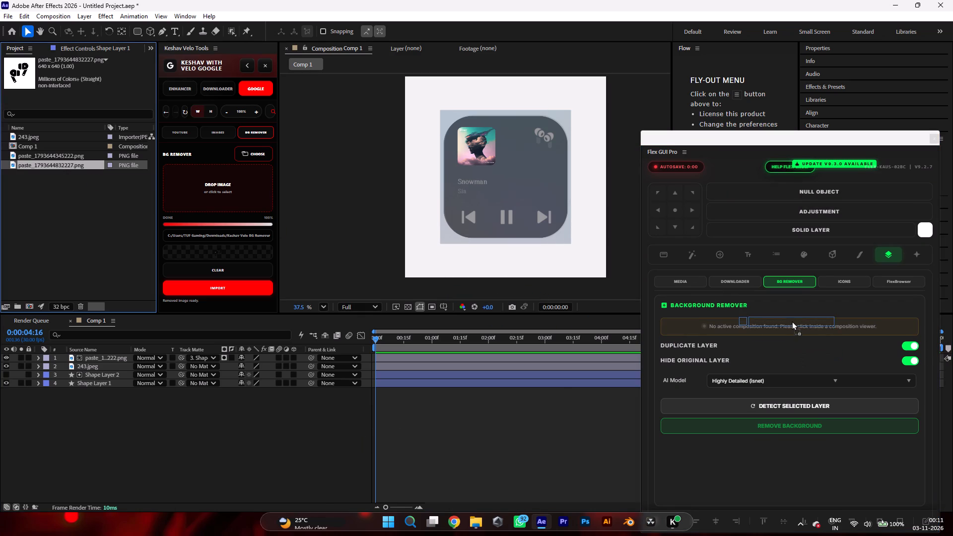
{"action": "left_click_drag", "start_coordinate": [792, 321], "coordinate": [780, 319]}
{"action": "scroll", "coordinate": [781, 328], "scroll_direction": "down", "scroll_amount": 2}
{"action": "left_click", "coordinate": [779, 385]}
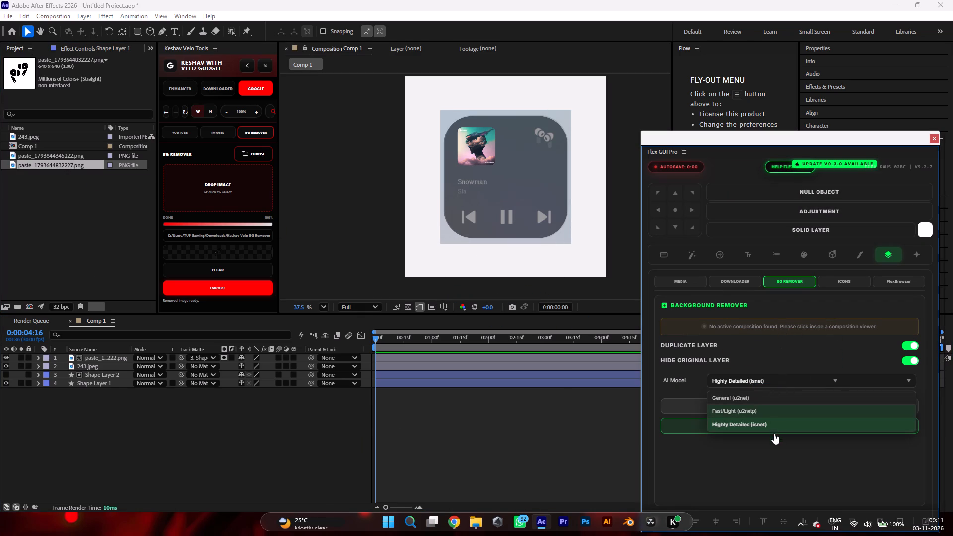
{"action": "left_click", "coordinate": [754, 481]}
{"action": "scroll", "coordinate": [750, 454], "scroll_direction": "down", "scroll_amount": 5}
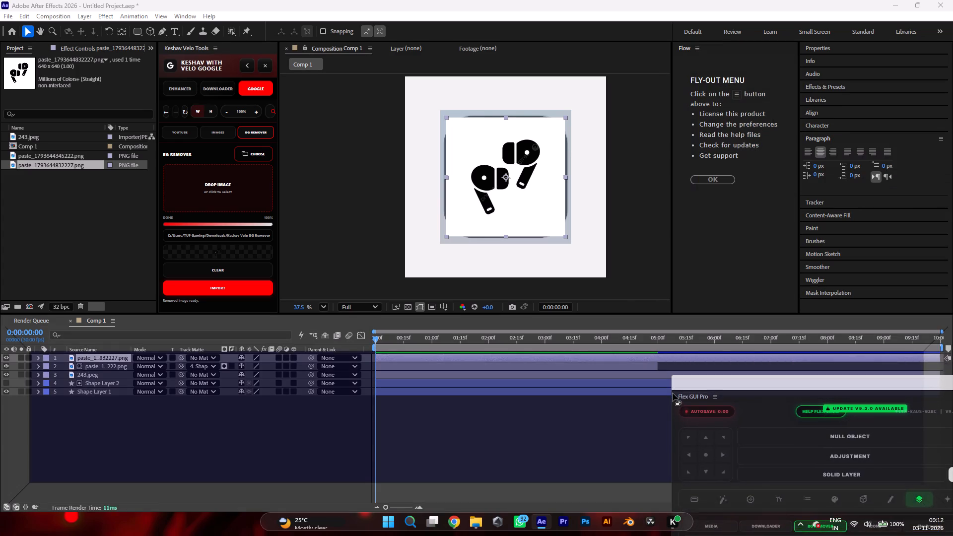
{"action": "left_click_drag", "start_coordinate": [673, 393], "coordinate": [666, 12]}
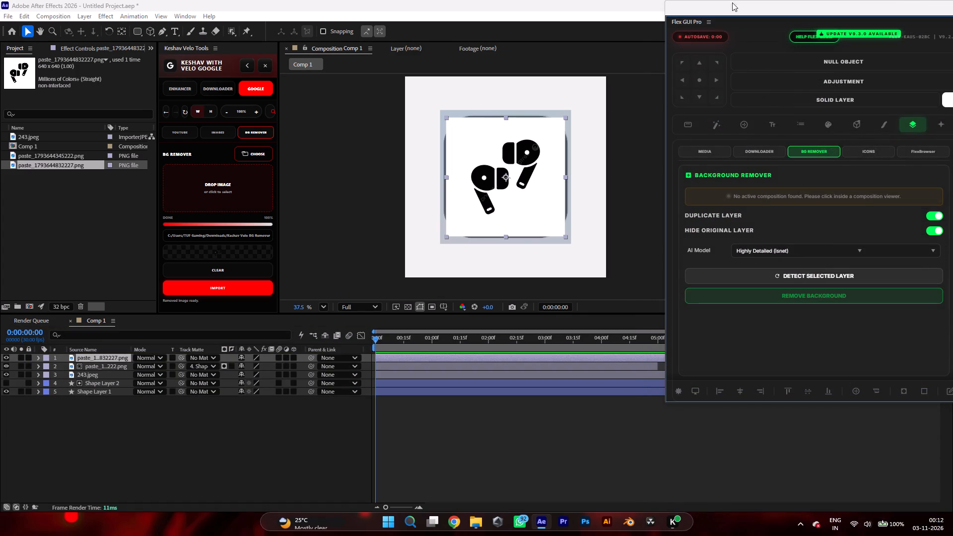
{"action": "left_click_drag", "start_coordinate": [737, 7], "coordinate": [714, 10]}
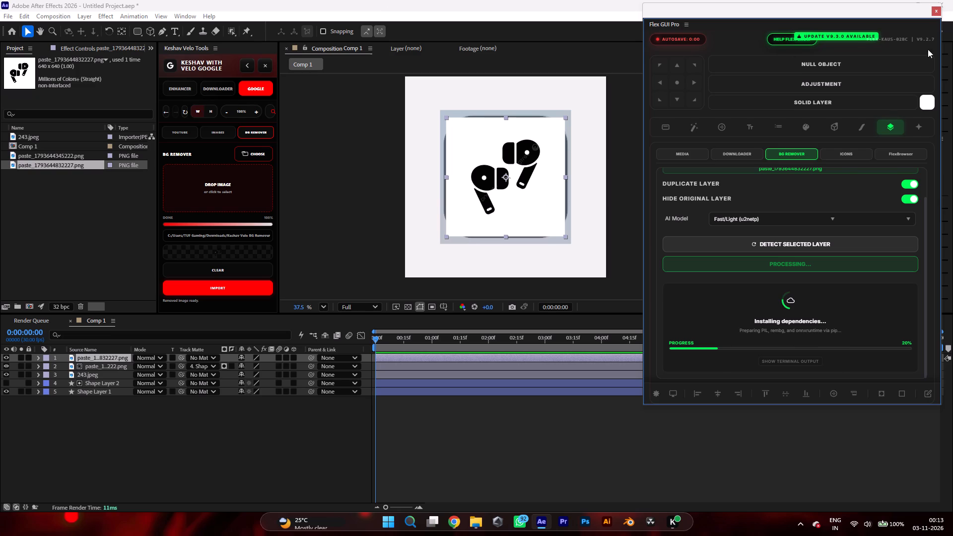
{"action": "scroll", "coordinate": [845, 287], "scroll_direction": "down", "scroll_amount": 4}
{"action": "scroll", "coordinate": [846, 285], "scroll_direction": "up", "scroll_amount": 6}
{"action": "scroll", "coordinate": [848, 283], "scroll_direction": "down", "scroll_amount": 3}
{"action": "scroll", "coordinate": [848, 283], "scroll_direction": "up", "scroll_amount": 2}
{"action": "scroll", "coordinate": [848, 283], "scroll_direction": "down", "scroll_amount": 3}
Import the background-removed earbuds image from Keshav Velo Tools' BG Remover into Comp 1.
{"action": "left_click", "coordinate": [204, 235]}
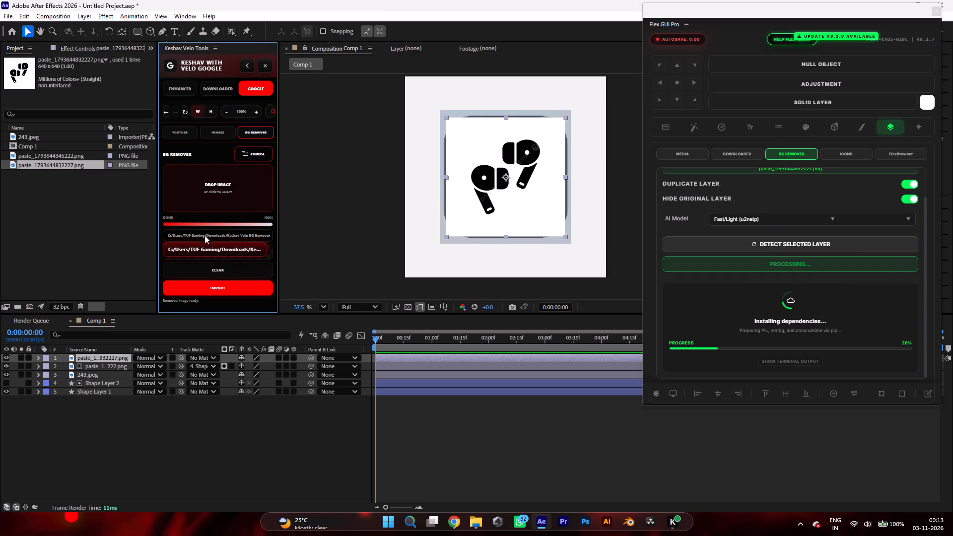
{"action": "left_click", "coordinate": [233, 236]}
{"action": "left_click", "coordinate": [234, 240]}
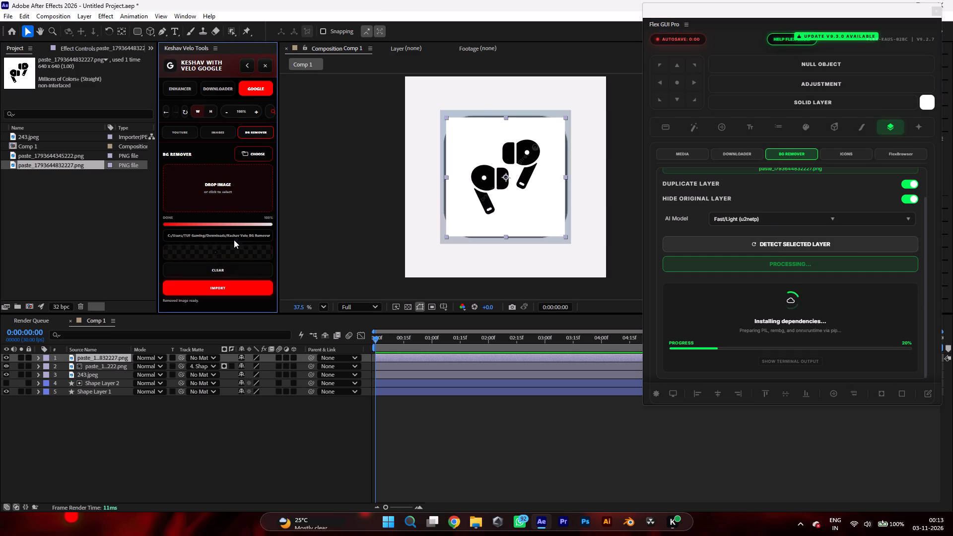
{"action": "left_click", "coordinate": [226, 286]}
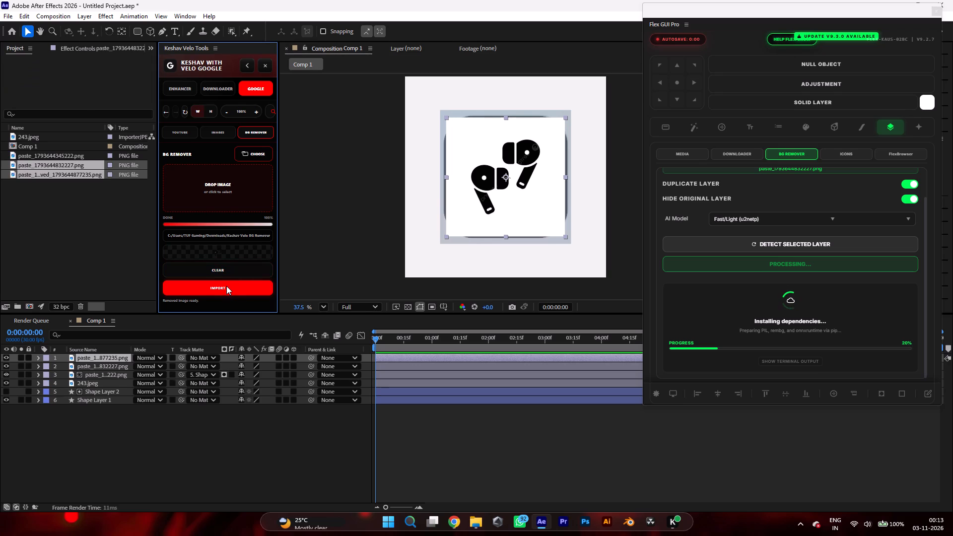
Close the floating Flex GUI Pro window and delete the original white-background earbuds layer from Comp 1.
{"action": "left_click", "coordinate": [90, 364]}
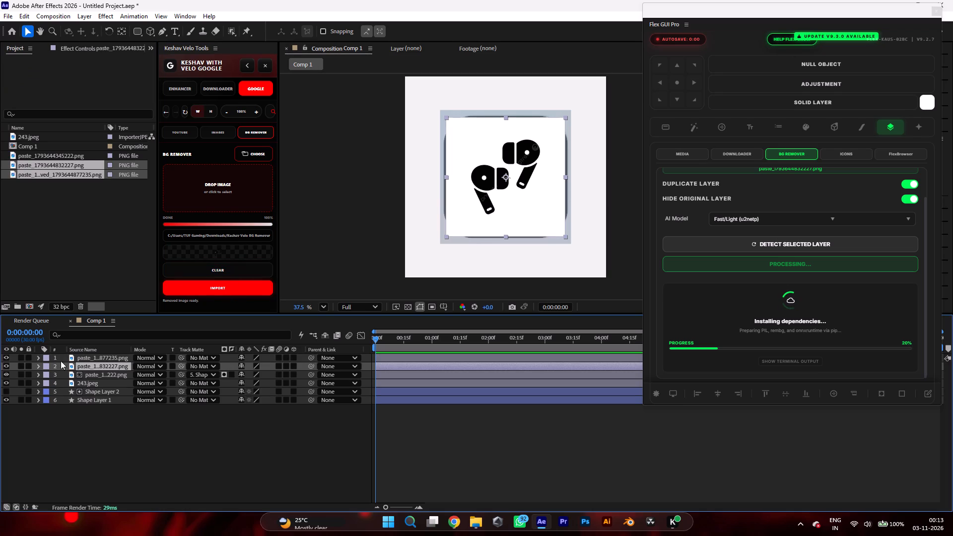
{"action": "left_click", "coordinate": [7, 366]}
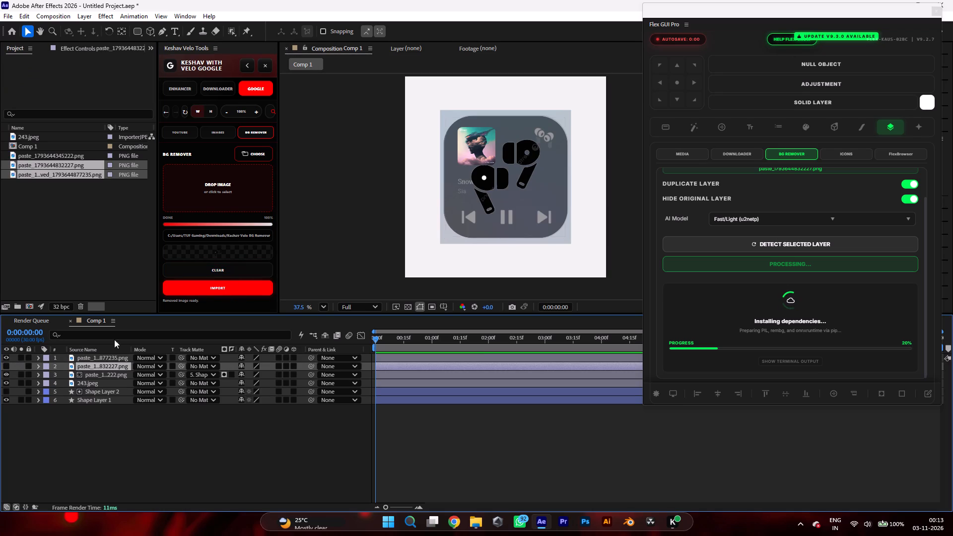
{"action": "scroll", "coordinate": [837, 302], "scroll_direction": "down", "scroll_amount": 4}
{"action": "scroll", "coordinate": [837, 302], "scroll_direction": "up", "scroll_amount": 2}
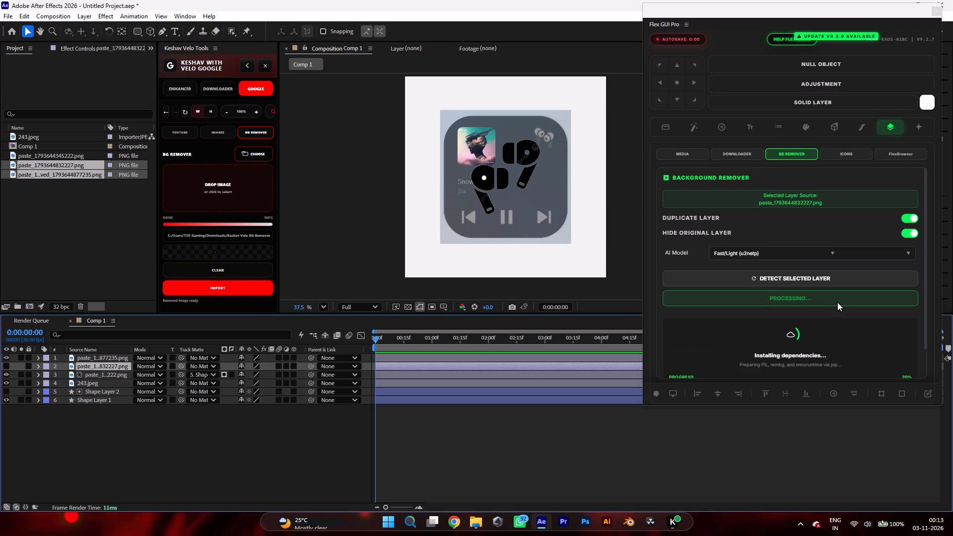
{"action": "scroll", "coordinate": [837, 302], "scroll_direction": "down", "scroll_amount": 3}
{"action": "left_click", "coordinate": [841, 246]}
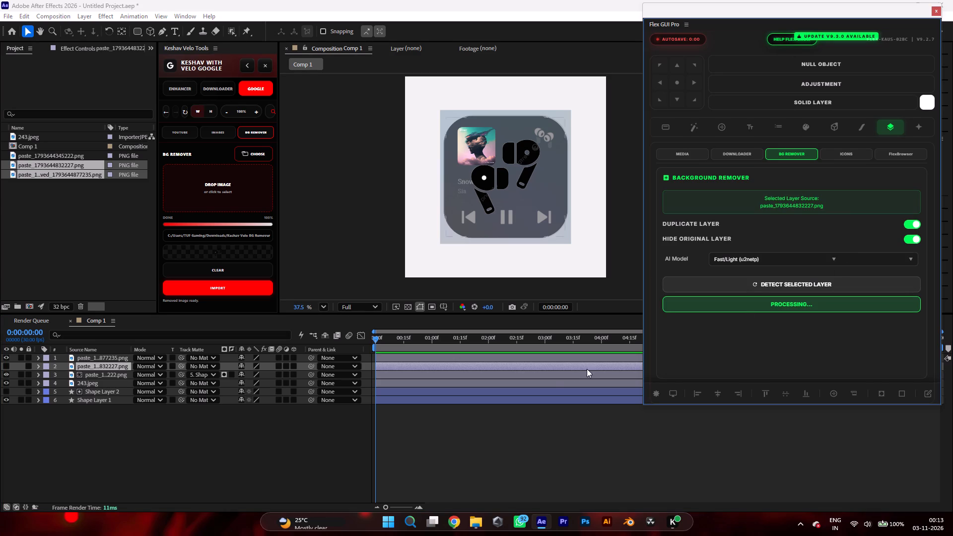
{"action": "left_click", "coordinate": [934, 10]}
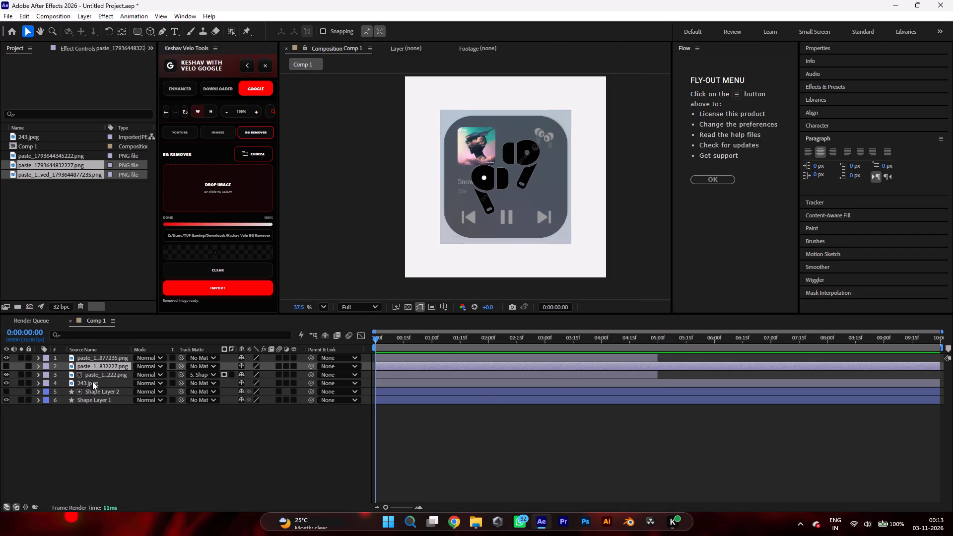
{"action": "key", "text": "Delete"}
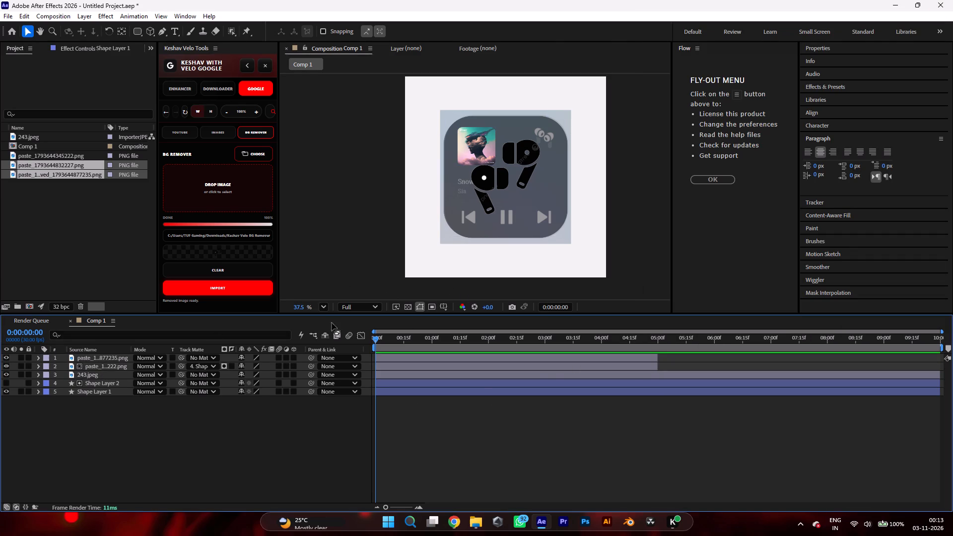
Hide the 243.jpeg reference layer in Comp 1, leaving the album art layer visible.
{"action": "left_click", "coordinate": [5, 367]}
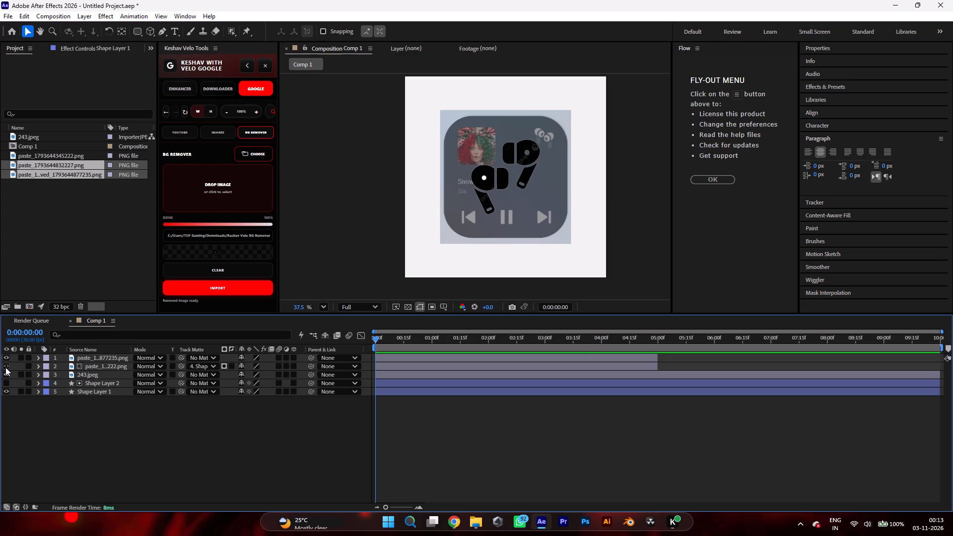
{"action": "left_click", "coordinate": [5, 367]}
{"action": "left_click", "coordinate": [5, 367]}
{"action": "left_click", "coordinate": [5, 367]}
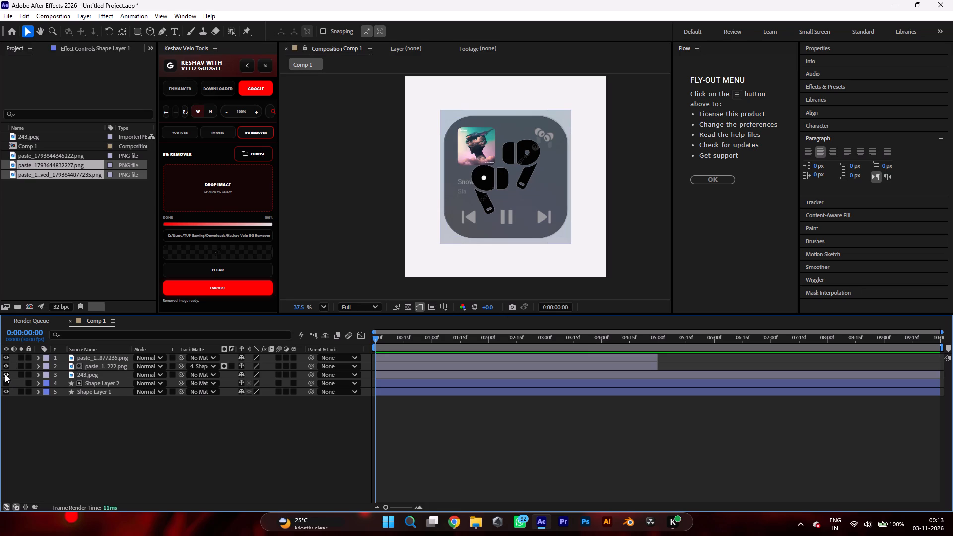
{"action": "left_click", "coordinate": [5, 374]}
{"action": "double_click", "coordinate": [5, 374]}
{"action": "scroll", "coordinate": [512, 202], "scroll_direction": "up", "scroll_amount": 4}
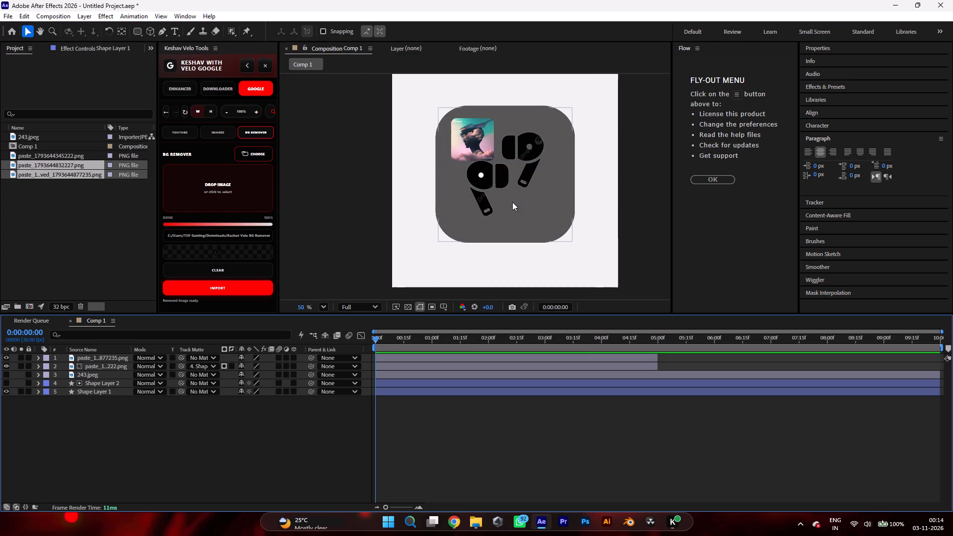
{"action": "scroll", "coordinate": [512, 202], "scroll_direction": "up", "scroll_amount": 2}
{"action": "scroll", "coordinate": [512, 202], "scroll_direction": "down", "scroll_amount": 3}
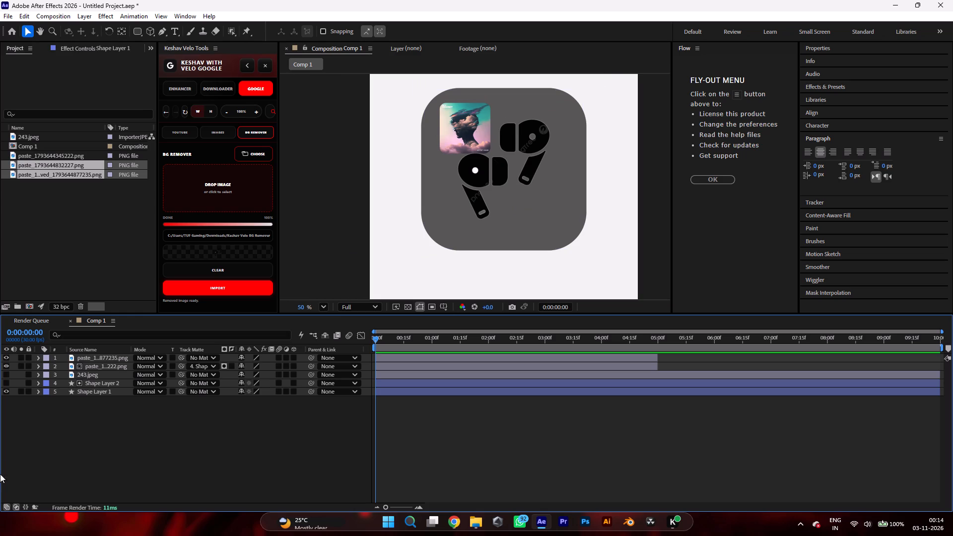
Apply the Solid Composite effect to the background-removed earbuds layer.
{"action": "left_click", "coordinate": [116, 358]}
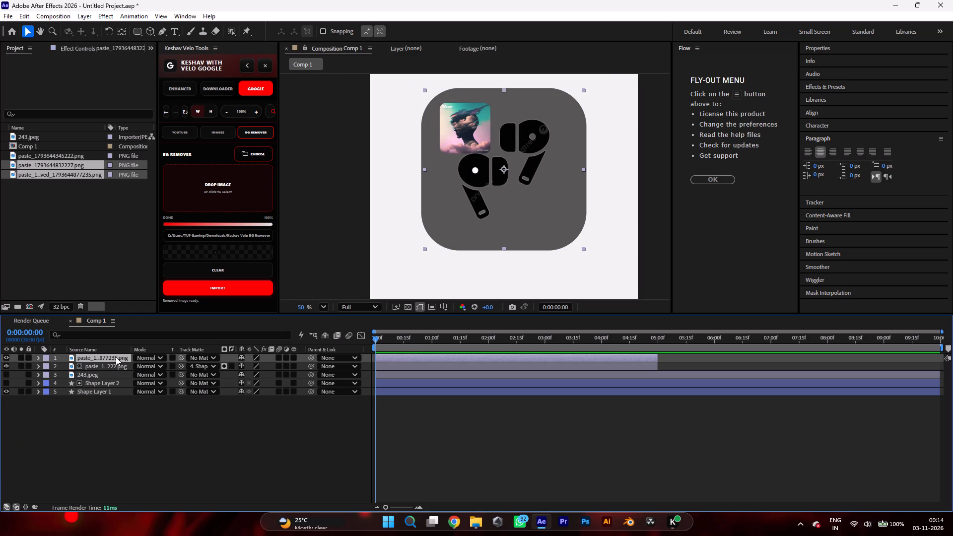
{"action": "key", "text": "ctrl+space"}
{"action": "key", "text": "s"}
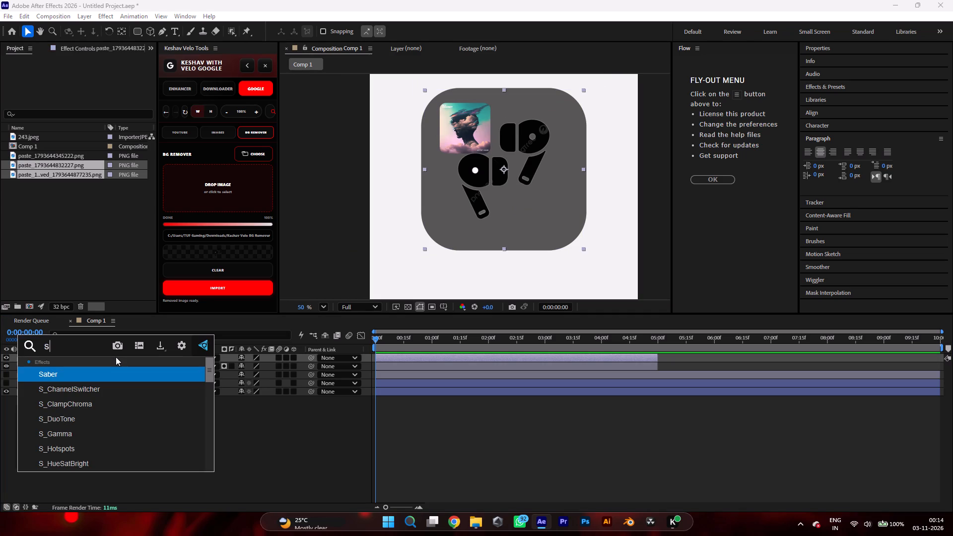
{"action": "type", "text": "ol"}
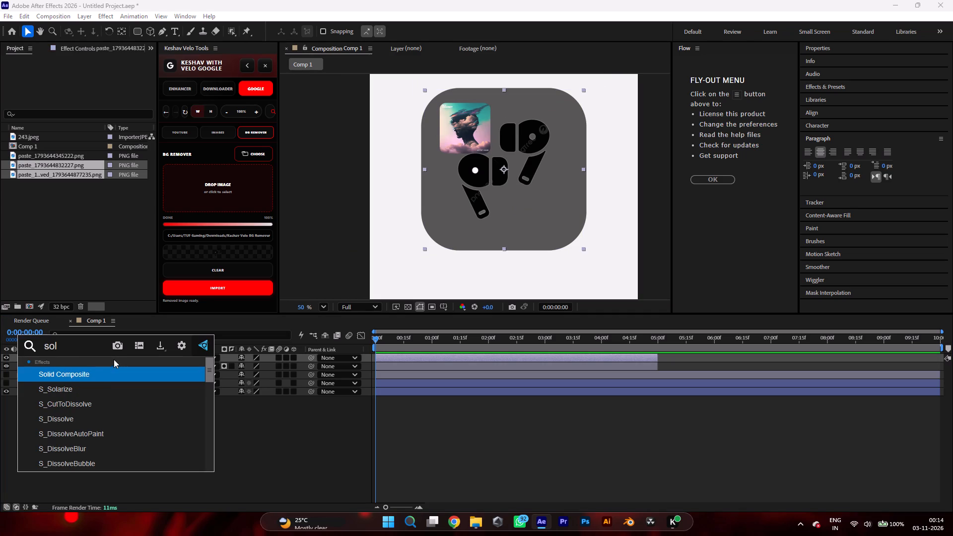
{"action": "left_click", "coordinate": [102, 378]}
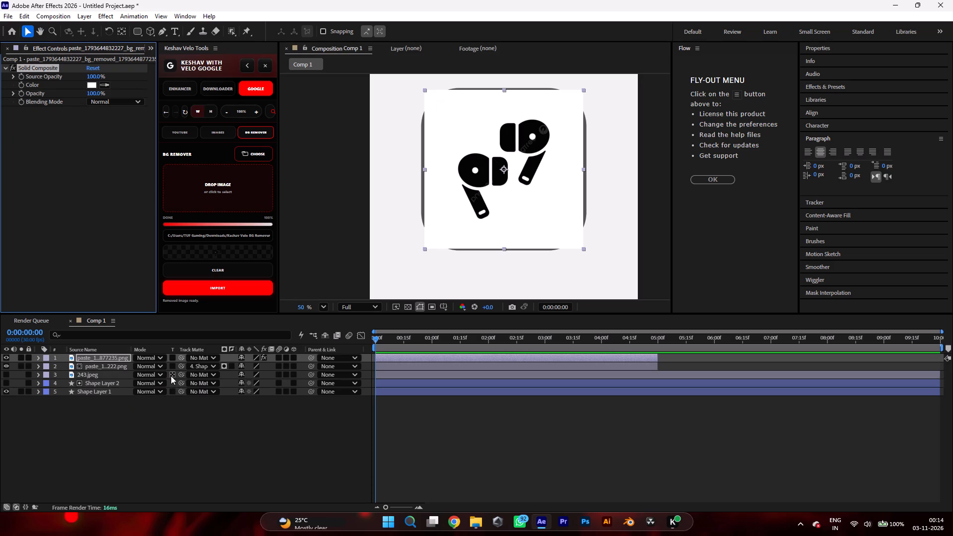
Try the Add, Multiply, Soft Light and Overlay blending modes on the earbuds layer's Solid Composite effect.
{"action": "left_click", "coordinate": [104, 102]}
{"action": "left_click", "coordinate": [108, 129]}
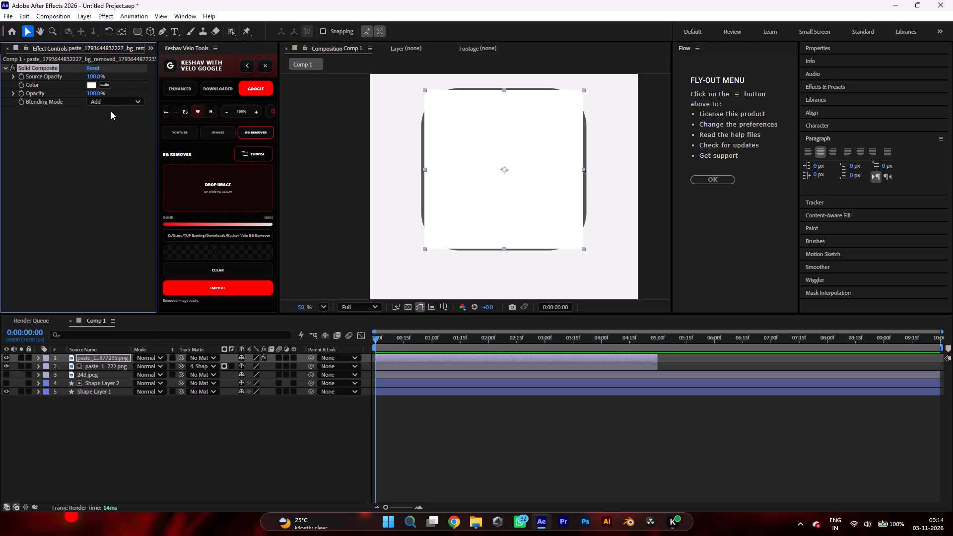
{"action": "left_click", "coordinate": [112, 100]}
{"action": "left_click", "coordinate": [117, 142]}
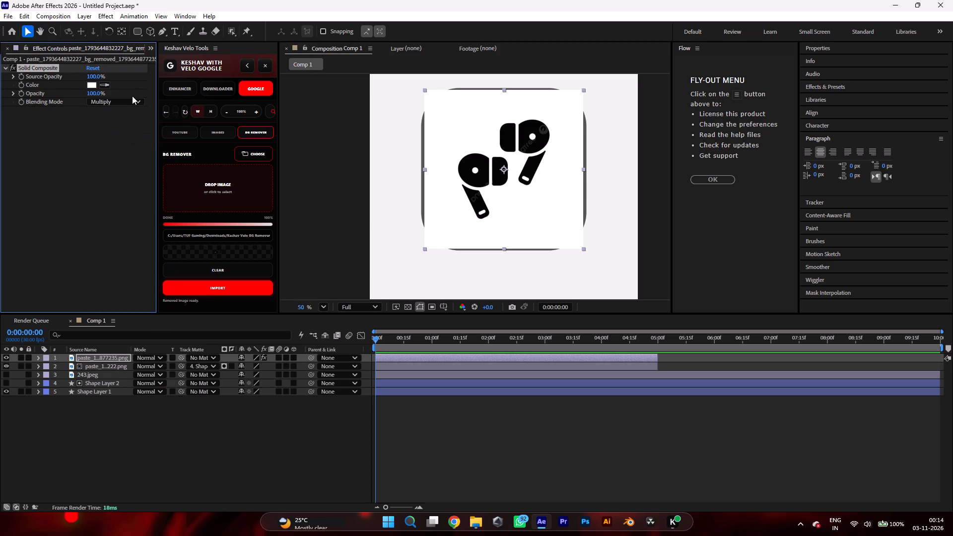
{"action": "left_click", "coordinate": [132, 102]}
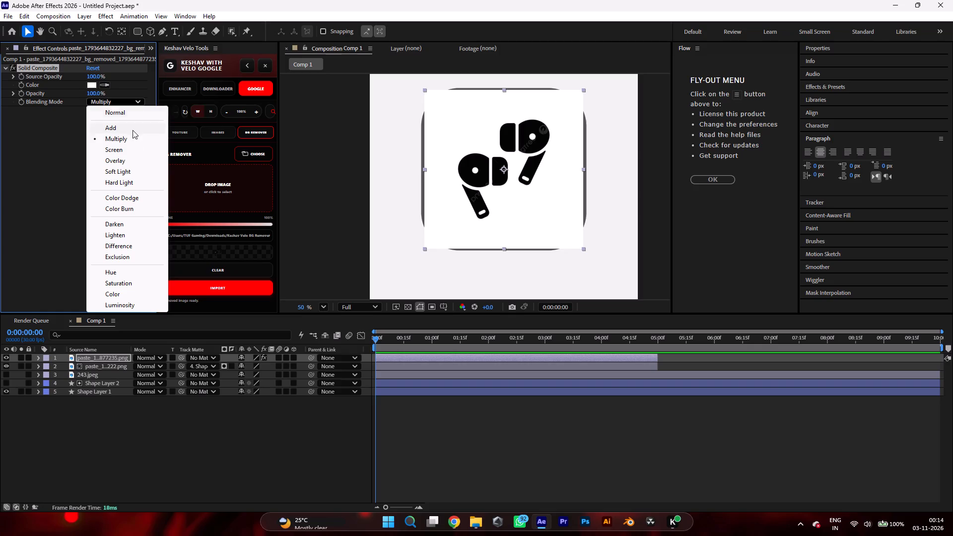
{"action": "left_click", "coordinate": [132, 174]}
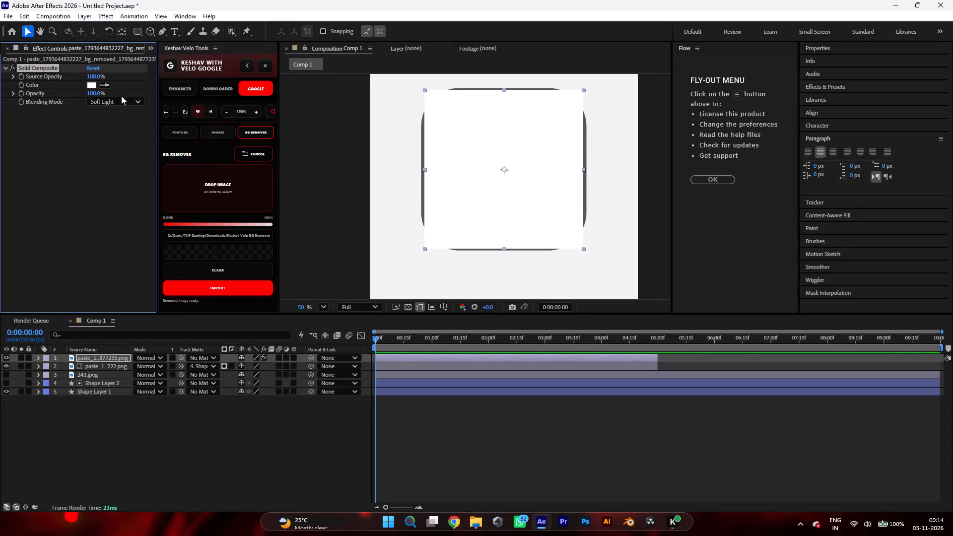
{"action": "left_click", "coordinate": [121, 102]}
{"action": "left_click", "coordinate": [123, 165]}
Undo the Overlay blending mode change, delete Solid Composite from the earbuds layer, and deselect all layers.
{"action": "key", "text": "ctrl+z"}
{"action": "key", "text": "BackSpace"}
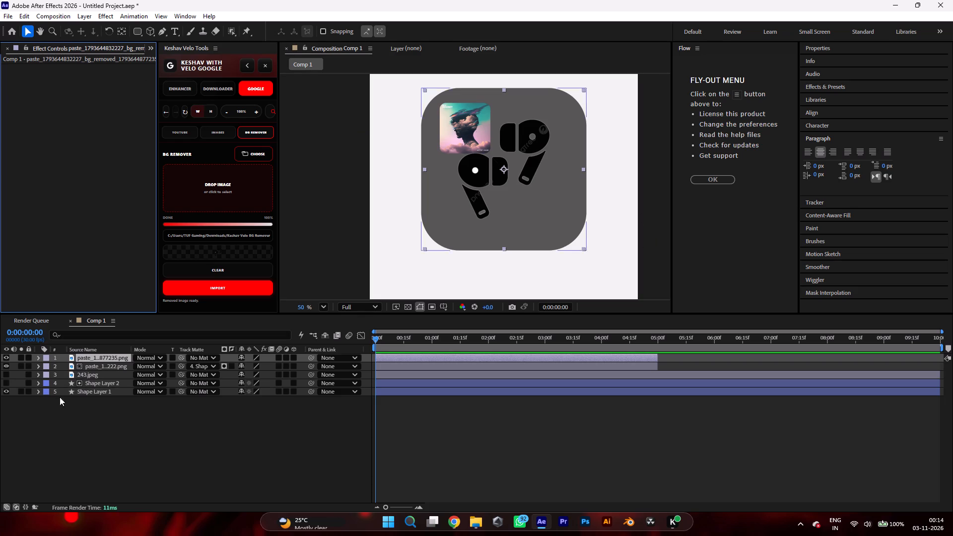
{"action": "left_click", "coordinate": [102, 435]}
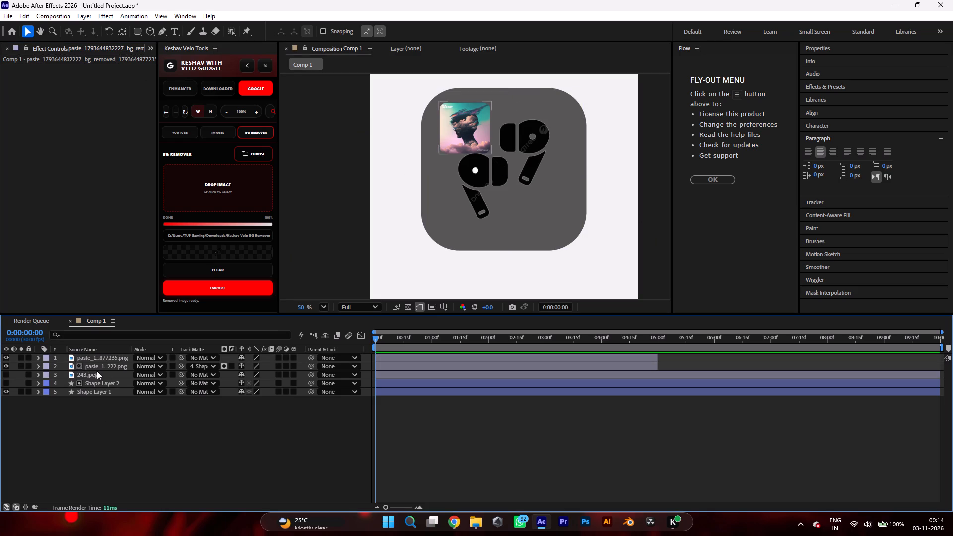
Scale the background-removed earbuds layer down to 28%.
{"action": "left_click", "coordinate": [99, 352]}
{"action": "left_click", "coordinate": [99, 353]}
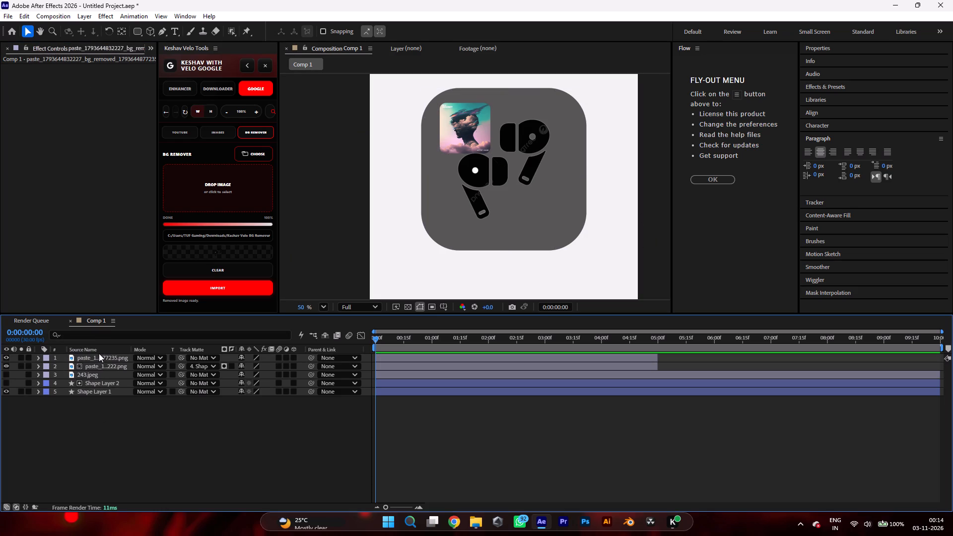
{"action": "left_click", "coordinate": [99, 357]}
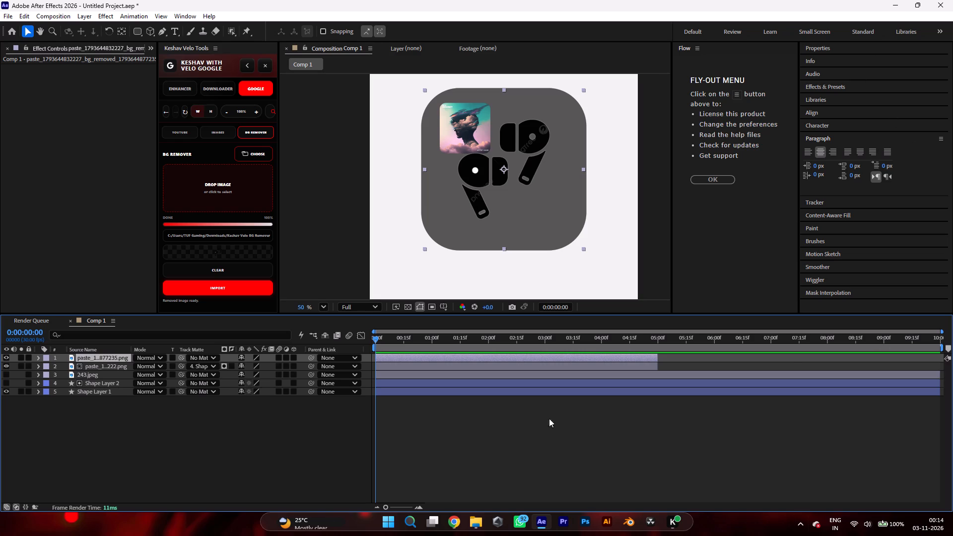
{"action": "key", "text": "s"}
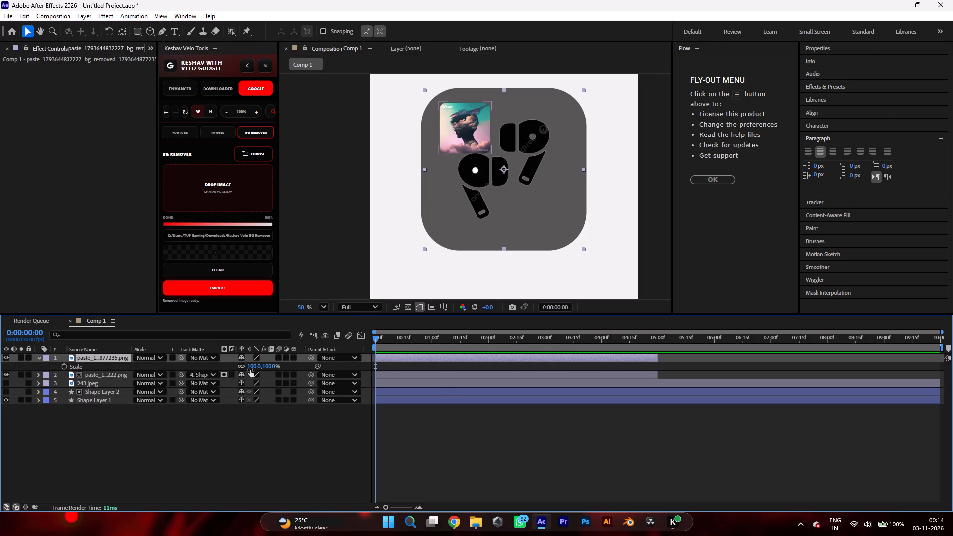
{"action": "left_click_drag", "start_coordinate": [252, 364], "coordinate": [219, 367]}
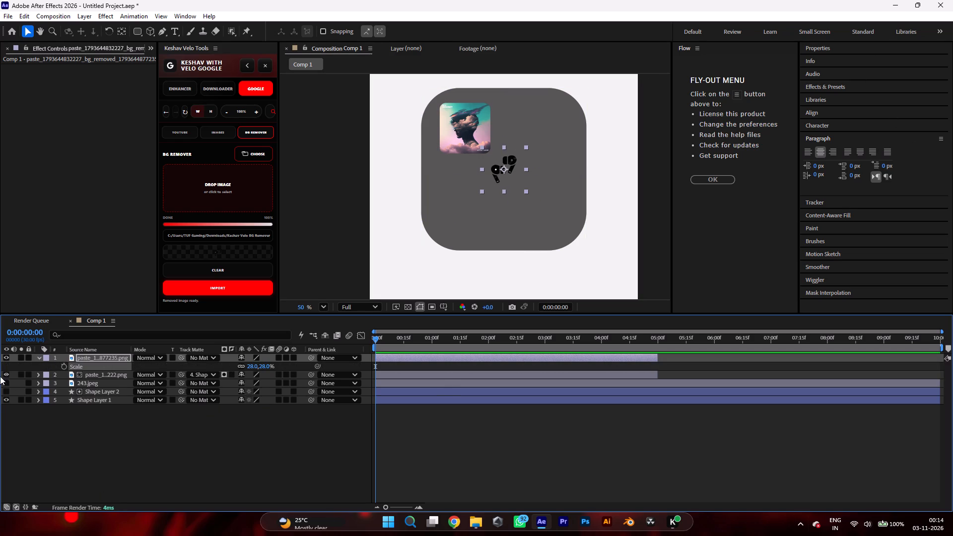
Show the 243.jpeg reference layer and move the earbuds onto its earbuds icon in the card's upper-right corner.
{"action": "left_click", "coordinate": [4, 382]}
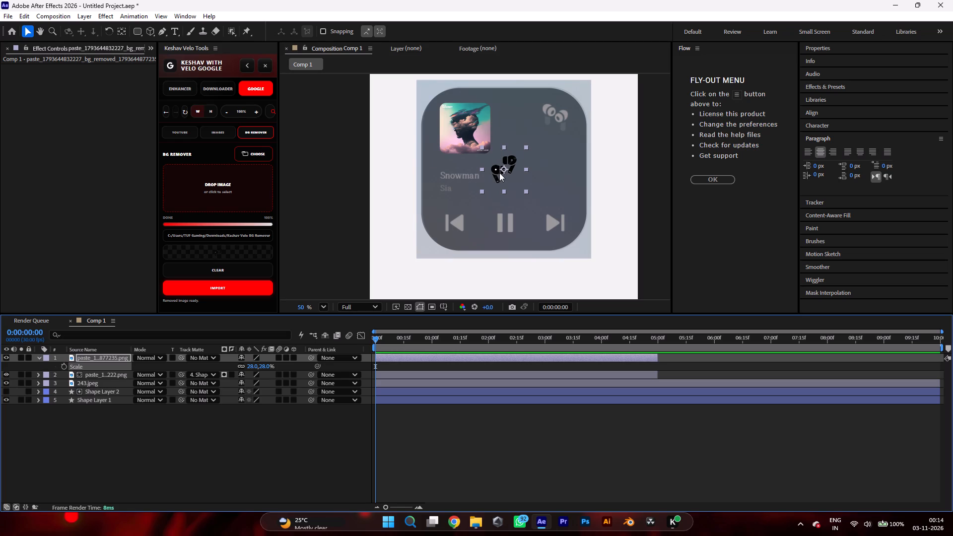
{"action": "left_click_drag", "start_coordinate": [501, 170], "coordinate": [552, 119]}
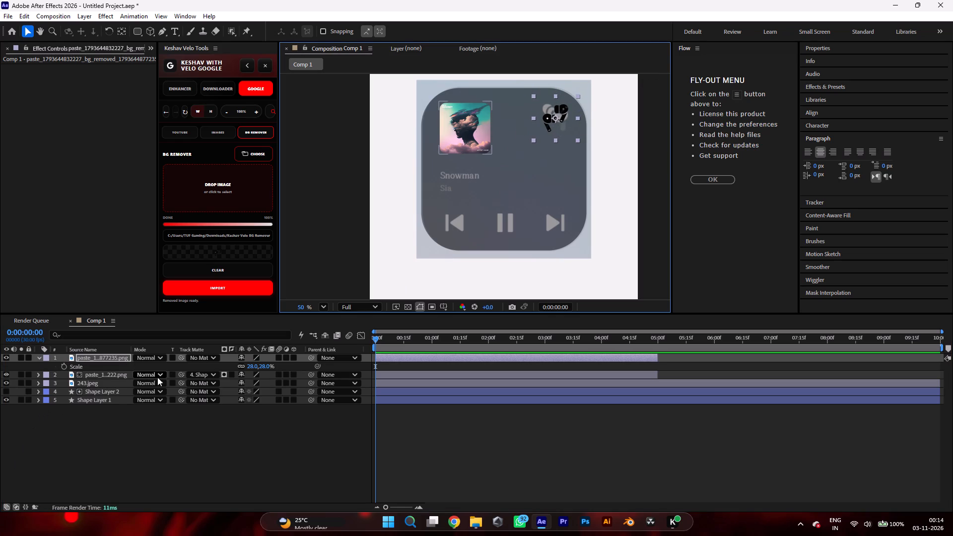
Flip the earbuds layer vertically, horizontally, and vertically again to match the reference icon's orientation.
{"action": "right_click", "coordinate": [557, 118]}
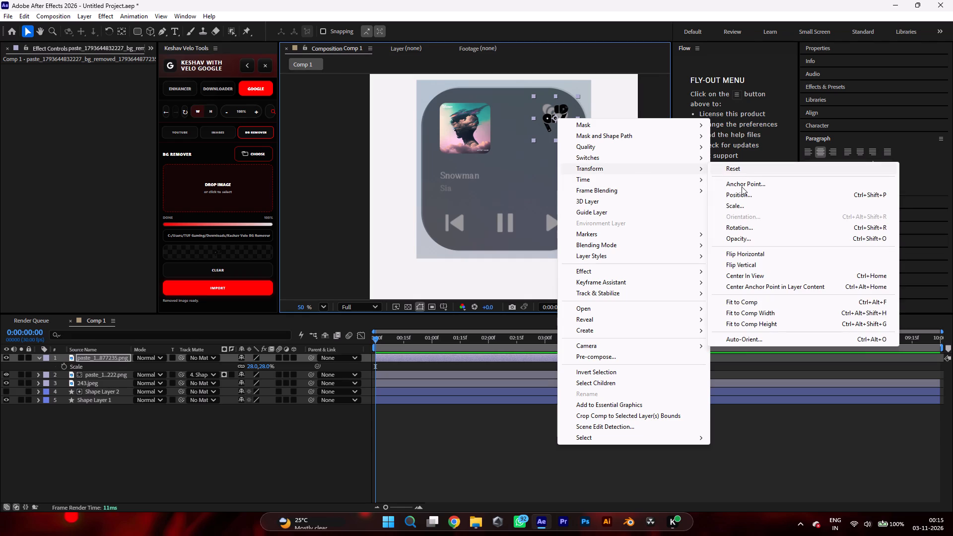
{"action": "left_click", "coordinate": [781, 261]}
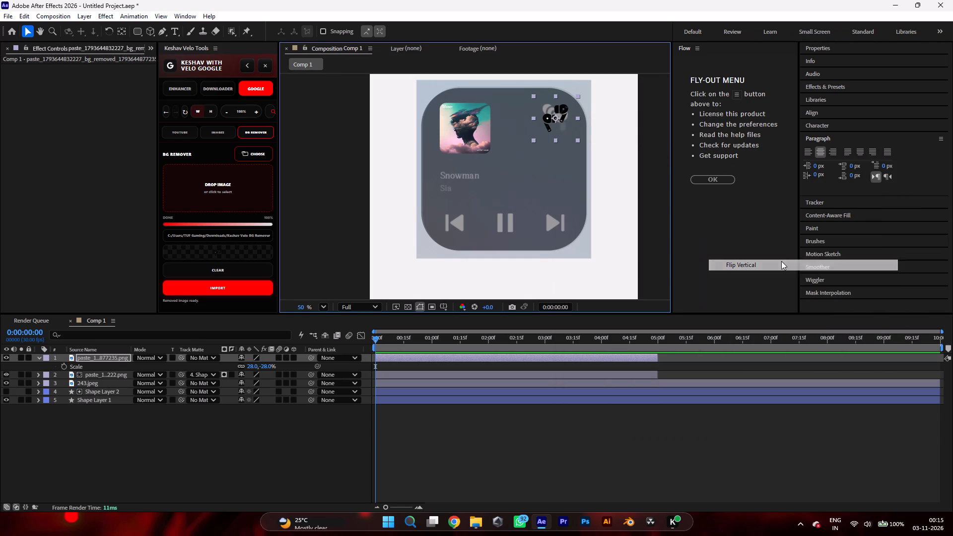
{"action": "right_click", "coordinate": [559, 121]}
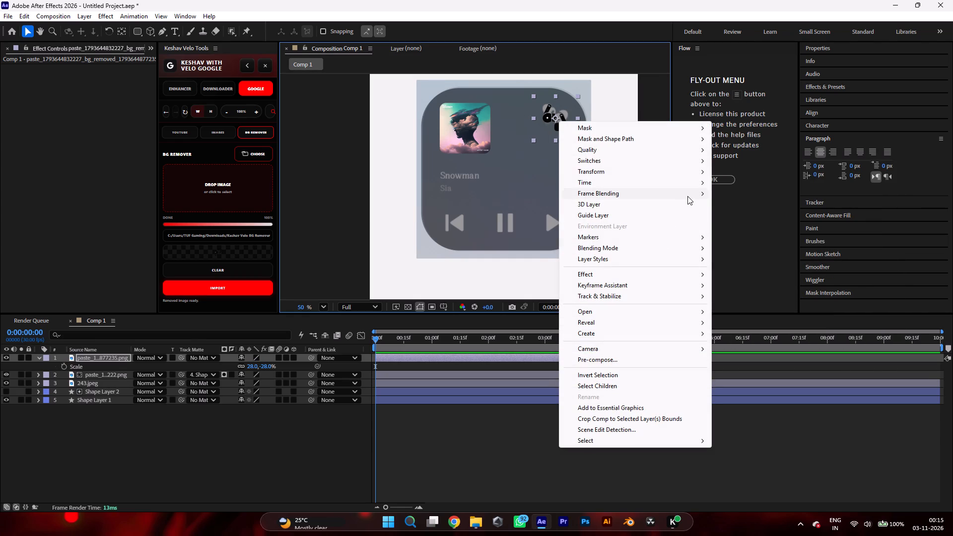
{"action": "left_click", "coordinate": [681, 174]}
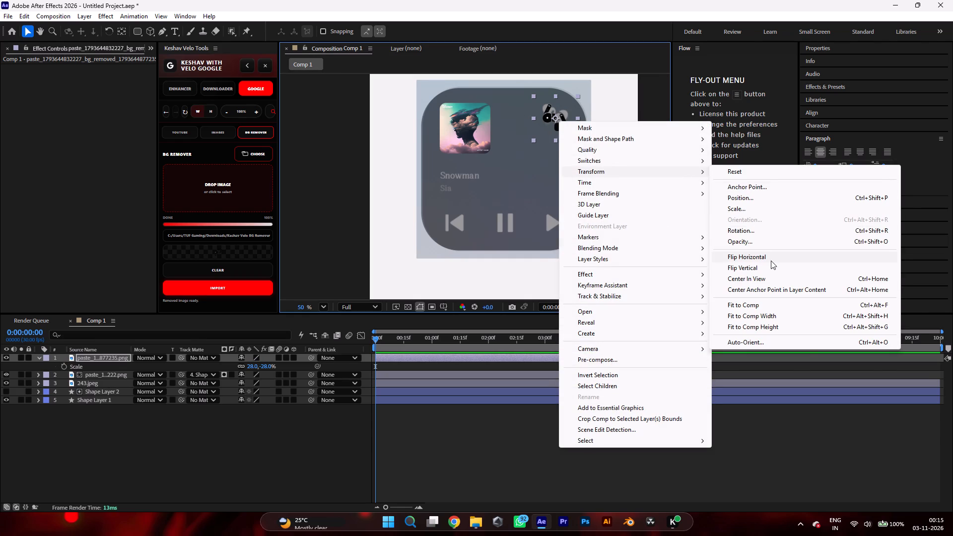
{"action": "left_click", "coordinate": [771, 261]}
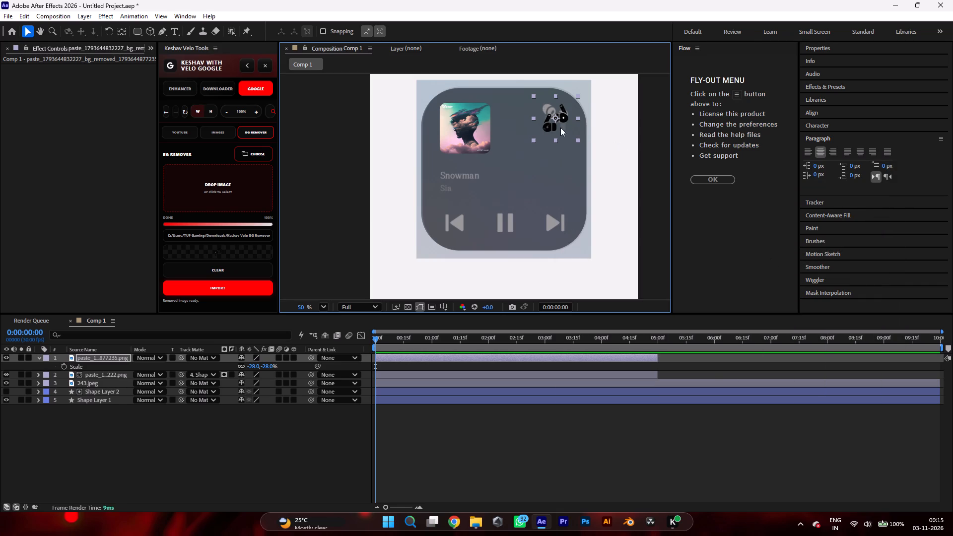
{"action": "right_click", "coordinate": [560, 123]}
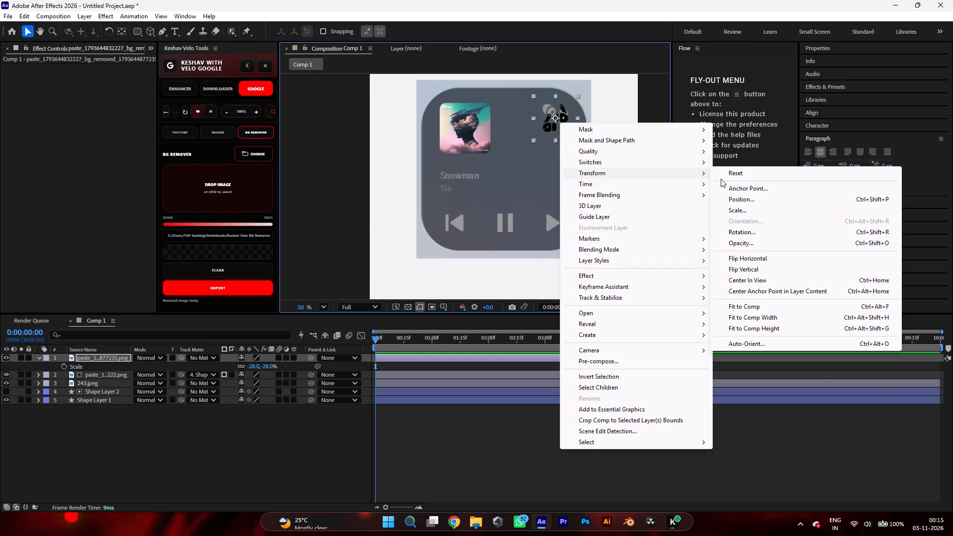
{"action": "left_click", "coordinate": [764, 266]}
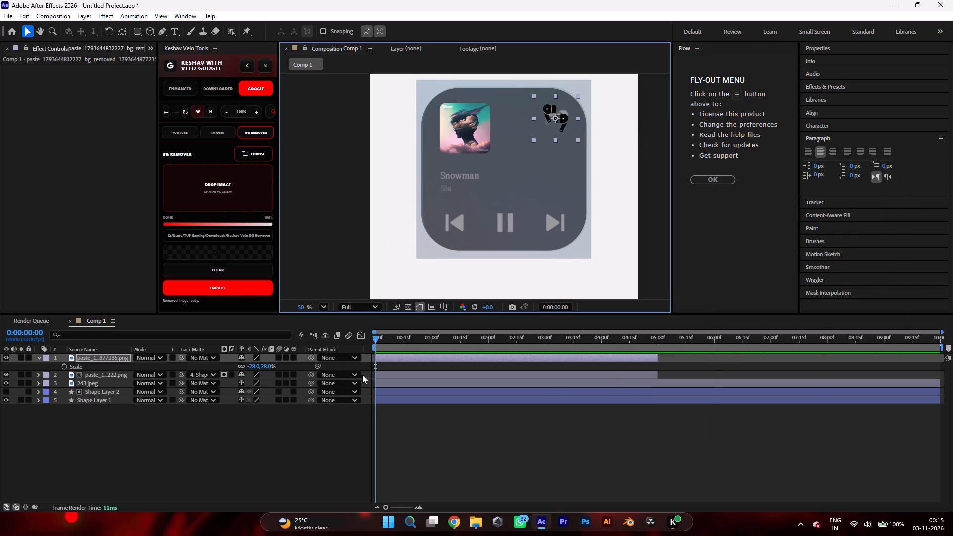
Fine-tune the earbuds' size to 29% scale and nudge them into place over the reference icon.
{"action": "left_click", "coordinate": [555, 118]}
{"action": "left_click", "coordinate": [256, 367]}
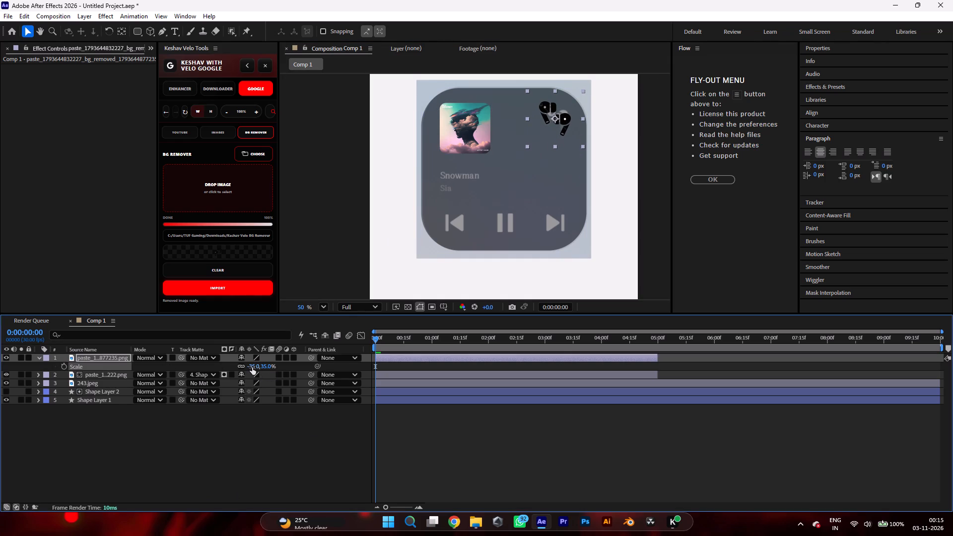
{"action": "left_click_drag", "start_coordinate": [256, 366], "coordinate": [261, 366]}
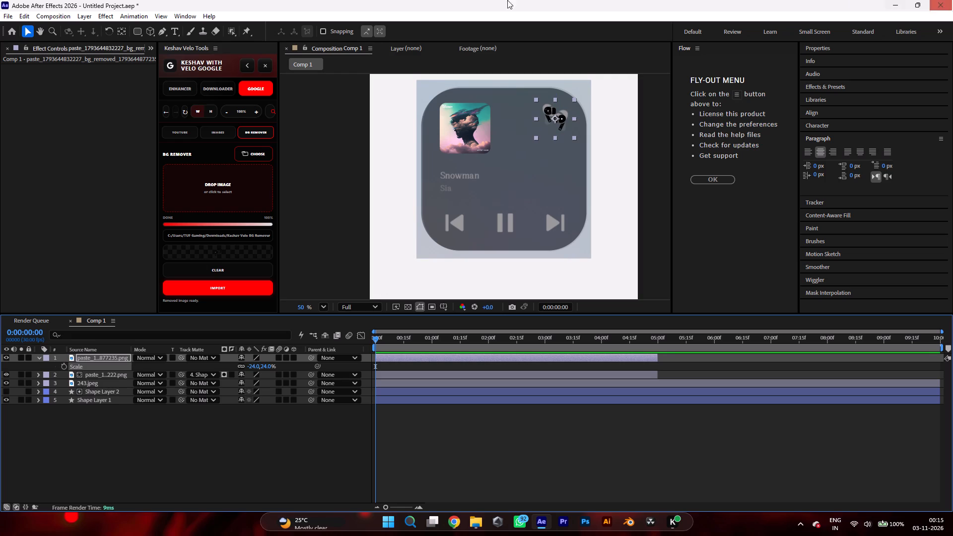
{"action": "left_click_drag", "start_coordinate": [266, 366], "coordinate": [271, 368]}
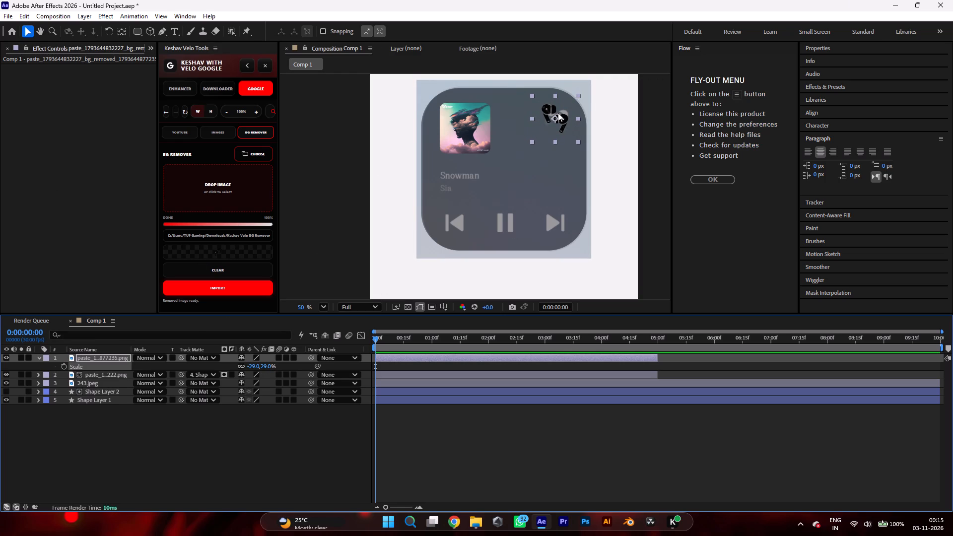
{"action": "left_click", "coordinate": [558, 113]}
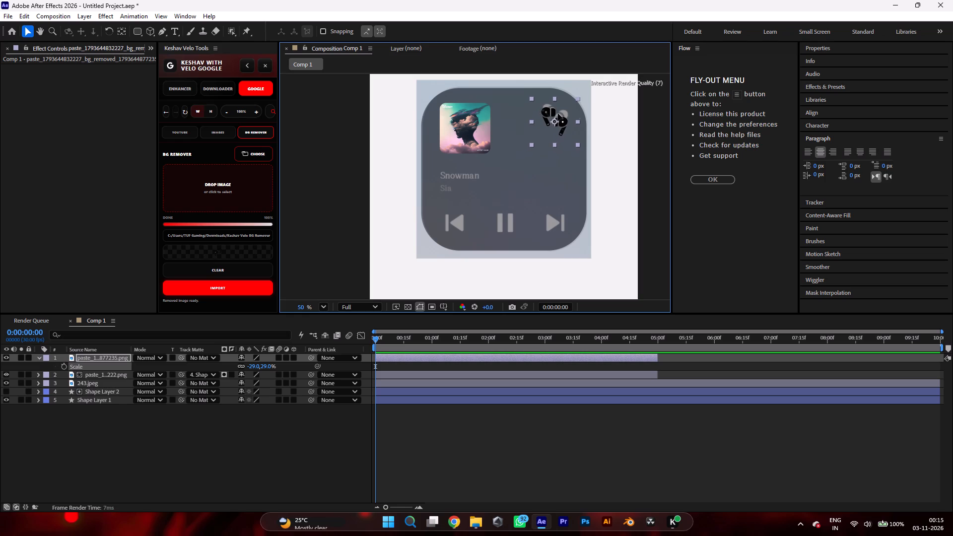
Toggle the 243.jpeg reference layer's visibility to compare the earbuds' placement, leaving the reference hidden.
{"action": "left_click", "coordinate": [272, 442]}
{"action": "left_click", "coordinate": [7, 372]}
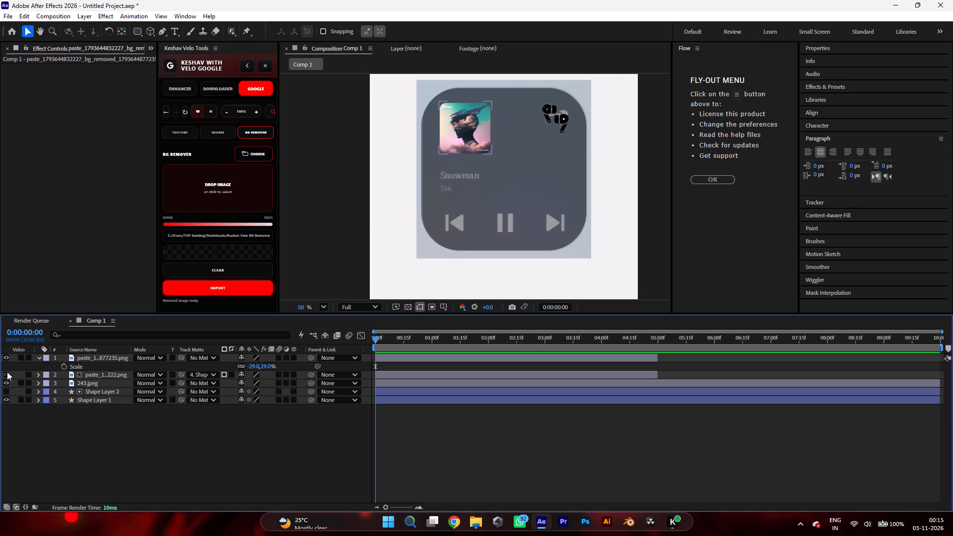
{"action": "left_click", "coordinate": [7, 372]}
{"action": "left_click", "coordinate": [8, 381]}
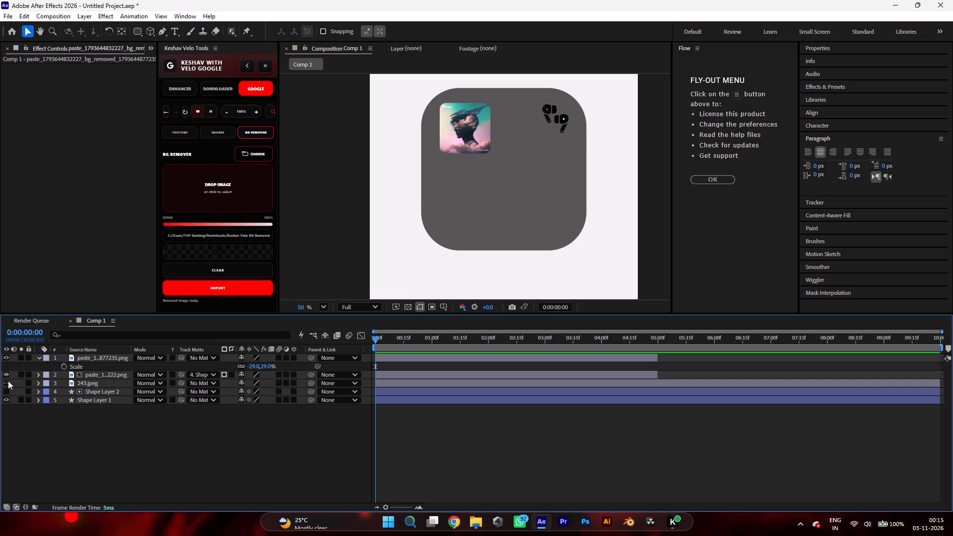
{"action": "left_click", "coordinate": [7, 382]}
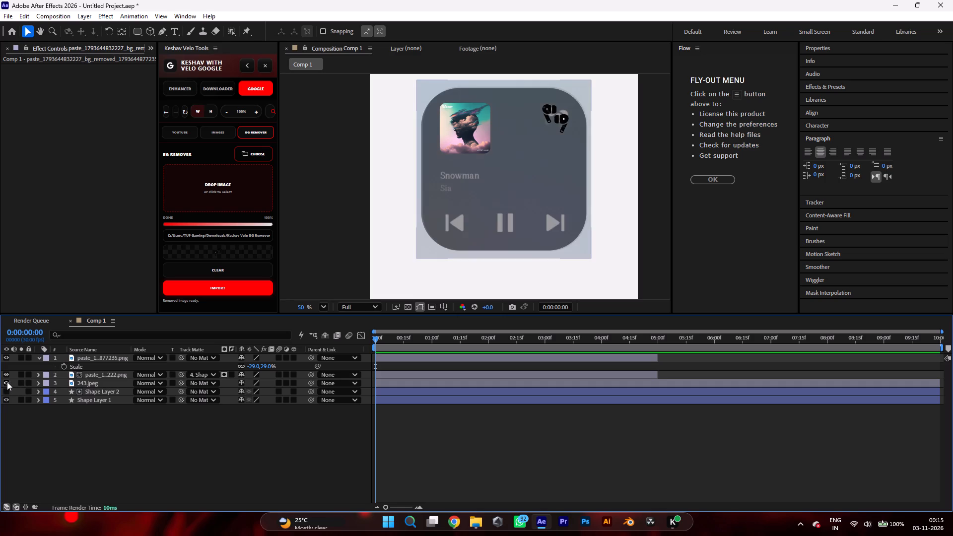
{"action": "left_click", "coordinate": [7, 382]}
{"action": "double_click", "coordinate": [7, 382]}
{"action": "left_click", "coordinate": [7, 382]}
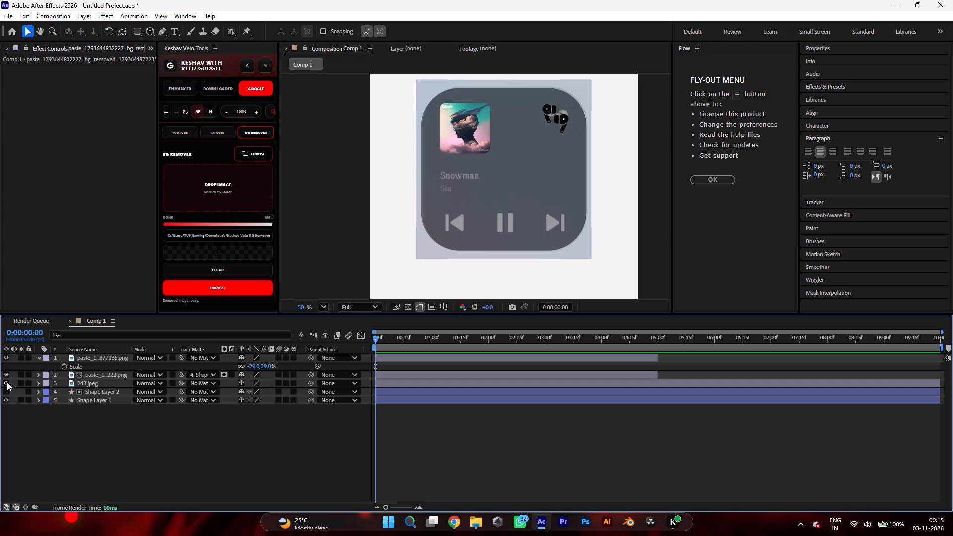
{"action": "left_click", "coordinate": [7, 382]}
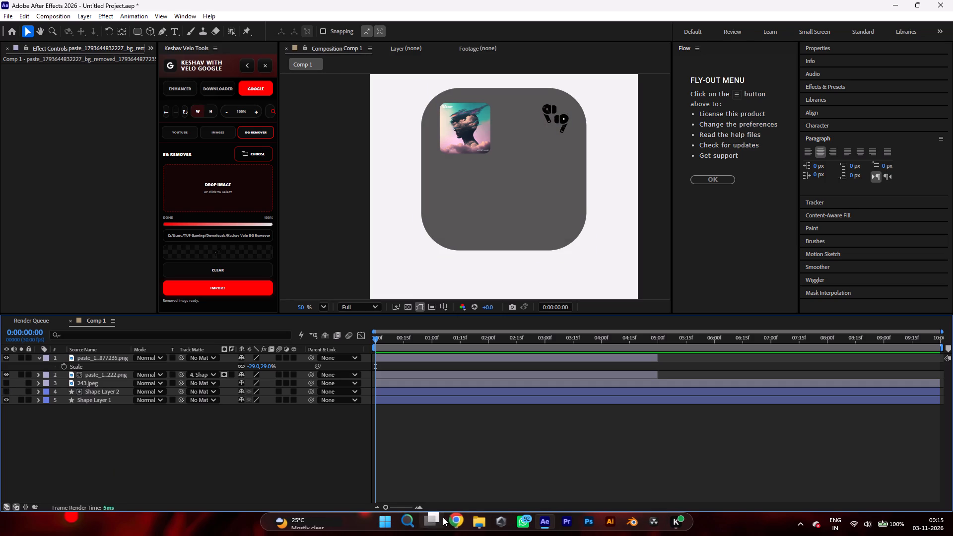
Switch to Chrome, rewind the YouTube tutorial to examine its music card's icon design, and return to After Effects.
{"action": "left_click", "coordinate": [445, 519]}
{"action": "left_click", "coordinate": [692, 2]}
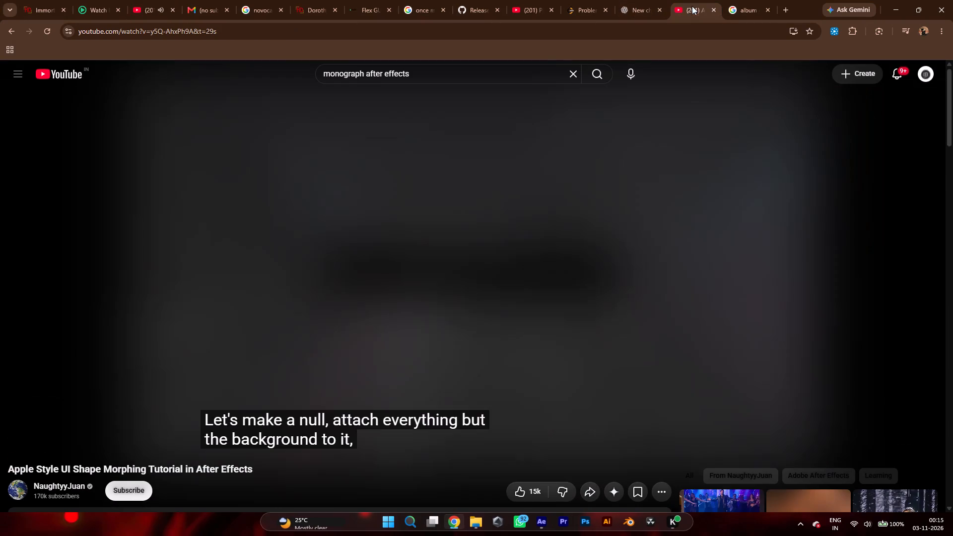
{"action": "key", "text": "Left"}
{"action": "key", "text": "Left"}
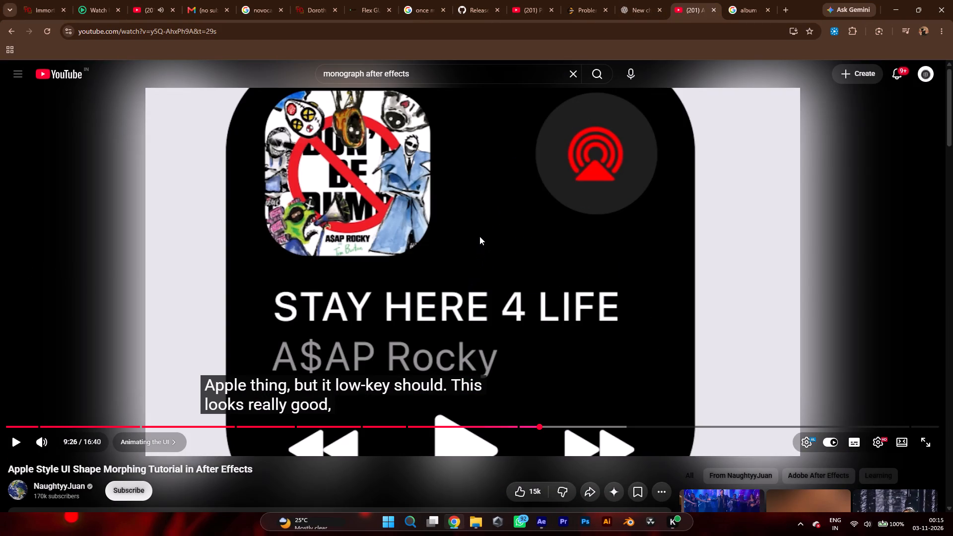
{"action": "left_click", "coordinate": [744, 0]}
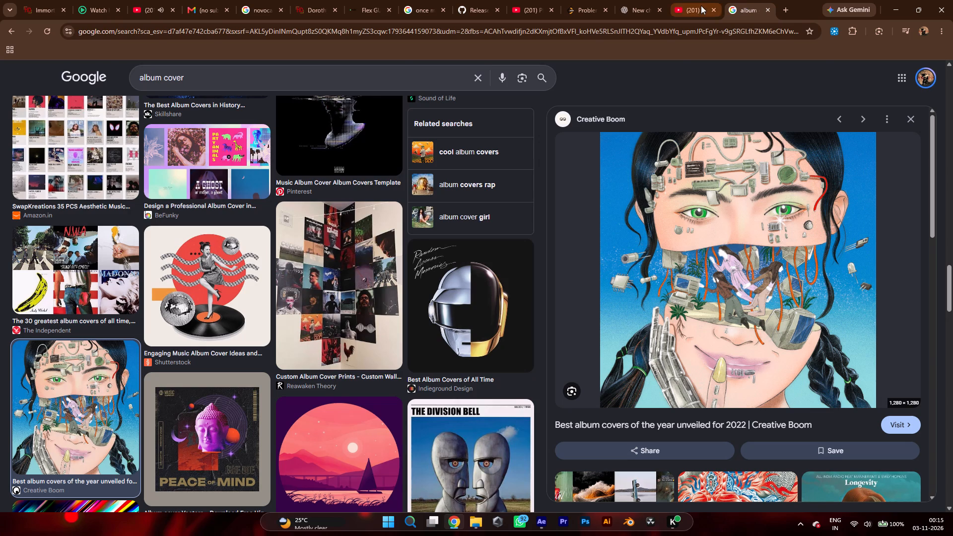
{"action": "left_click", "coordinate": [696, 4]}
{"action": "left_click", "coordinate": [539, 523]}
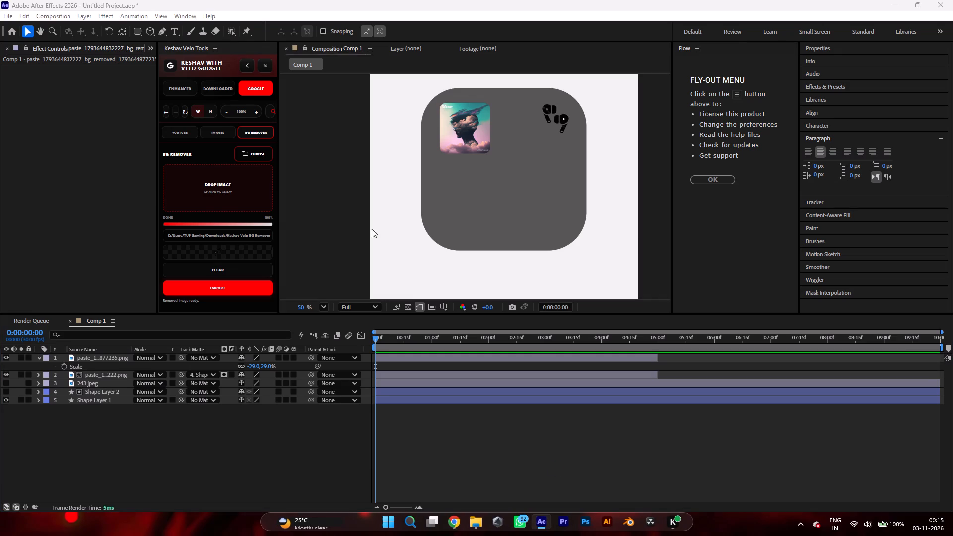
Draw a circle over the earbuds icon with the Ellipse tool, undo it, and redraw it about 154 px across.
{"action": "left_click", "coordinate": [136, 36]}
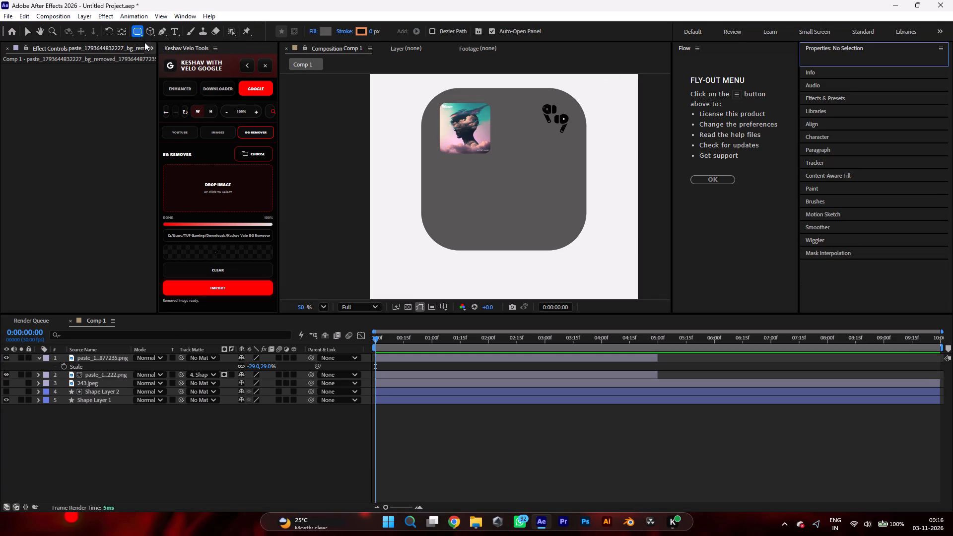
{"action": "left_click_drag", "start_coordinate": [139, 34], "coordinate": [152, 47]}
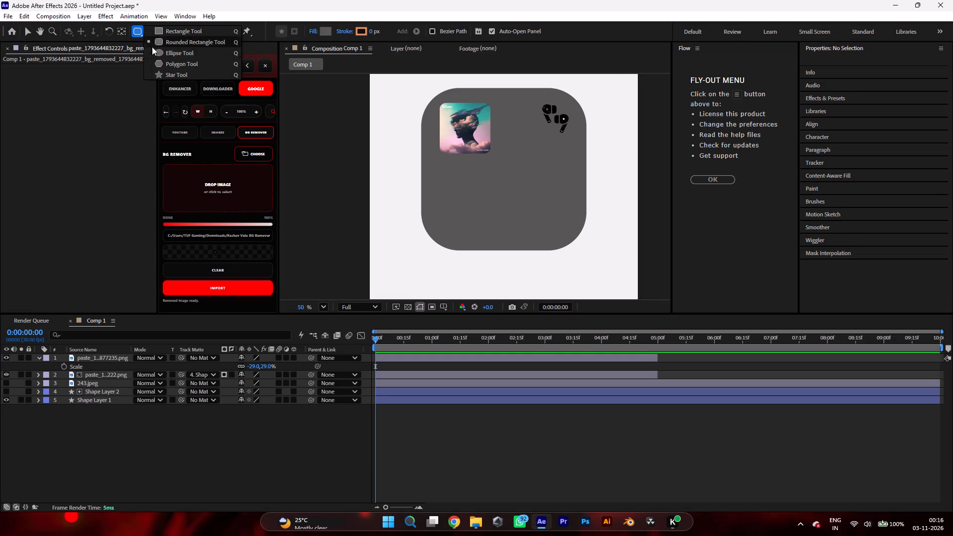
{"action": "left_click_drag", "start_coordinate": [152, 47], "coordinate": [157, 53]}
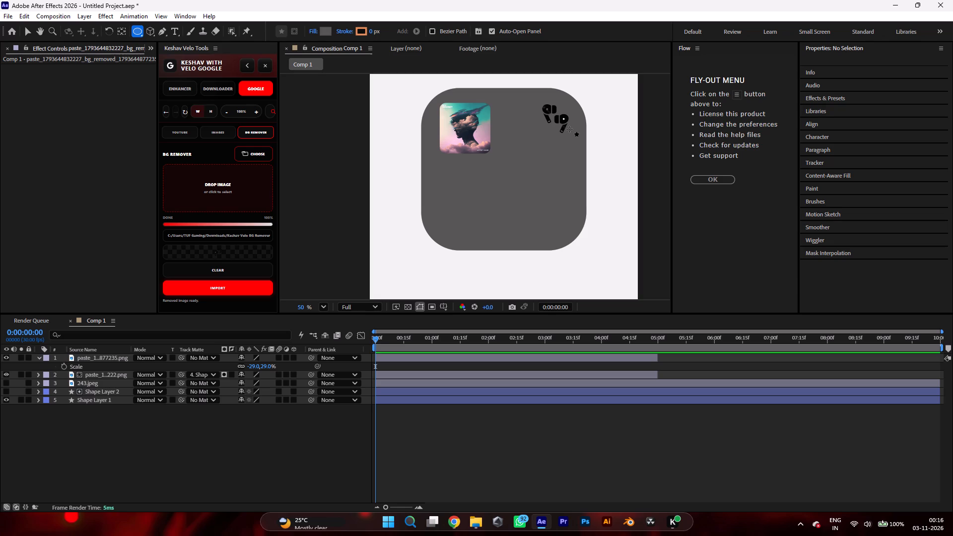
{"action": "left_click_drag", "start_coordinate": [537, 103], "coordinate": [573, 132], "text": "shift"}
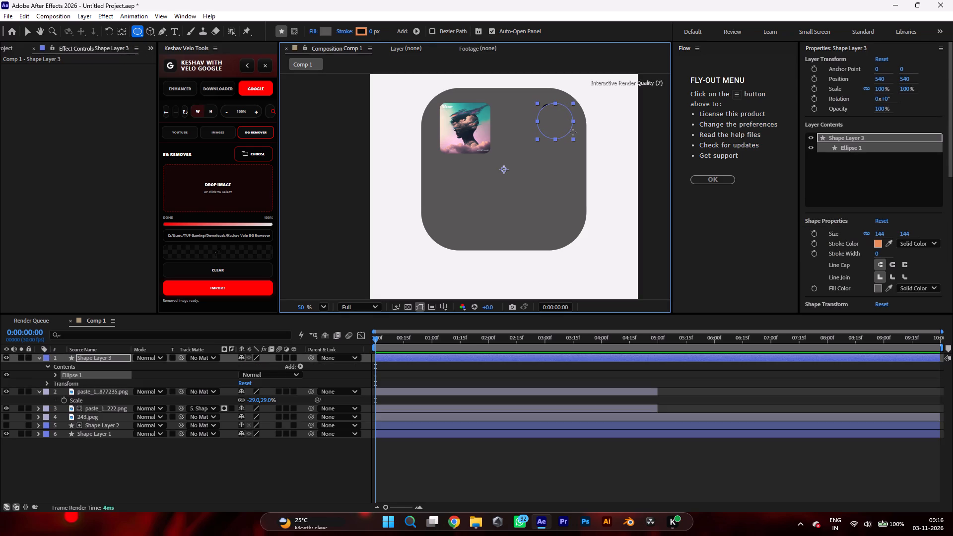
{"action": "left_click_drag", "start_coordinate": [573, 132], "coordinate": [575, 133], "text": "shift"}
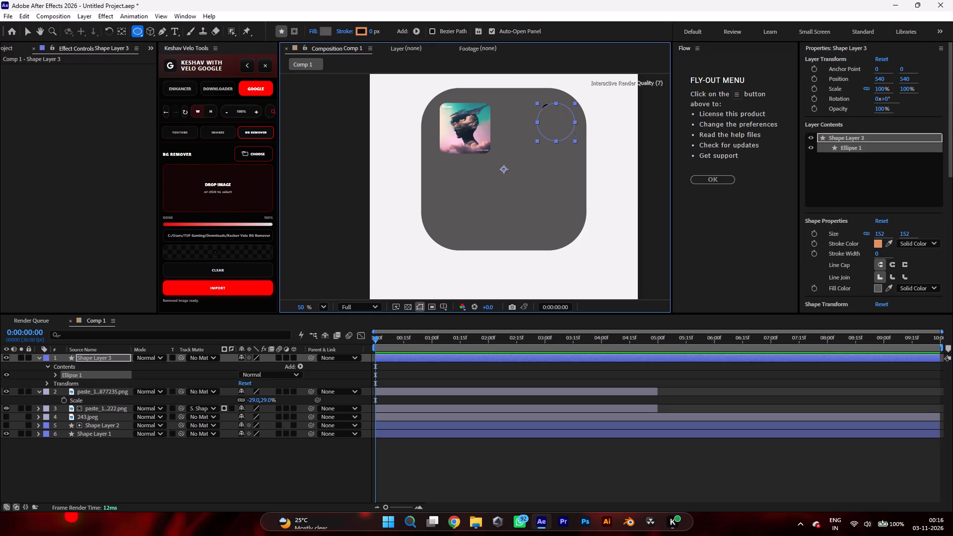
{"action": "left_click_drag", "start_coordinate": [575, 133], "coordinate": [576, 134], "text": "shift"}
{"action": "key", "text": "ctrl+z"}
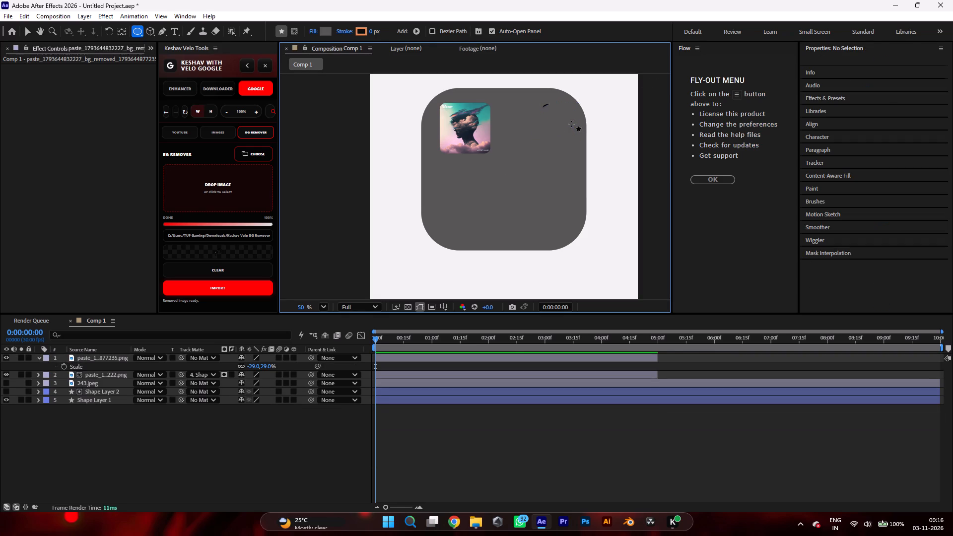
{"action": "left_click_drag", "start_coordinate": [536, 100], "coordinate": [578, 138], "text": "shift"}
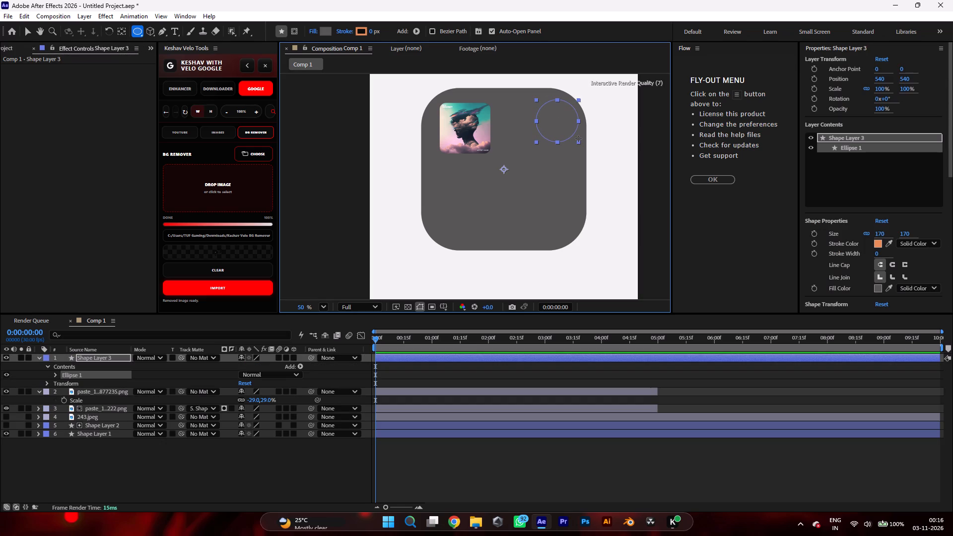
{"action": "left_click_drag", "start_coordinate": [578, 138], "coordinate": [574, 137], "text": "shift"}
{"action": "key", "text": "v"}
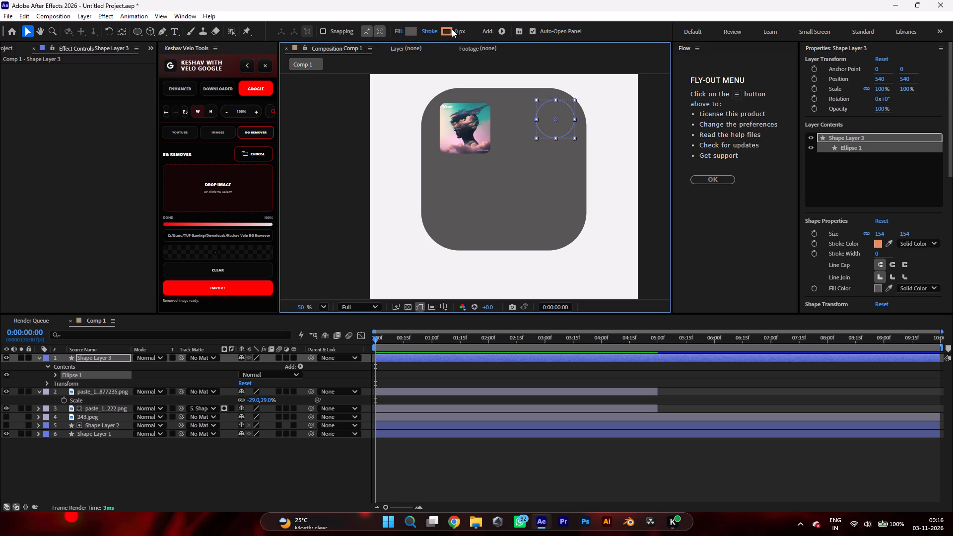
Set the new circle's fill to the lighter grey 838383.
{"action": "left_click", "coordinate": [405, 32]}
{"action": "left_click", "coordinate": [409, 33]}
{"action": "left_click_drag", "start_coordinate": [594, 429], "coordinate": [530, 416]}
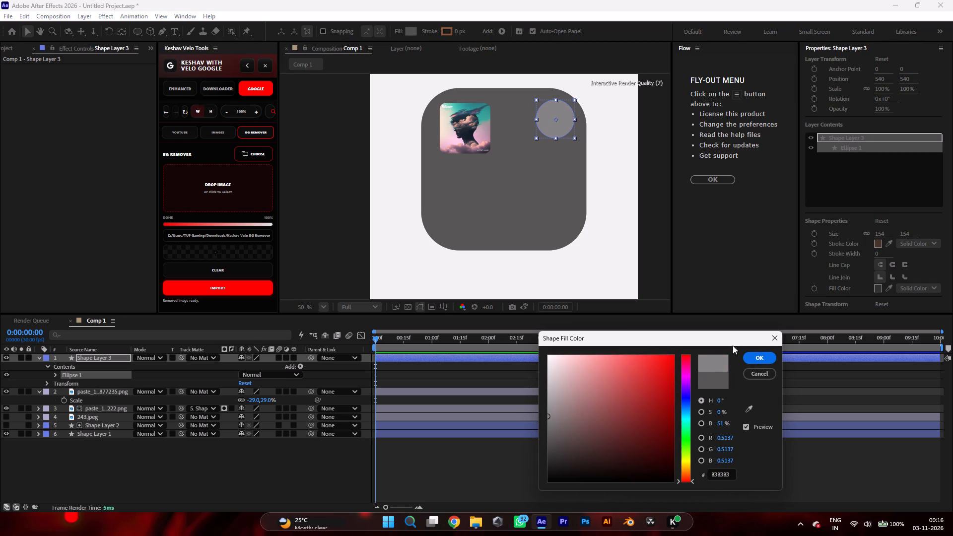
{"action": "left_click", "coordinate": [761, 359]}
Move the circle's Shape Layer 3 below the earbuds image in the layer stack.
{"action": "left_click_drag", "start_coordinate": [90, 357], "coordinate": [90, 357]}
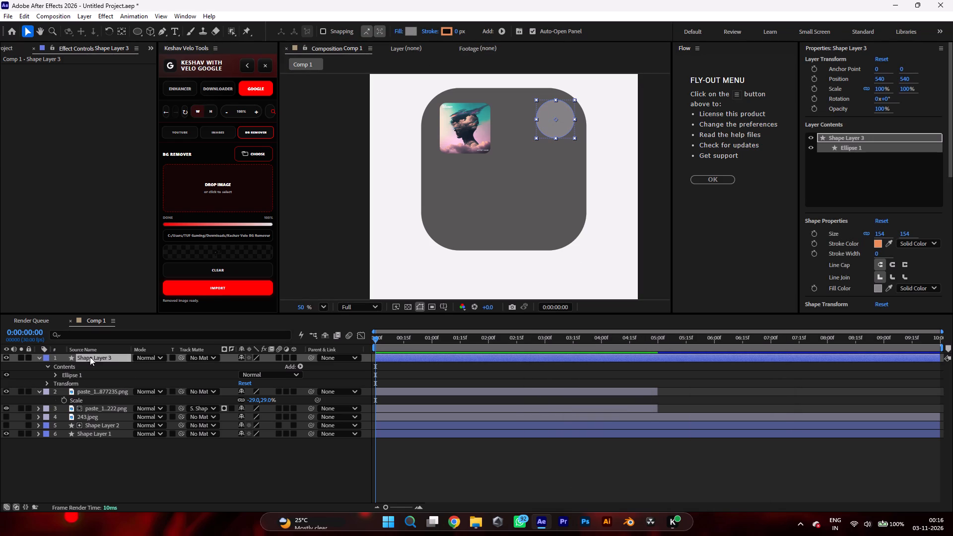
{"action": "left_click_drag", "start_coordinate": [90, 357], "coordinate": [94, 397]}
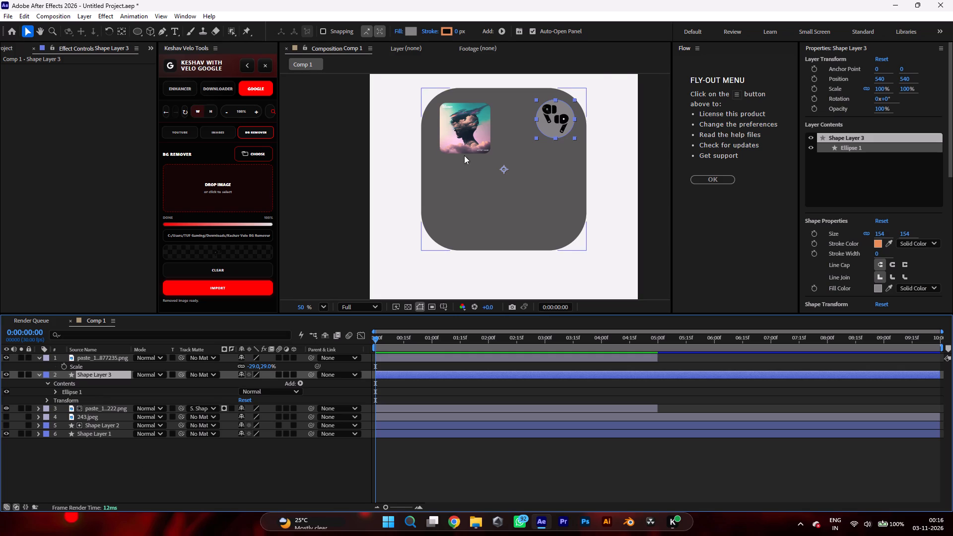
Scale the earbuds image down to 25% so it sits inside the grey circle.
{"action": "scroll", "coordinate": [566, 154], "scroll_direction": "up", "scroll_amount": 5}
{"action": "scroll", "coordinate": [577, 55], "scroll_direction": "up", "scroll_amount": 4}
{"action": "scroll", "coordinate": [566, 120], "scroll_direction": "down", "scroll_amount": 1}
{"action": "scroll", "coordinate": [566, 120], "scroll_direction": "up", "scroll_amount": 10}
{"action": "scroll", "coordinate": [566, 122], "scroll_direction": "down", "scroll_amount": 1}
{"action": "scroll", "coordinate": [566, 122], "scroll_direction": "up", "scroll_amount": 3}
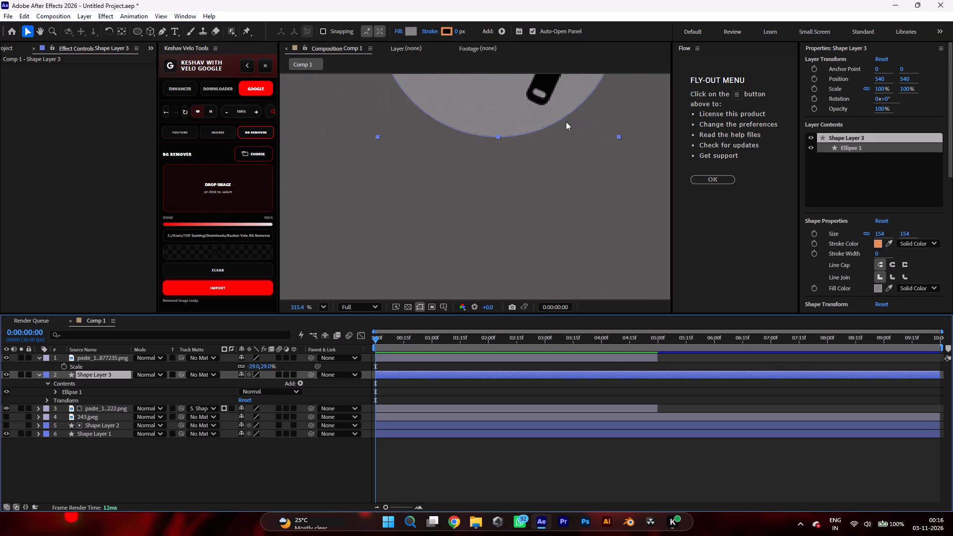
{"action": "key", "text": "h"}
{"action": "left_click_drag", "start_coordinate": [542, 134], "coordinate": [562, 289]}
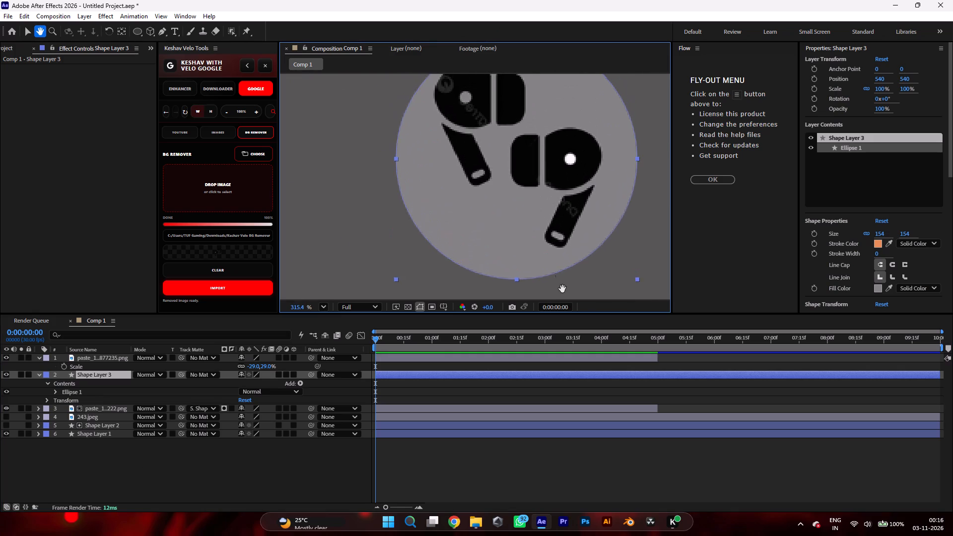
{"action": "left_click_drag", "start_coordinate": [562, 289], "coordinate": [558, 278]}
{"action": "key", "text": "v"}
{"action": "scroll", "coordinate": [548, 173], "scroll_direction": "down", "scroll_amount": 2}
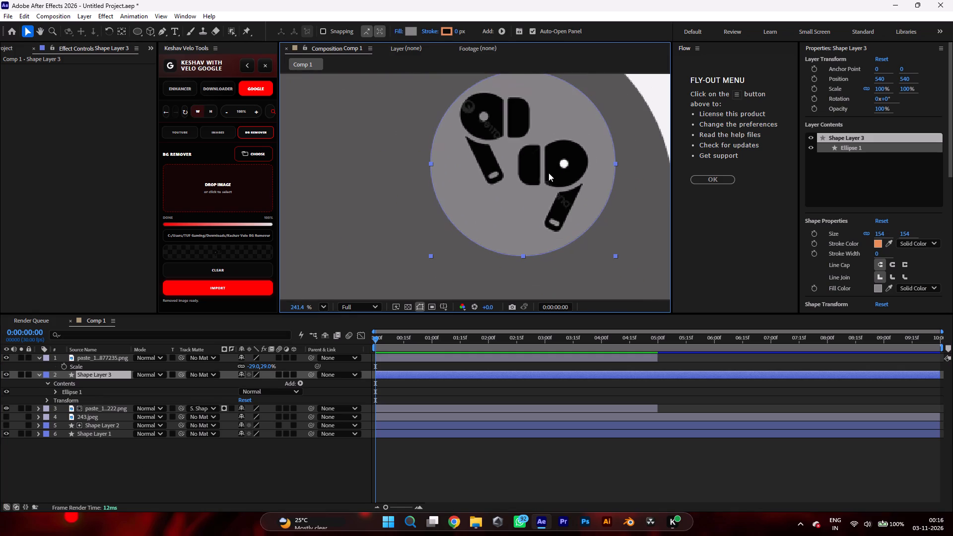
{"action": "left_click", "coordinate": [667, 92]}
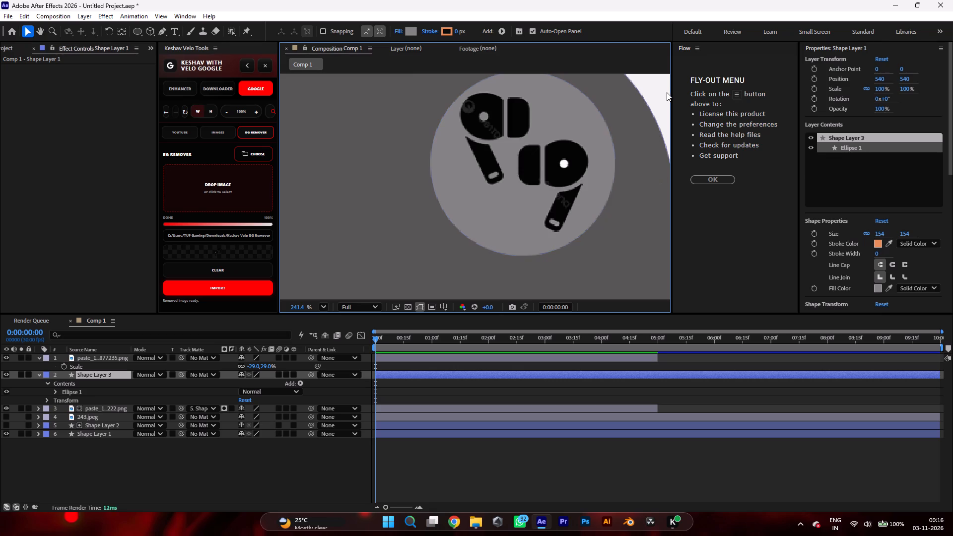
{"action": "left_click", "coordinate": [516, 174]}
{"action": "left_click", "coordinate": [544, 171]}
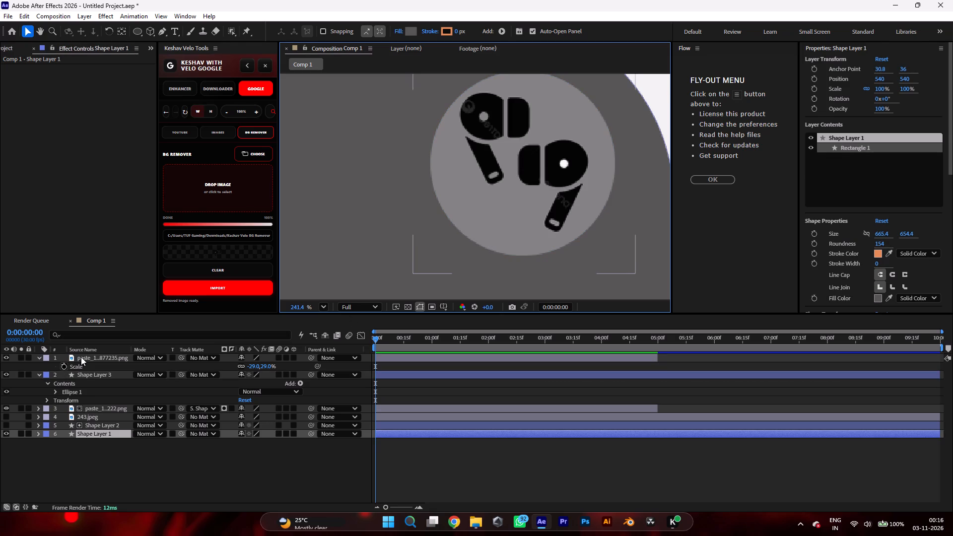
{"action": "left_click", "coordinate": [86, 357]}
{"action": "key", "text": "s"}
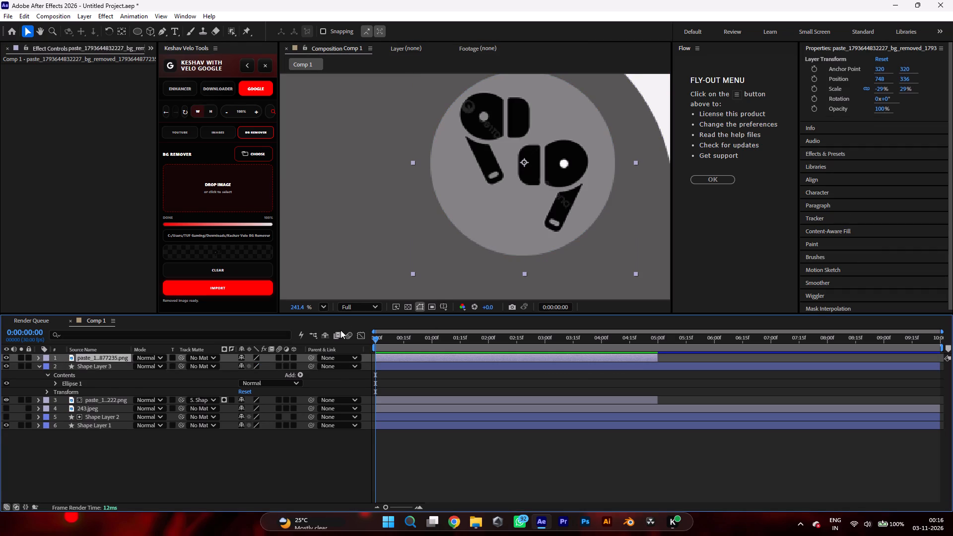
{"action": "key", "text": "s"}
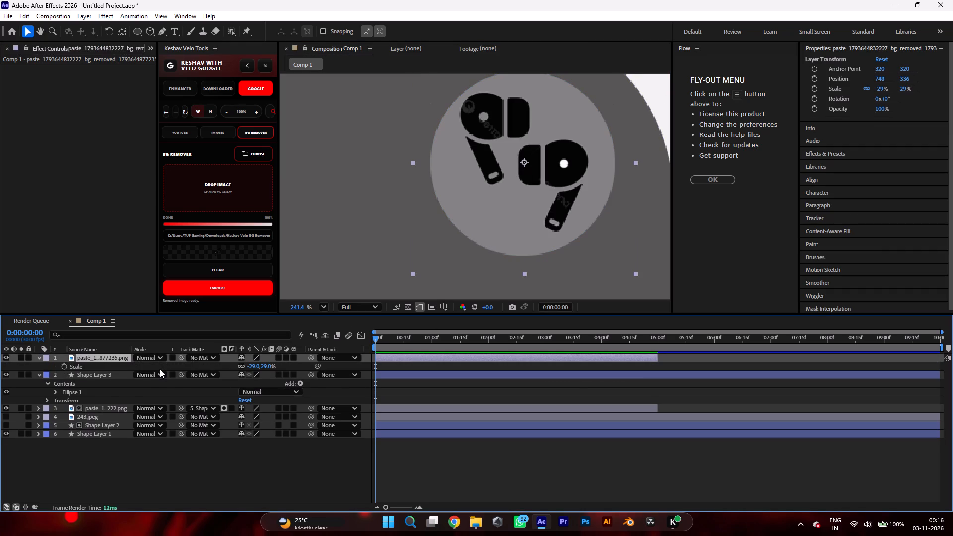
{"action": "left_click_drag", "start_coordinate": [248, 369], "coordinate": [243, 370]}
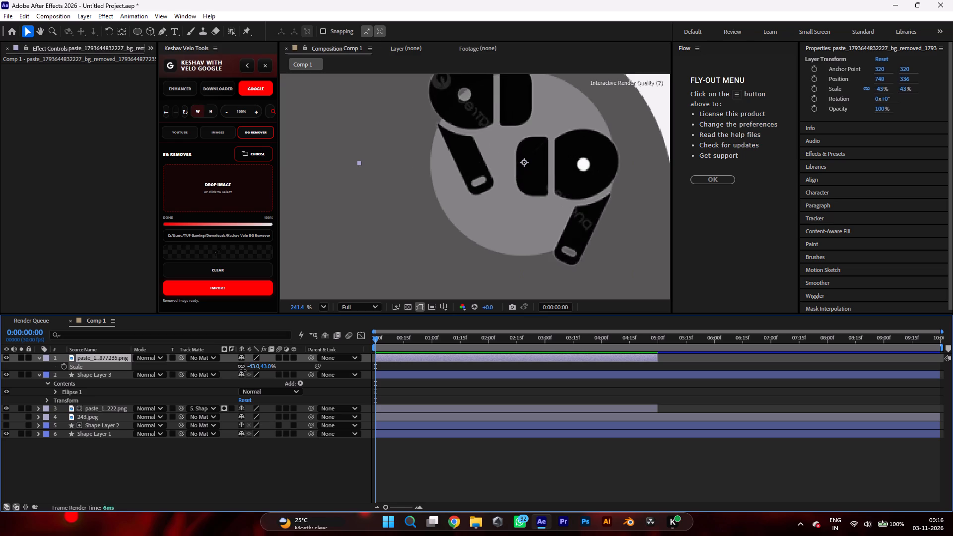
{"action": "left_click_drag", "start_coordinate": [243, 370], "coordinate": [256, 375]}
{"action": "scroll", "coordinate": [490, 269], "scroll_direction": "down", "scroll_amount": 7}
{"action": "scroll", "coordinate": [489, 167], "scroll_direction": "up", "scroll_amount": 2}
{"action": "scroll", "coordinate": [488, 179], "scroll_direction": "down", "scroll_amount": 1}
{"action": "scroll", "coordinate": [488, 179], "scroll_direction": "up", "scroll_amount": 1}
{"action": "scroll", "coordinate": [488, 180], "scroll_direction": "down", "scroll_amount": 6}
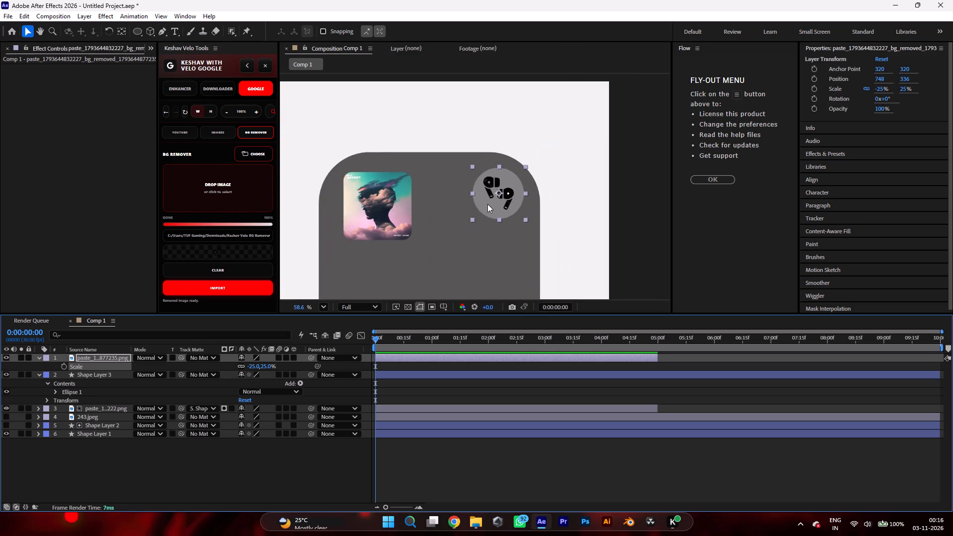
{"action": "scroll", "coordinate": [487, 204], "scroll_direction": "down", "scroll_amount": 1}
{"action": "scroll", "coordinate": [488, 204], "scroll_direction": "up", "scroll_amount": 1}
{"action": "scroll", "coordinate": [488, 205], "scroll_direction": "down", "scroll_amount": 5}
{"action": "scroll", "coordinate": [468, 233], "scroll_direction": "up", "scroll_amount": 3}
{"action": "scroll", "coordinate": [468, 233], "scroll_direction": "down", "scroll_amount": 2}
{"action": "key", "text": "h"}
{"action": "left_click_drag", "start_coordinate": [467, 235], "coordinate": [476, 201]}
{"action": "key", "text": "v"}
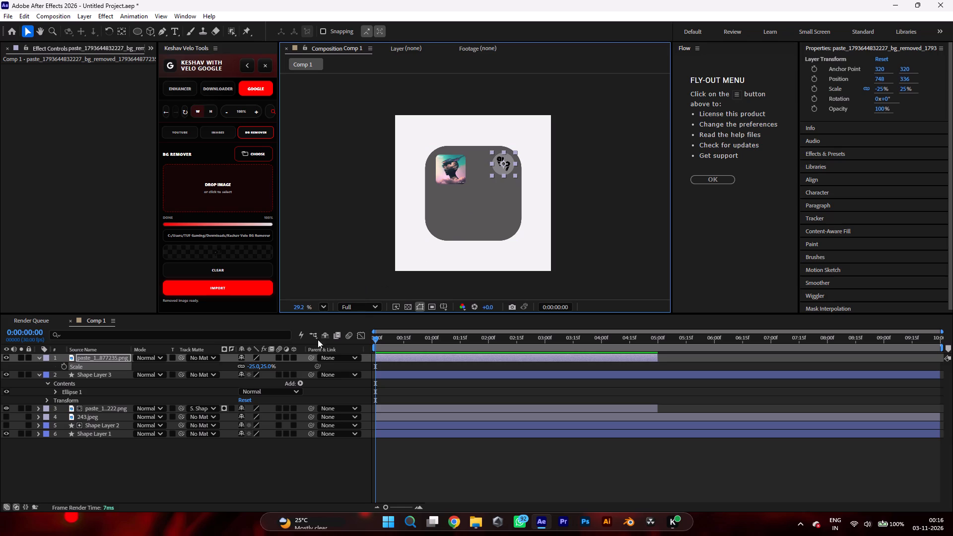
{"action": "left_click", "coordinate": [230, 484]}
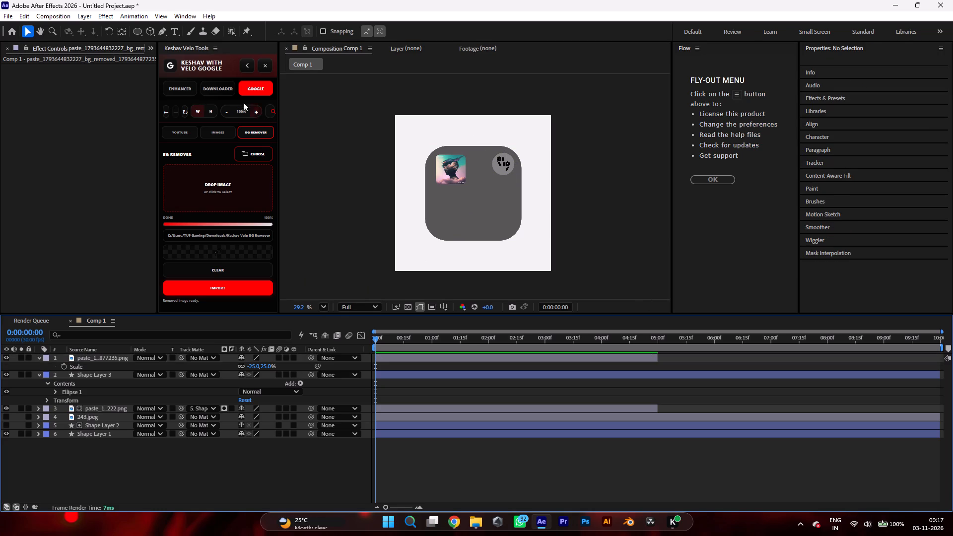
Open the Flex GUI Pro extension and bring up its icon library.
{"action": "left_click", "coordinate": [223, 133]}
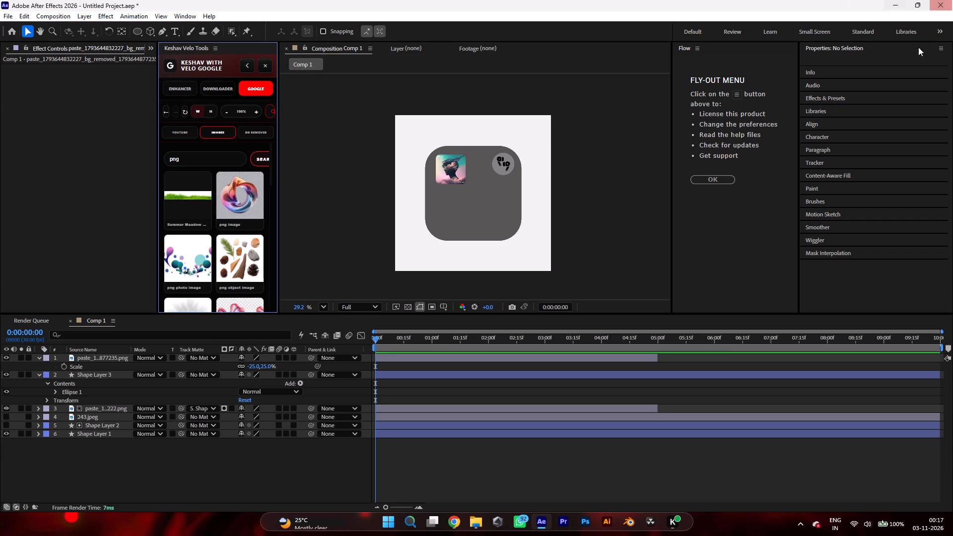
{"action": "left_click", "coordinate": [182, 15]}
{"action": "left_click", "coordinate": [247, 56]}
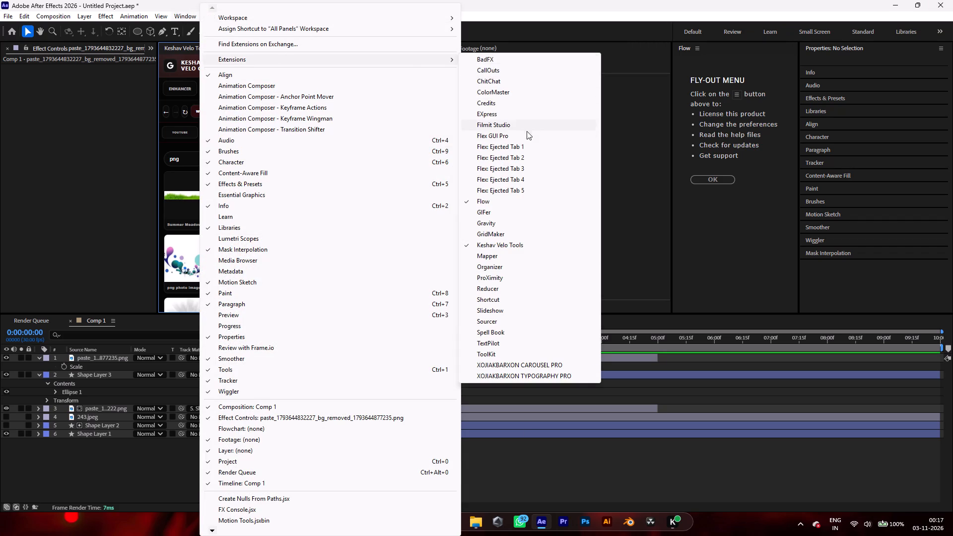
{"action": "left_click", "coordinate": [523, 141]}
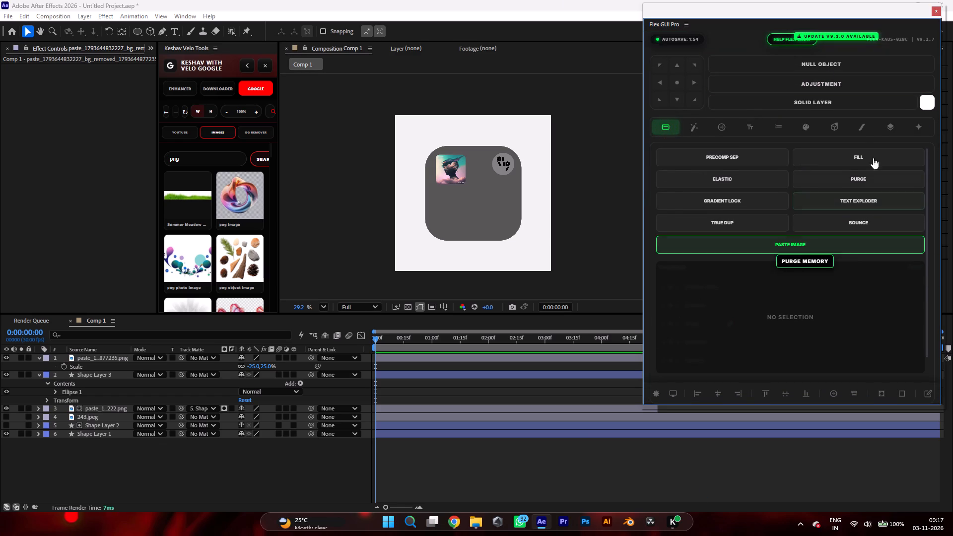
{"action": "left_click", "coordinate": [868, 128]}
{"action": "left_click", "coordinate": [886, 127]}
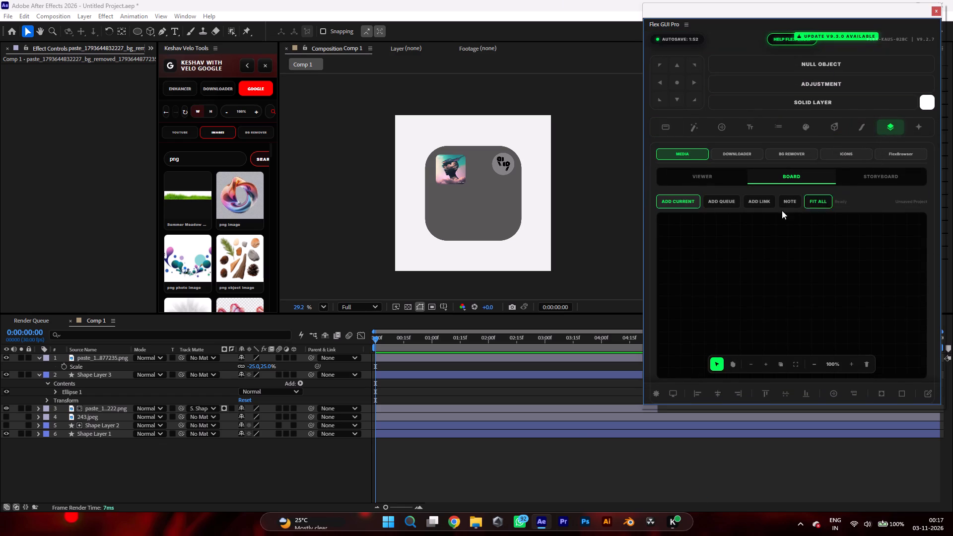
{"action": "left_click", "coordinate": [756, 153]}
{"action": "left_click", "coordinate": [854, 151]}
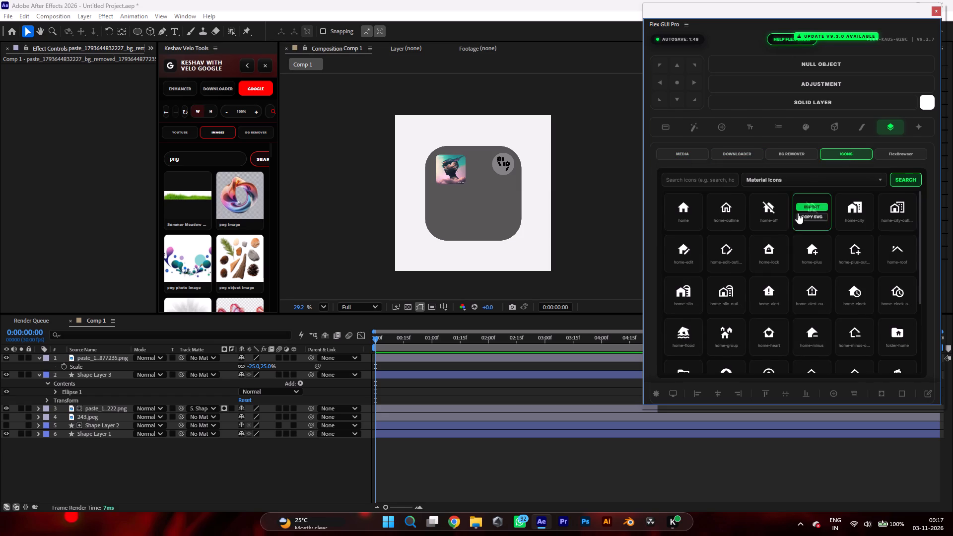
Search the Material Icons set for "play button".
{"action": "scroll", "coordinate": [793, 272], "scroll_direction": "down", "scroll_amount": 1}
{"action": "scroll", "coordinate": [769, 200], "scroll_direction": "down", "scroll_amount": 4}
{"action": "scroll", "coordinate": [769, 200], "scroll_direction": "up", "scroll_amount": 4}
{"action": "left_click", "coordinate": [768, 183]}
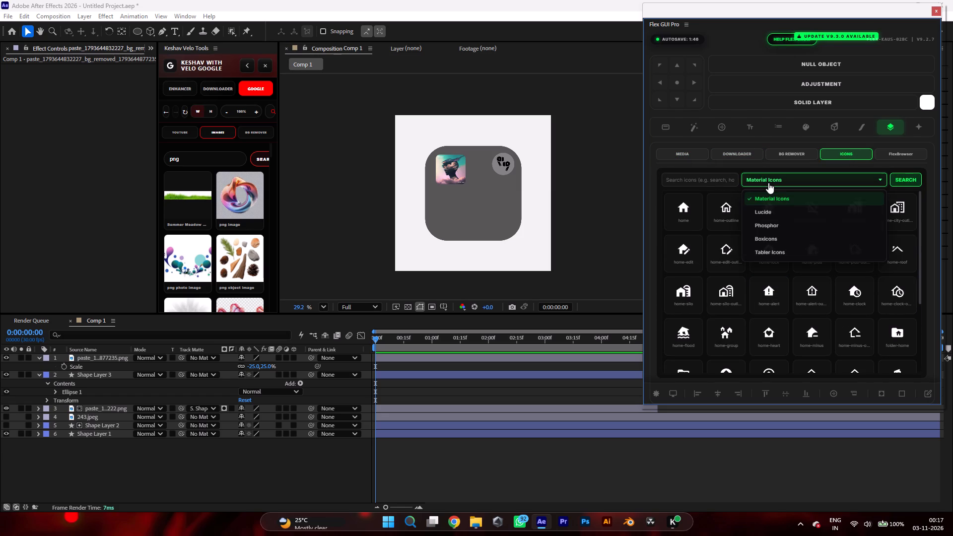
{"action": "left_click", "coordinate": [733, 180]}
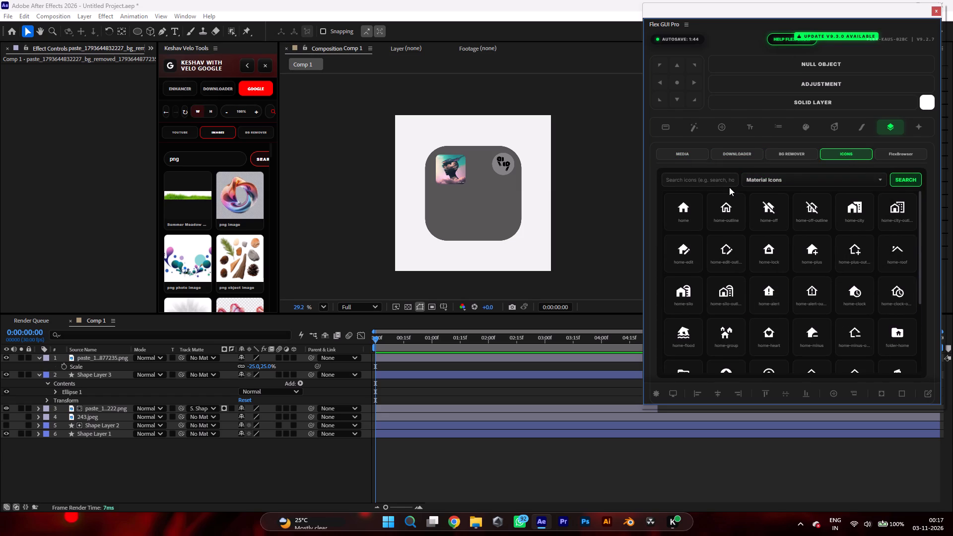
{"action": "type", "text": "pkl"}
{"action": "key", "text": "BackSpace"}
{"action": "key", "text": "BackSpace"}
{"action": "type", "text": "la"}
{"action": "type", "text": "y buutr"}
{"action": "key", "text": "BackSpace"}
{"action": "key", "text": "BackSpace"}
{"action": "key", "text": "BackSpace"}
{"action": "type", "text": "tton"}
{"action": "key", "text": "Return"}
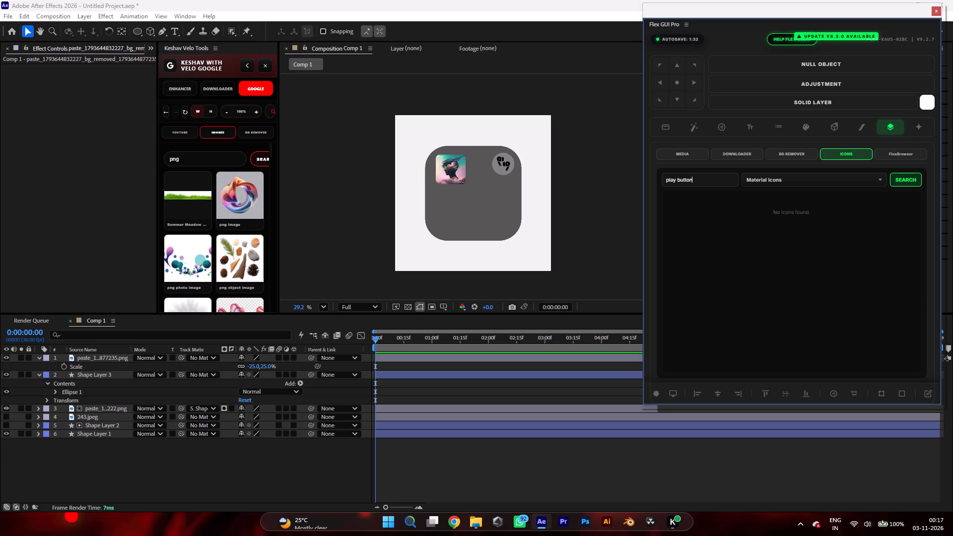
Search the Material Icons for "play" and import the solid play icon into the composition.
{"action": "key", "text": "BackSpace"}
{"action": "key", "text": "BackSpace"}
{"action": "key", "text": "BackSpace"}
{"action": "key", "text": "BackSpace"}
{"action": "key", "text": "BackSpace"}
{"action": "key", "text": "BackSpace"}
{"action": "key", "text": "Return"}
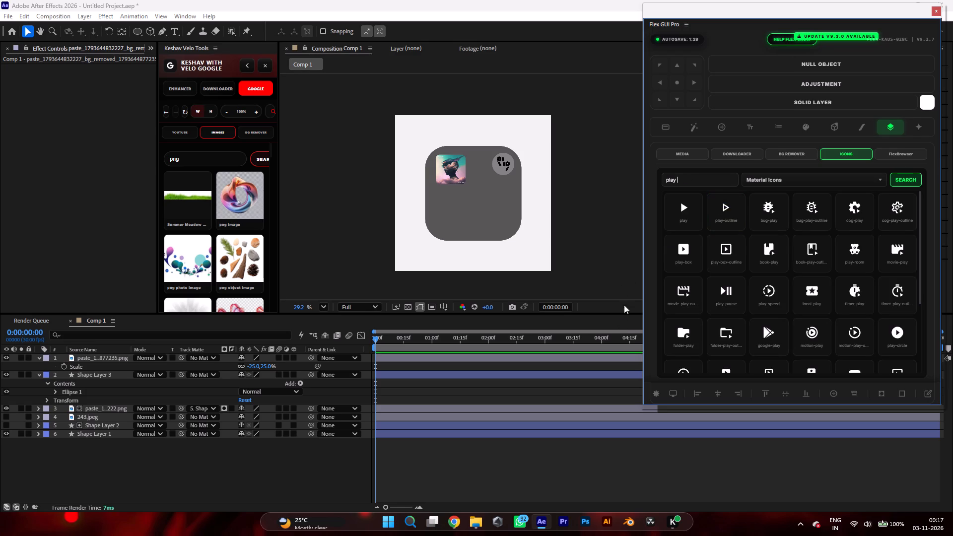
{"action": "left_click", "coordinate": [689, 206]}
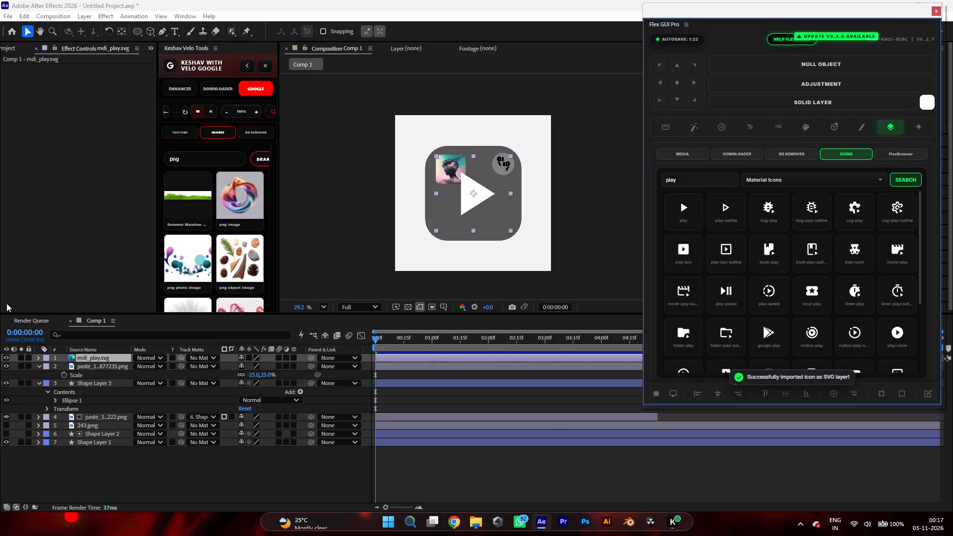
Show the 243.jpeg reference briefly to check the playback controls, and hide it again.
{"action": "left_click", "coordinate": [7, 428]}
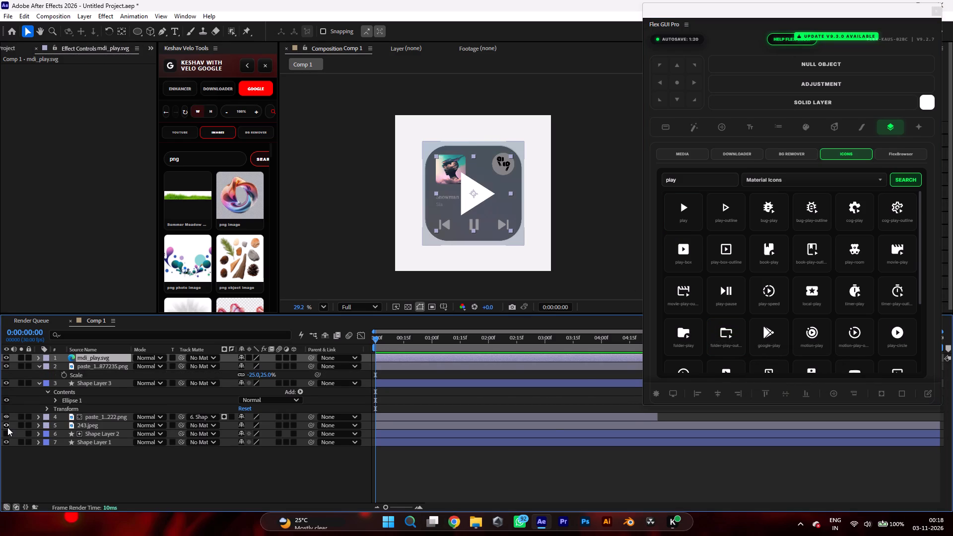
{"action": "left_click", "coordinate": [7, 427]}
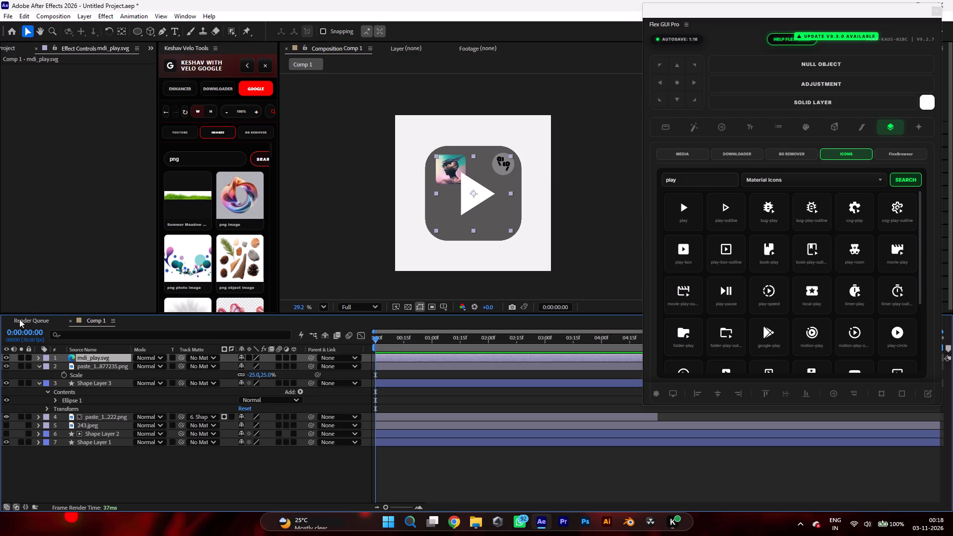
Change the fill of the rounded card on Shape Layer 1 to near-black and deselect it.
{"action": "left_click", "coordinate": [73, 442]}
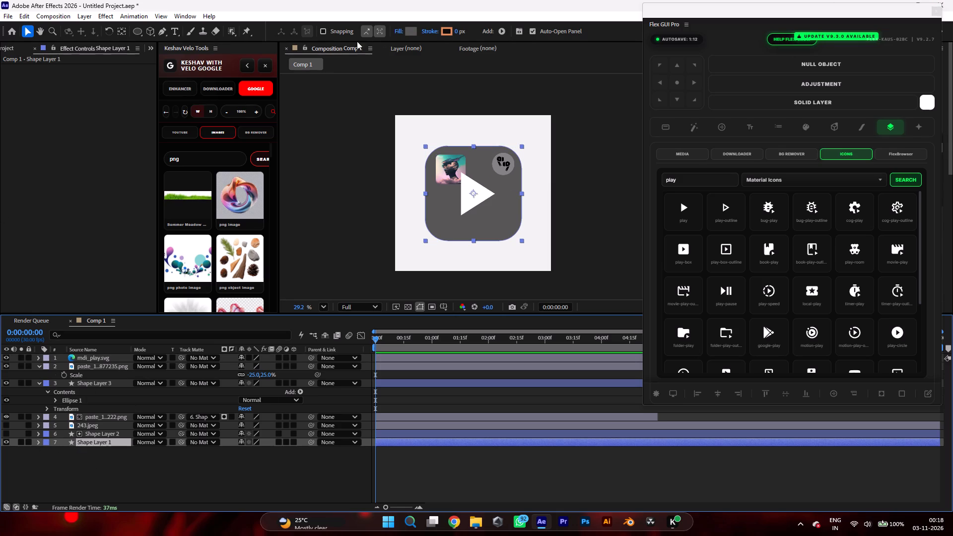
{"action": "left_click", "coordinate": [410, 27]}
{"action": "left_click_drag", "start_coordinate": [561, 408], "coordinate": [552, 433]}
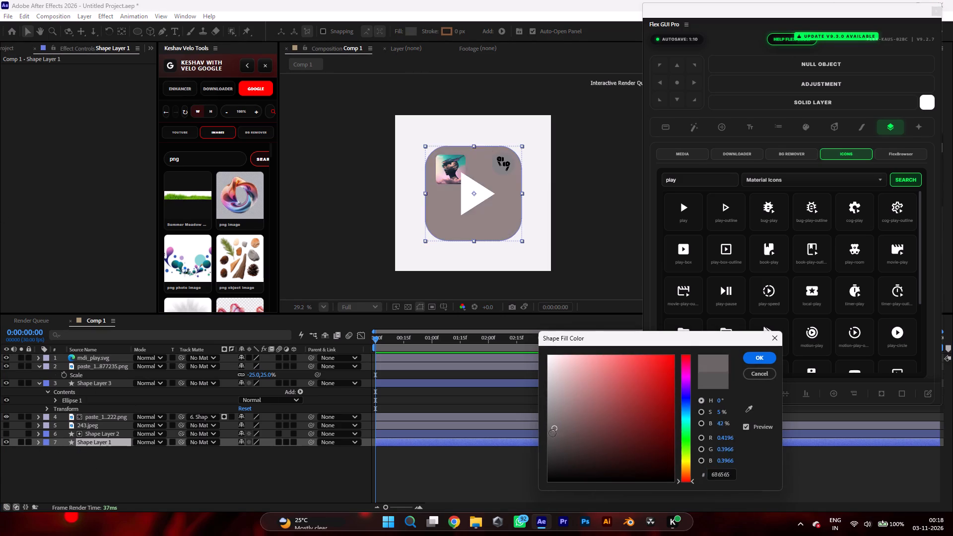
{"action": "left_click_drag", "start_coordinate": [552, 433], "coordinate": [529, 474]}
{"action": "left_click", "coordinate": [757, 360]}
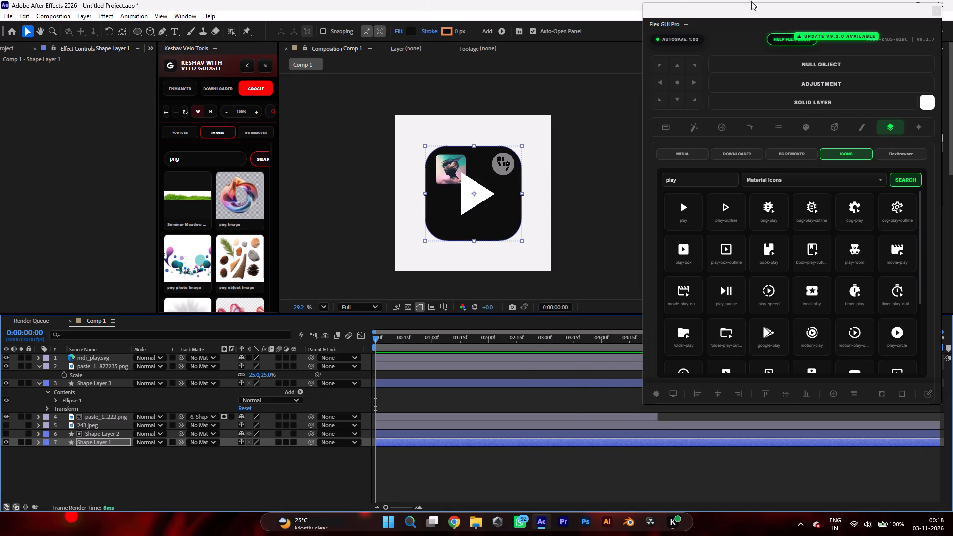
{"action": "left_click", "coordinate": [508, 162]}
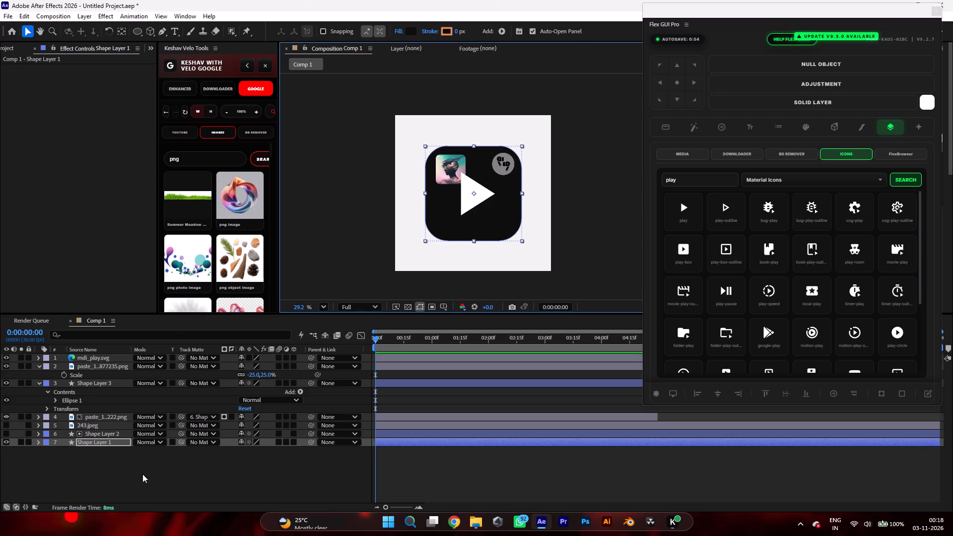
{"action": "left_click", "coordinate": [115, 476]}
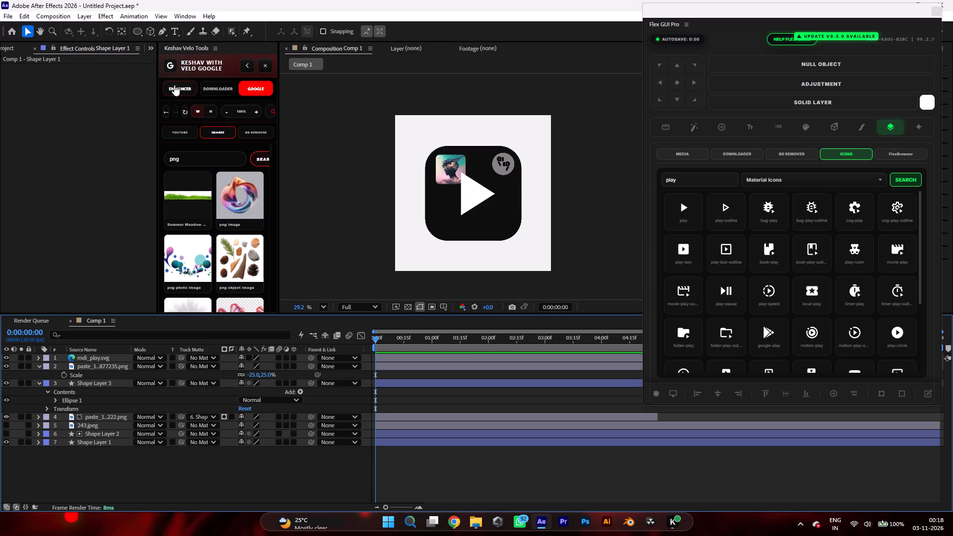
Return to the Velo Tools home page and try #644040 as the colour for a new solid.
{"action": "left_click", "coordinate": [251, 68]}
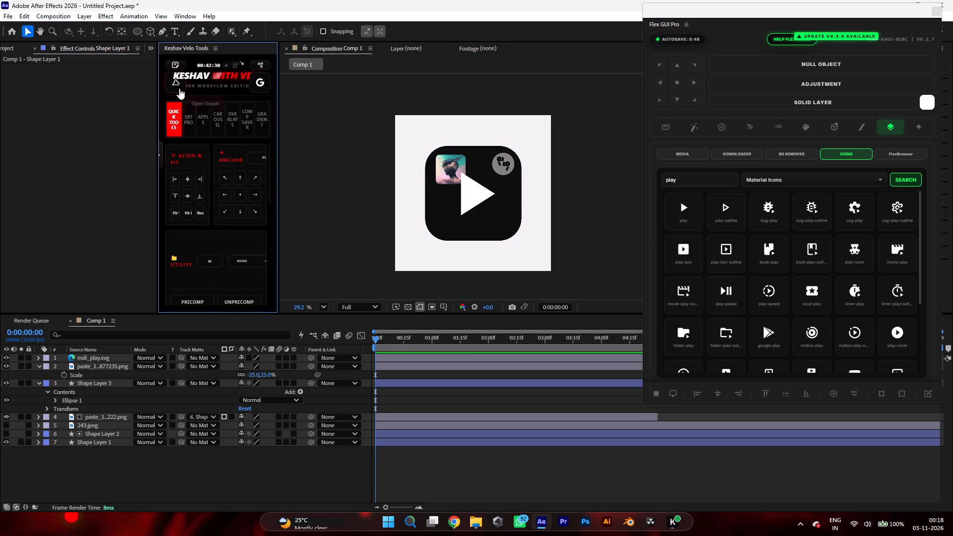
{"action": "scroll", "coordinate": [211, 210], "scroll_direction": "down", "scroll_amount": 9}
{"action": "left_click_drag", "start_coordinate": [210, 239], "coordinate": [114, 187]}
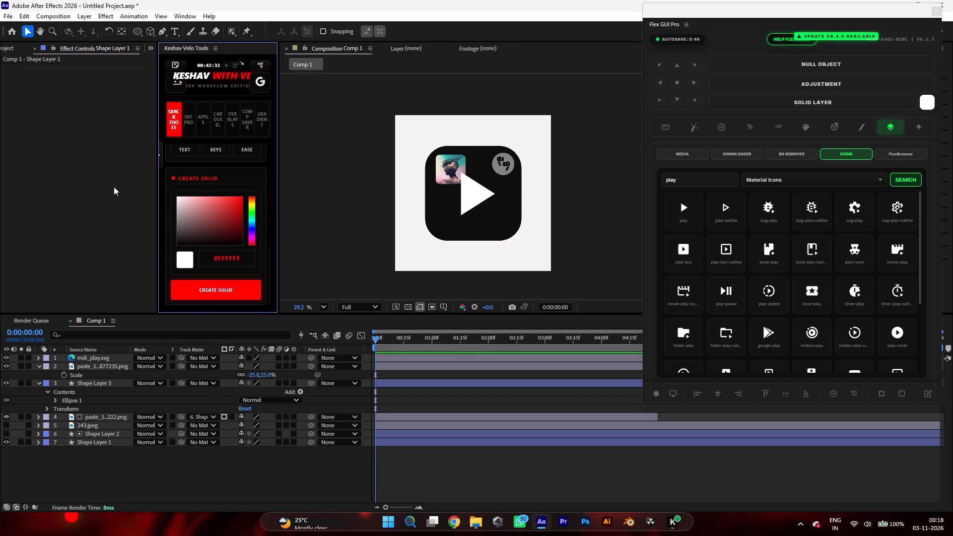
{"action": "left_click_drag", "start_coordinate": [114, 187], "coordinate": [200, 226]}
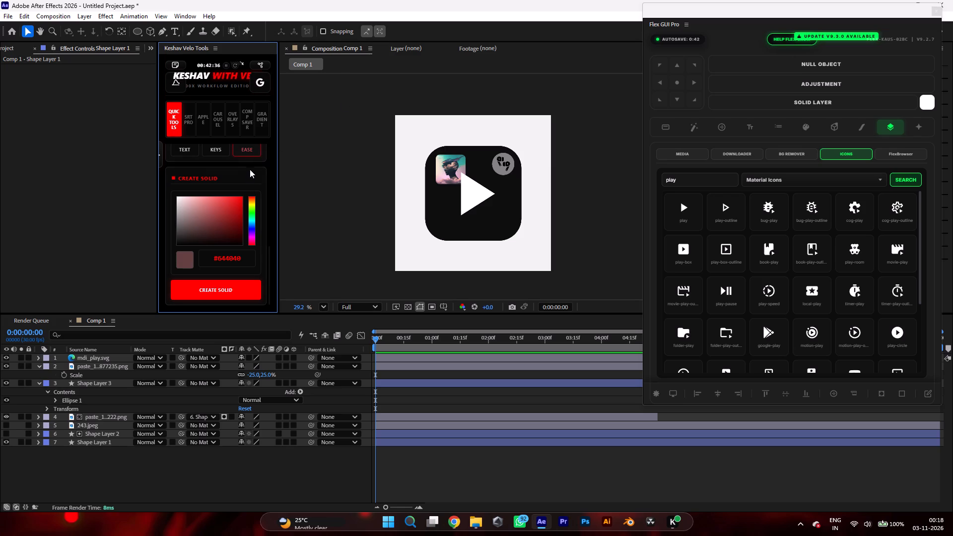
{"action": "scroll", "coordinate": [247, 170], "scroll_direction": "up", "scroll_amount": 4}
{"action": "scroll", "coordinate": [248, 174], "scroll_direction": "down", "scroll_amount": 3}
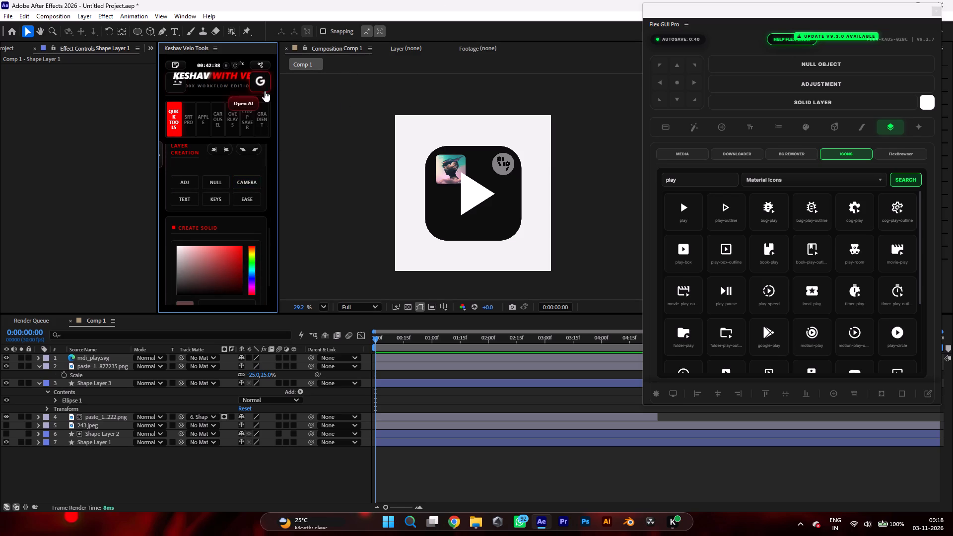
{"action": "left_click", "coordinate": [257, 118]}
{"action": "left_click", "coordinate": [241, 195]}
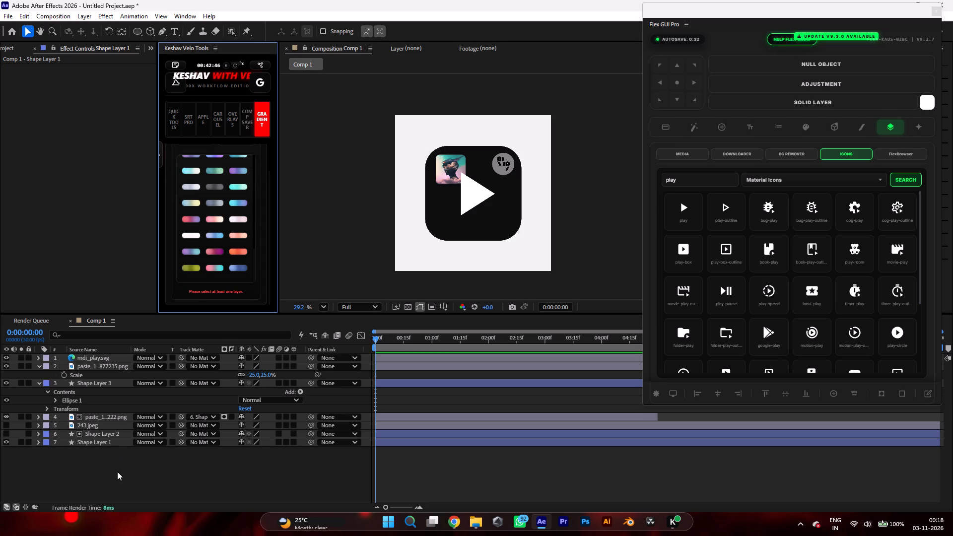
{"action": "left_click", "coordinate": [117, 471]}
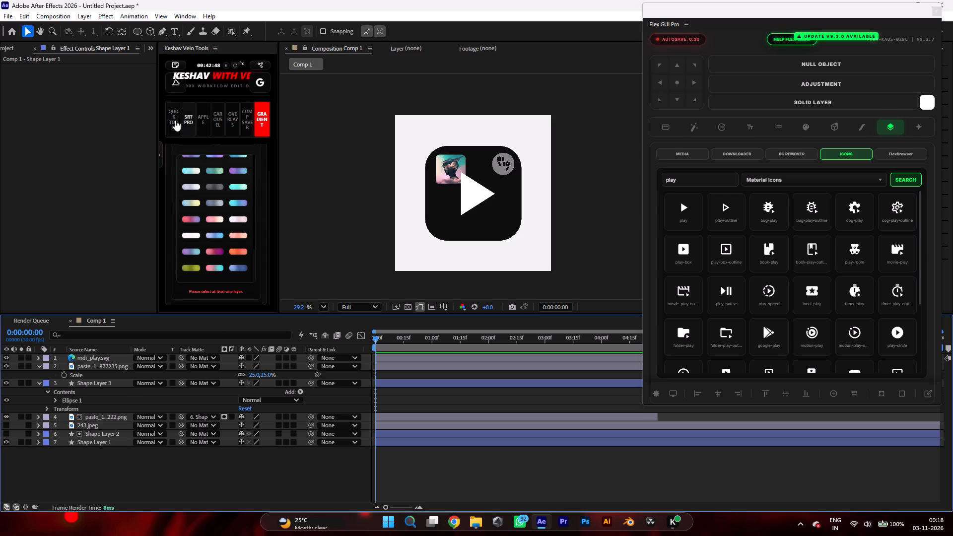
Create a black #000000 solid and place it at the bottom of the layer stack, below Shape Layer 1.
{"action": "left_click", "coordinate": [171, 119]}
{"action": "scroll", "coordinate": [187, 219], "scroll_direction": "down", "scroll_amount": 10}
{"action": "left_click_drag", "start_coordinate": [207, 213], "coordinate": [156, 271]}
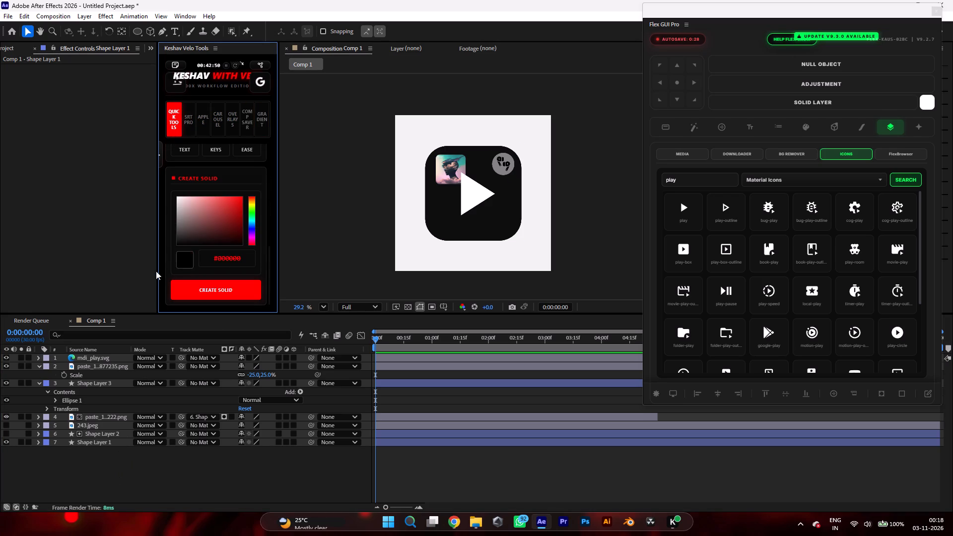
{"action": "left_click_drag", "start_coordinate": [156, 271], "coordinate": [126, 201]}
{"action": "left_click_drag", "start_coordinate": [126, 199], "coordinate": [109, 281]}
{"action": "left_click_drag", "start_coordinate": [230, 227], "coordinate": [103, 248]}
{"action": "left_click_drag", "start_coordinate": [103, 248], "coordinate": [72, 283]}
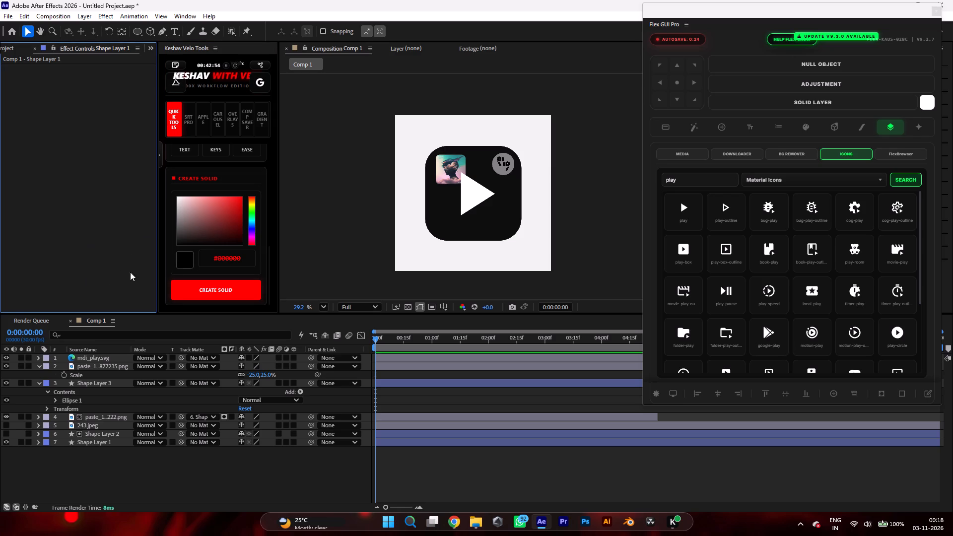
{"action": "left_click", "coordinate": [236, 288]}
{"action": "left_click_drag", "start_coordinate": [110, 355], "coordinate": [108, 363]}
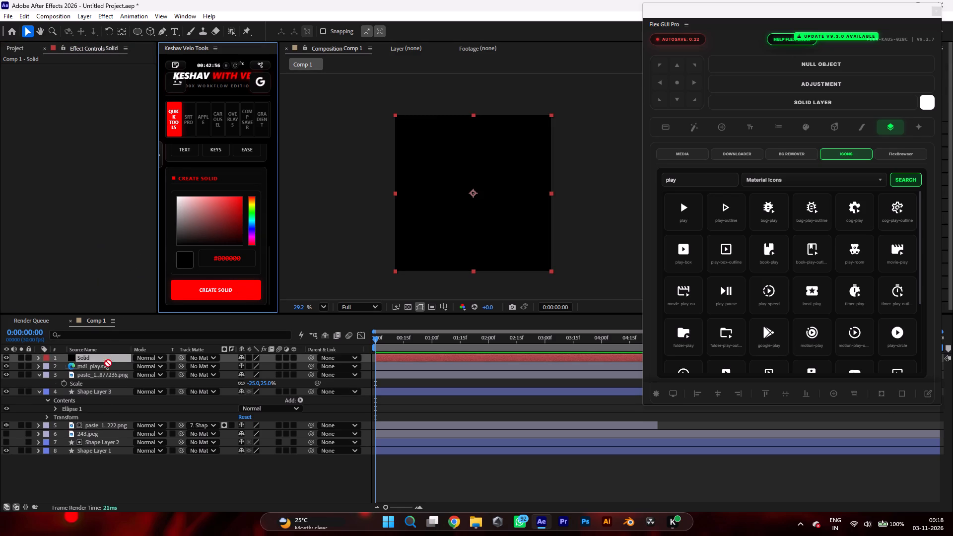
{"action": "left_click_drag", "start_coordinate": [108, 363], "coordinate": [95, 461]}
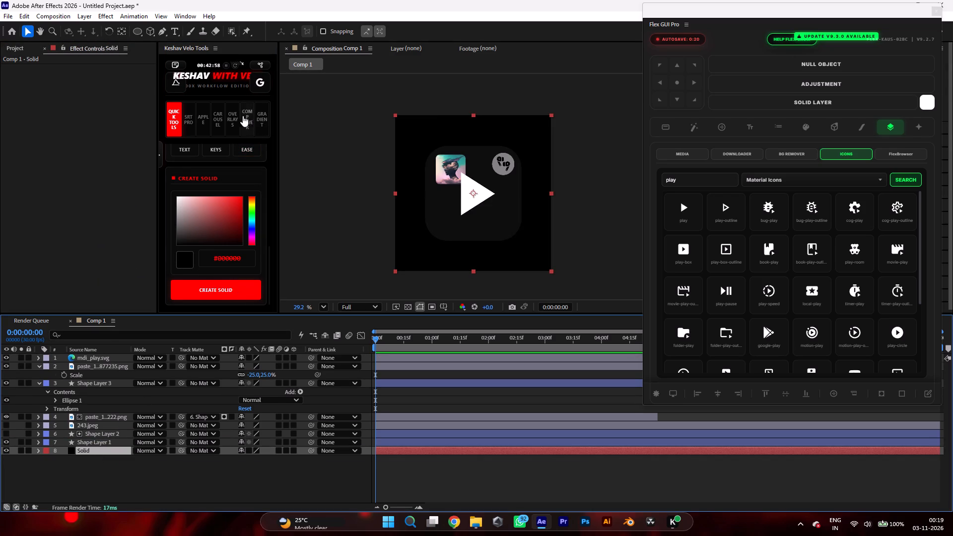
Apply a Gradient Vault preset to the background solid, trying cyan-to-mint and settling on dark teal-to-green.
{"action": "left_click", "coordinate": [255, 120]}
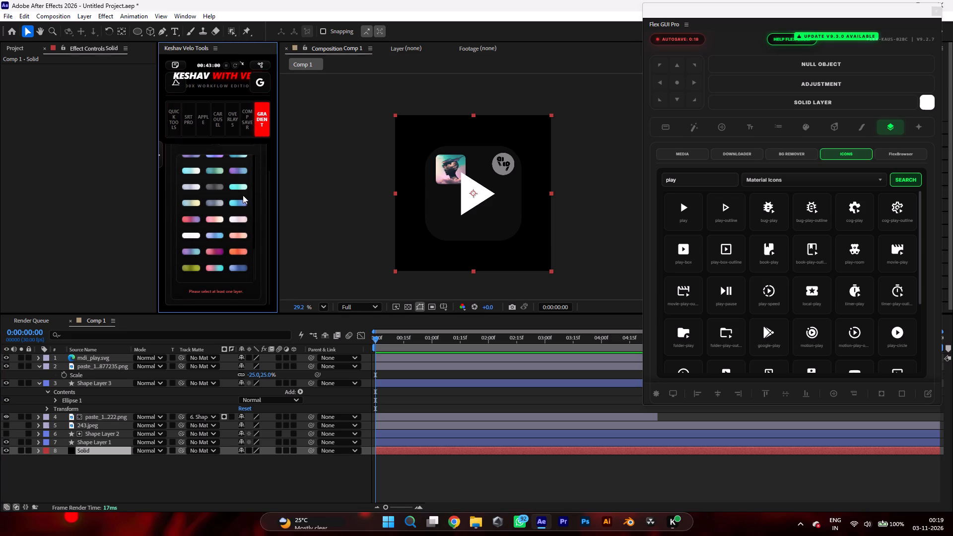
{"action": "left_click", "coordinate": [243, 190]}
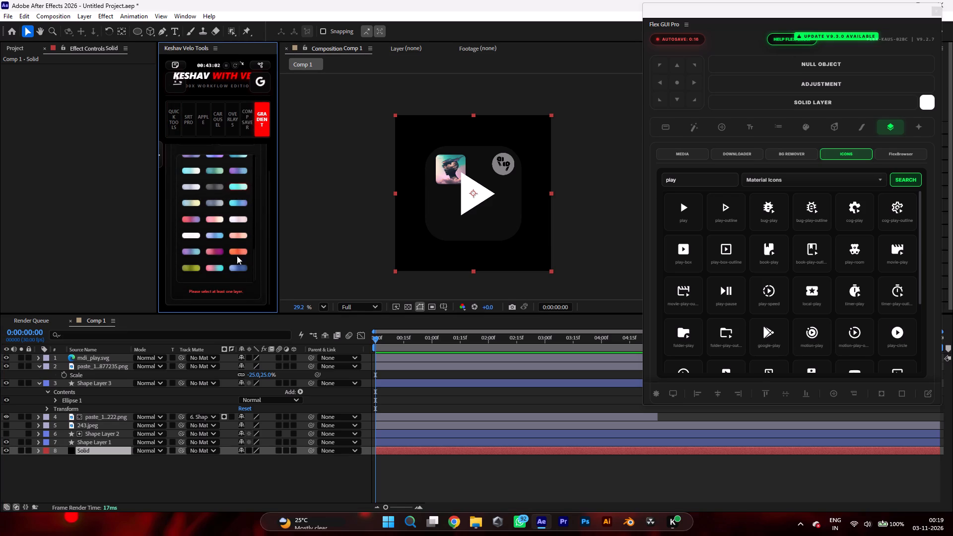
{"action": "left_click", "coordinate": [241, 191]}
{"action": "left_click", "coordinate": [237, 181]}
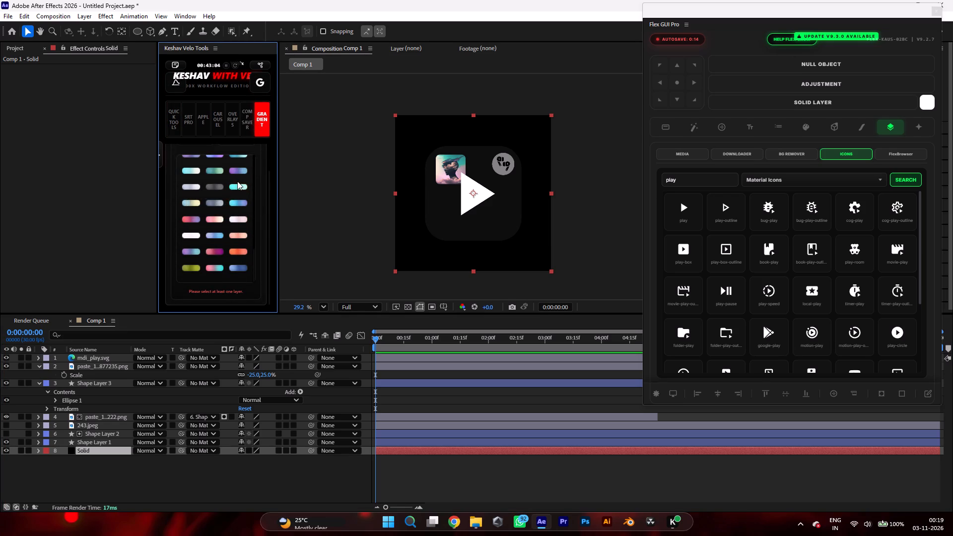
{"action": "double_click", "coordinate": [237, 187]}
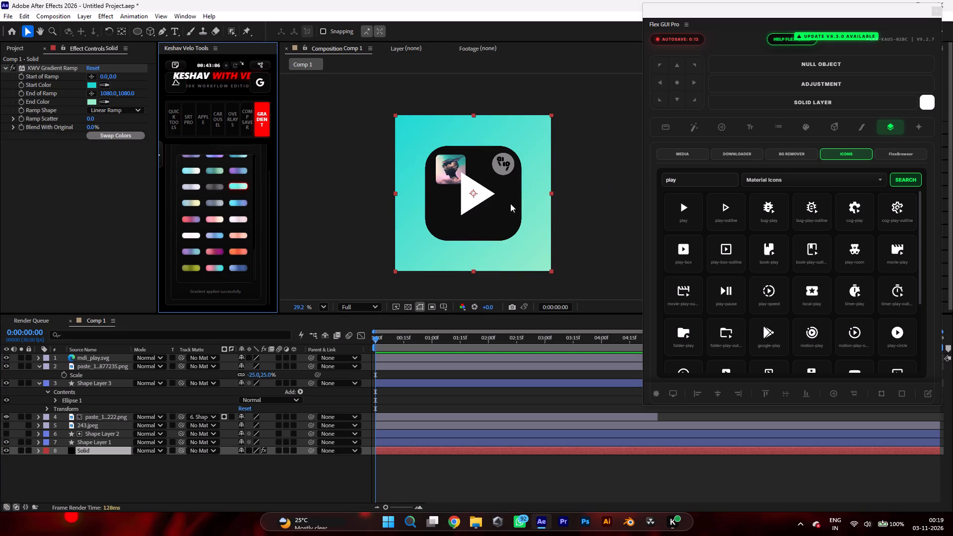
{"action": "double_click", "coordinate": [219, 174]}
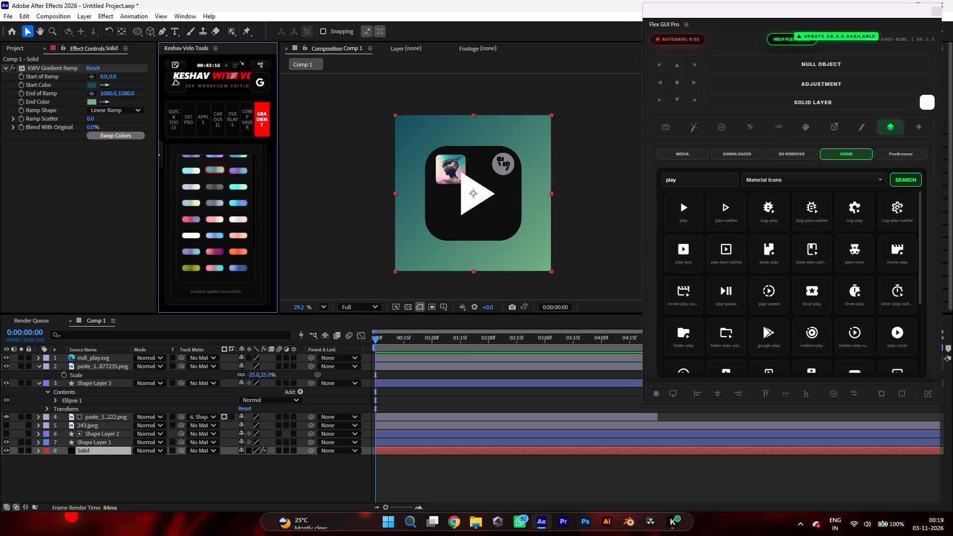
Switch to Chrome, open YouTube in a new tab and search for "how to make glass morph effect in after effects".
{"action": "left_click", "coordinate": [454, 518]}
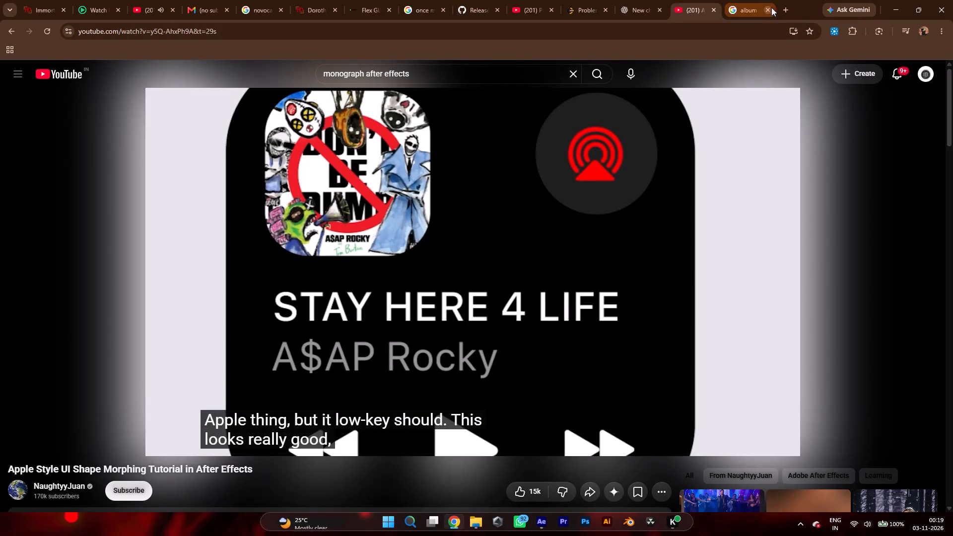
{"action": "left_click", "coordinate": [785, 10]}
{"action": "left_click", "coordinate": [465, 308]}
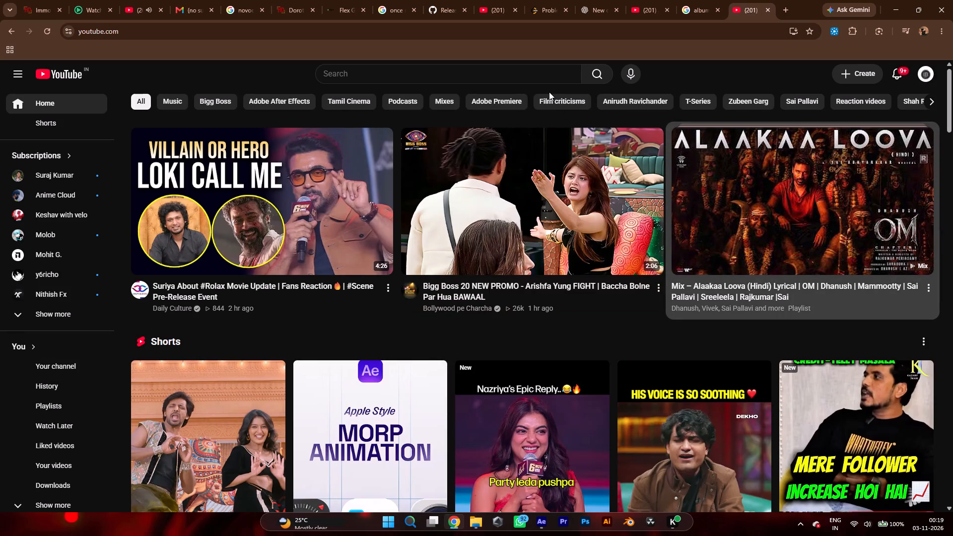
{"action": "left_click", "coordinate": [521, 68]}
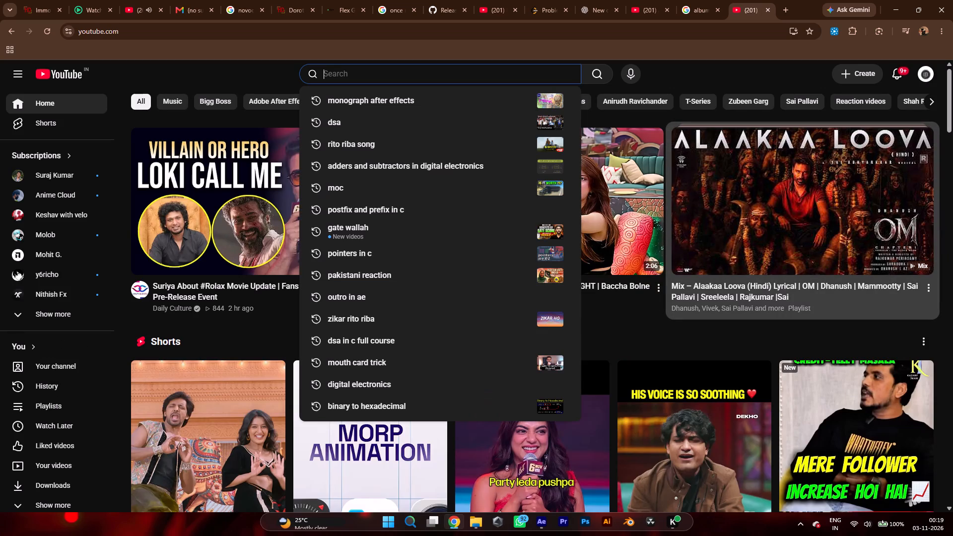
{"action": "type", "text": "hoiw"}
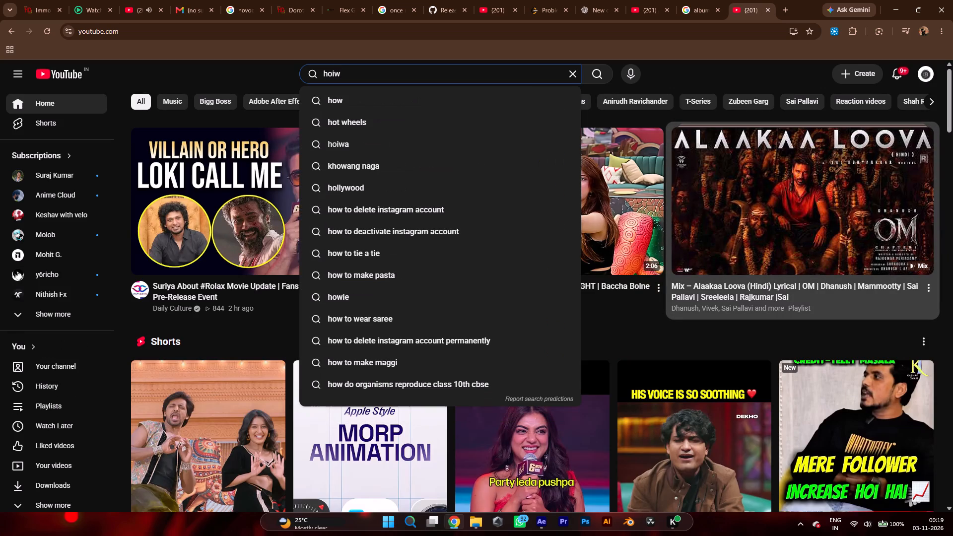
{"action": "key", "text": "space"}
{"action": "type", "text": "to l="}
{"action": "key", "text": "BackSpace"}
{"action": "key", "text": "BackSpace"}
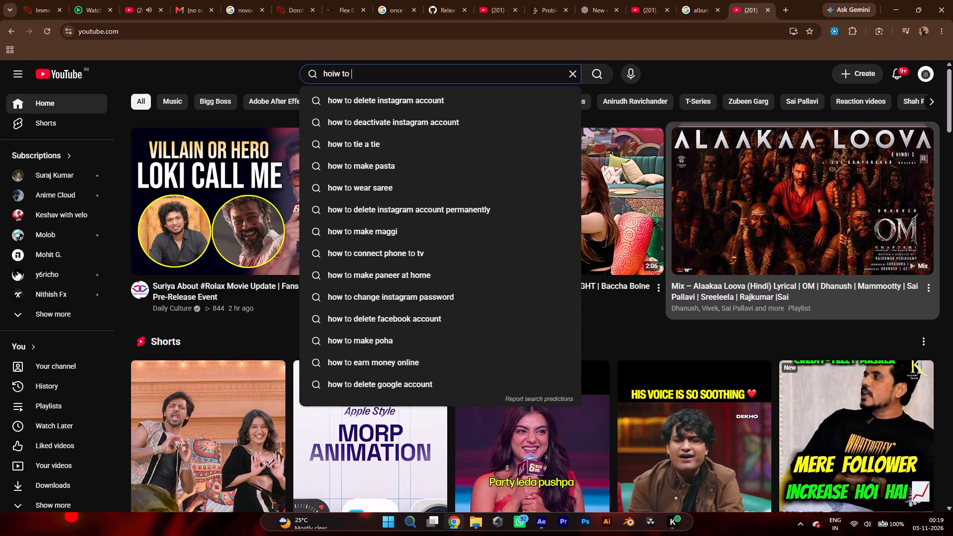
{"action": "type", "text": "give glassy lkook"}
{"action": "key", "text": "BackSpace"}
{"action": "key", "text": "BackSpace"}
{"action": "key", "text": "BackSpace"}
{"action": "key", "text": "BackSpace"}
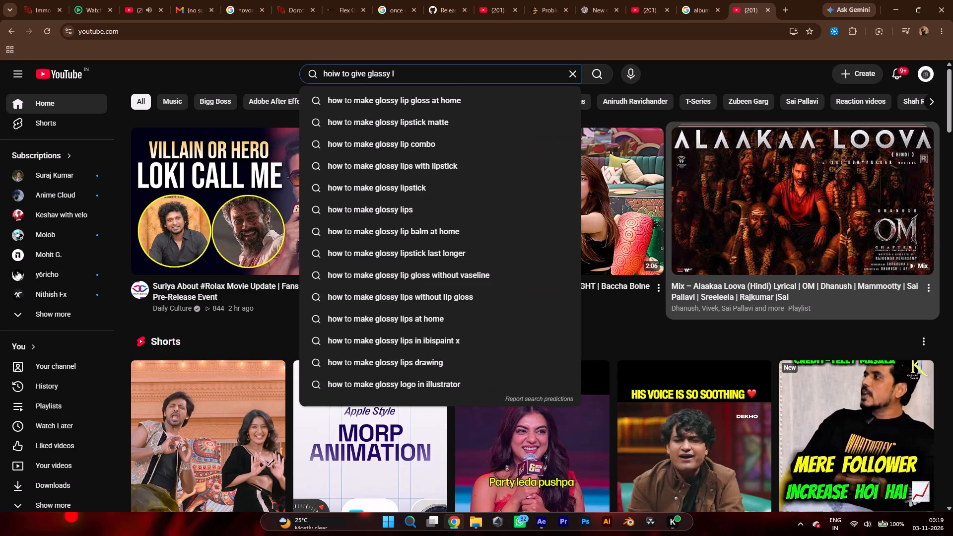
{"action": "type", "text": "ook in afte"}
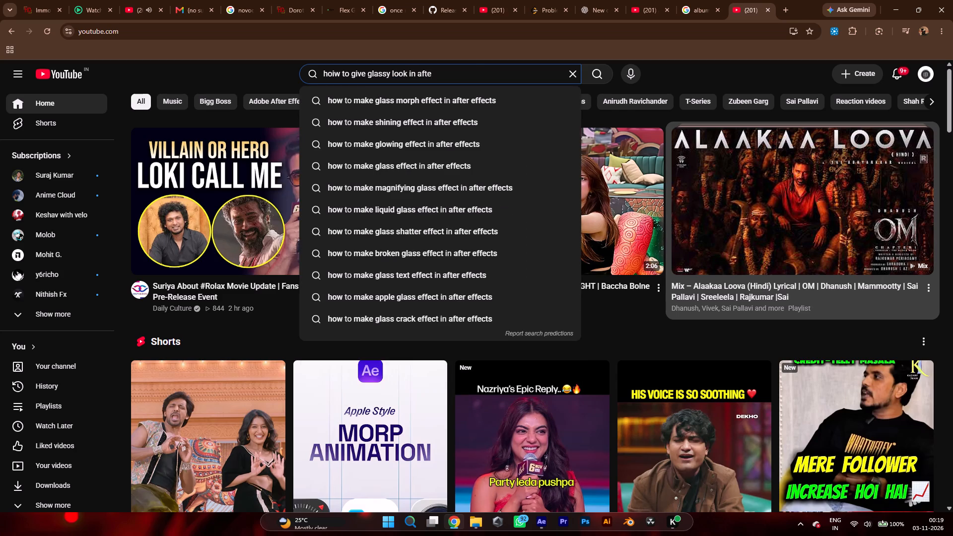
{"action": "key", "text": "Down"}
{"action": "key", "text": "Return"}
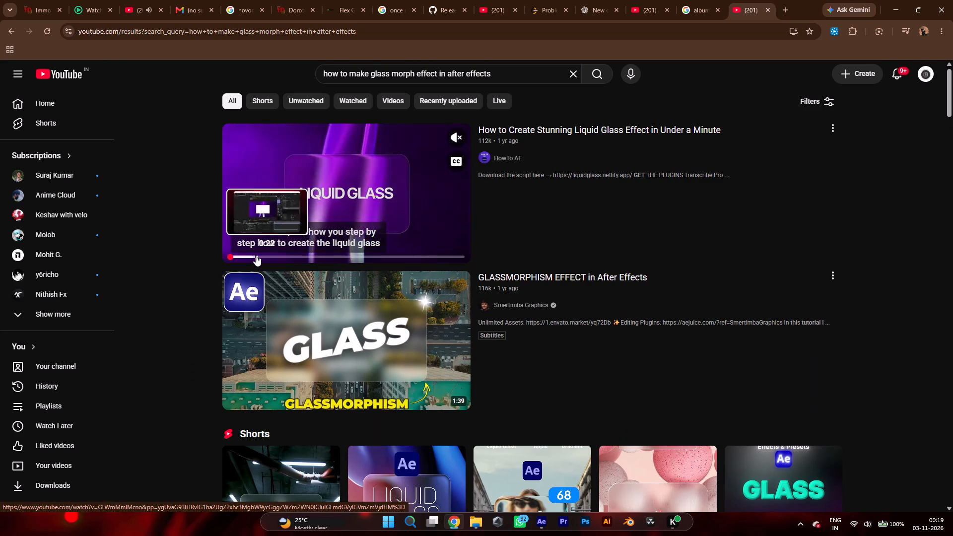
Open the tutorial "How to Create Stunning Liquid Glass Effect in Under a Minute" and skim its base shape, layer duplication and refraction sections.
{"action": "left_click", "coordinate": [246, 256]}
{"action": "left_click", "coordinate": [359, 221]}
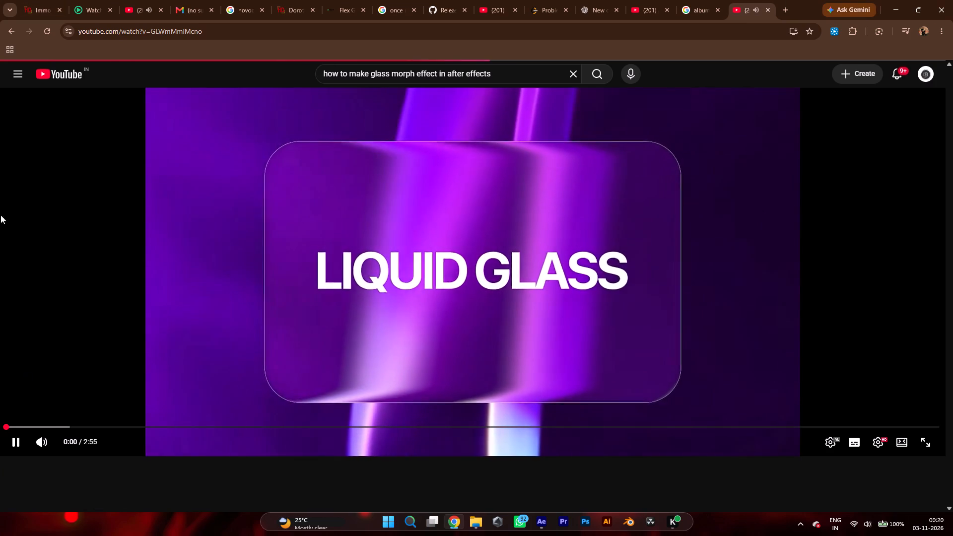
{"action": "left_click", "coordinate": [85, 426]}
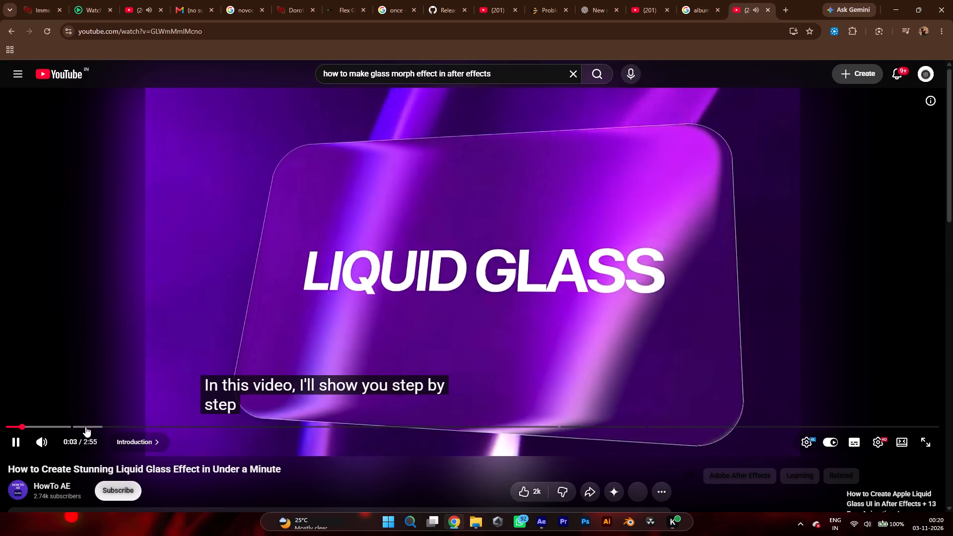
{"action": "left_click", "coordinate": [92, 424]}
{"action": "left_click", "coordinate": [107, 426]}
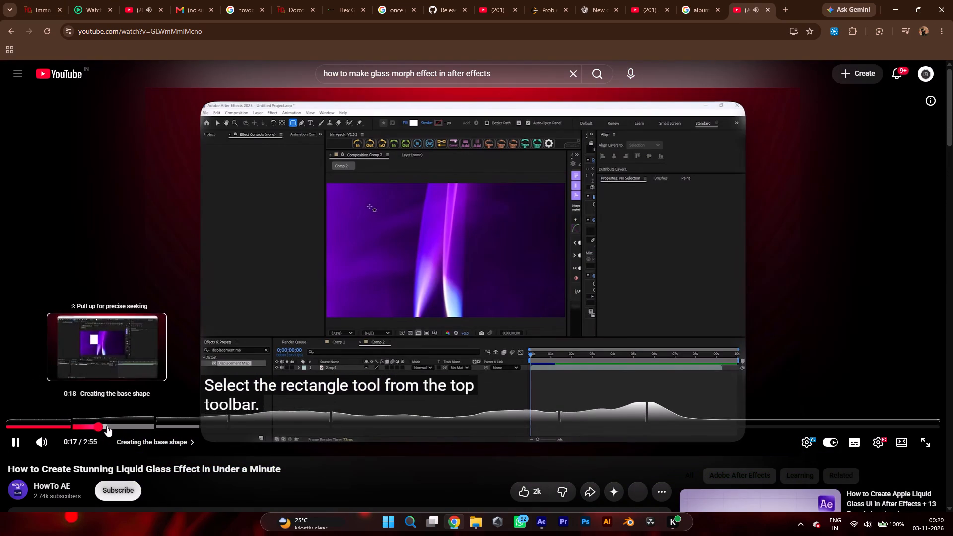
{"action": "left_click", "coordinate": [141, 427]}
{"action": "left_click", "coordinate": [168, 429]}
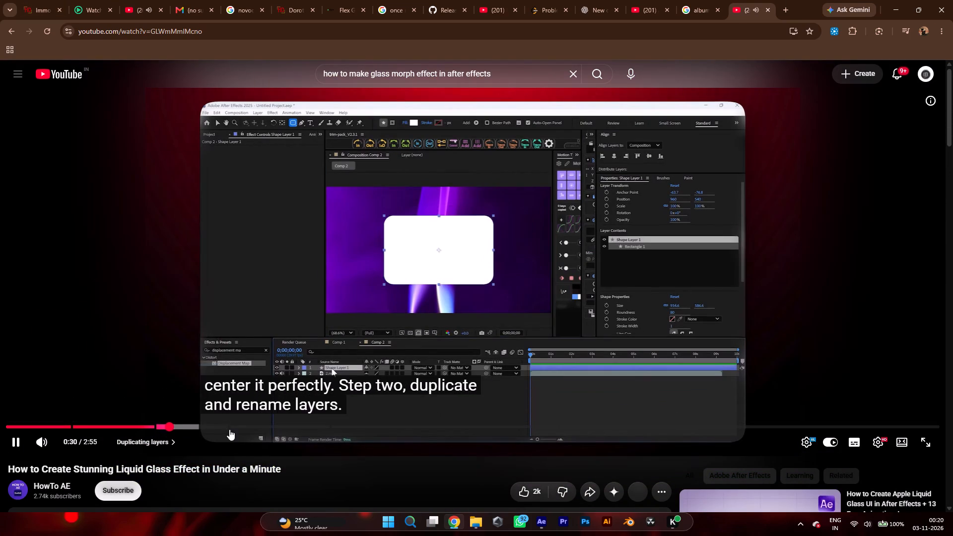
{"action": "left_click", "coordinate": [203, 428]}
{"action": "left_click", "coordinate": [229, 422]}
{"action": "left_click", "coordinate": [245, 422]}
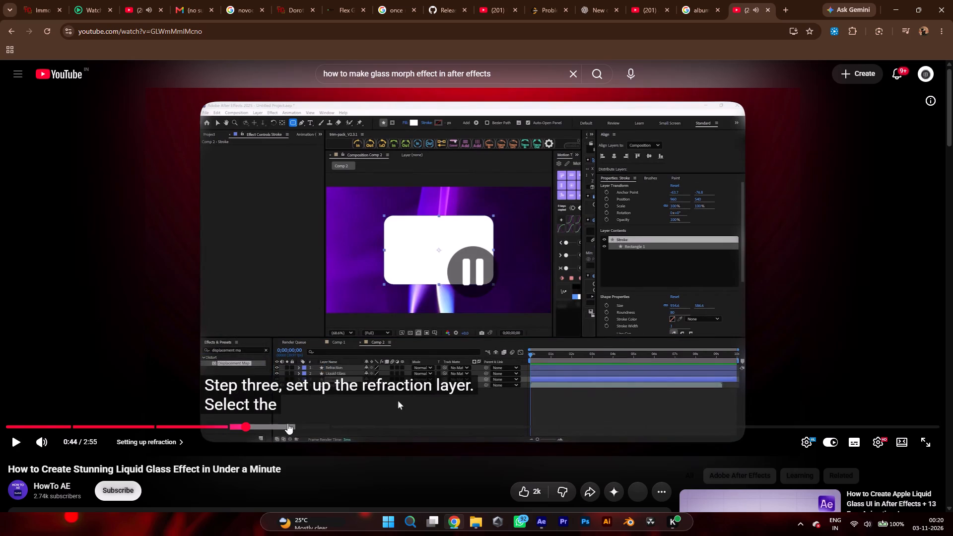
{"action": "left_click", "coordinate": [299, 423]}
{"action": "left_click", "coordinate": [340, 424]}
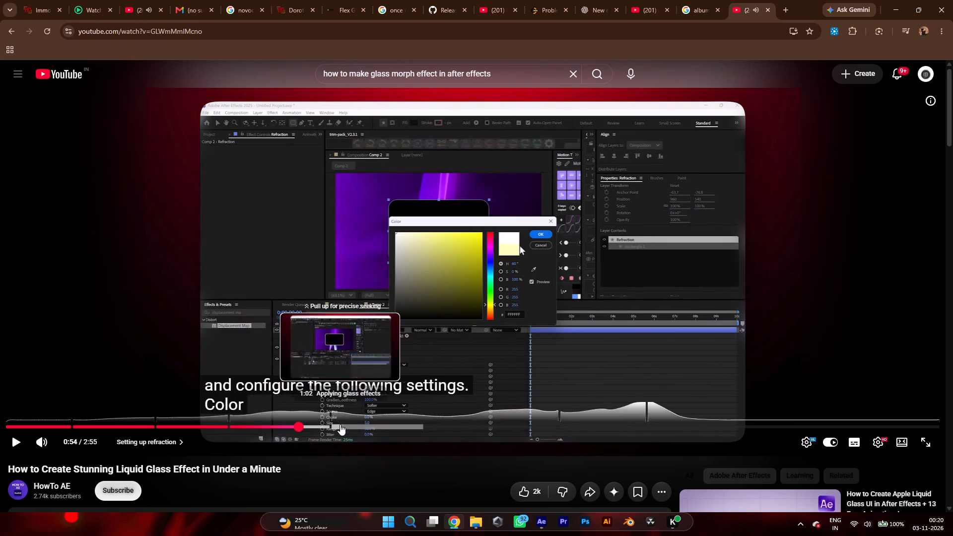
Skim the same tutorial's sections on applying glass effects, styling the stroke and final touches, checking the effect settings used.
{"action": "left_click", "coordinate": [364, 423]}
{"action": "left_click", "coordinate": [394, 417]}
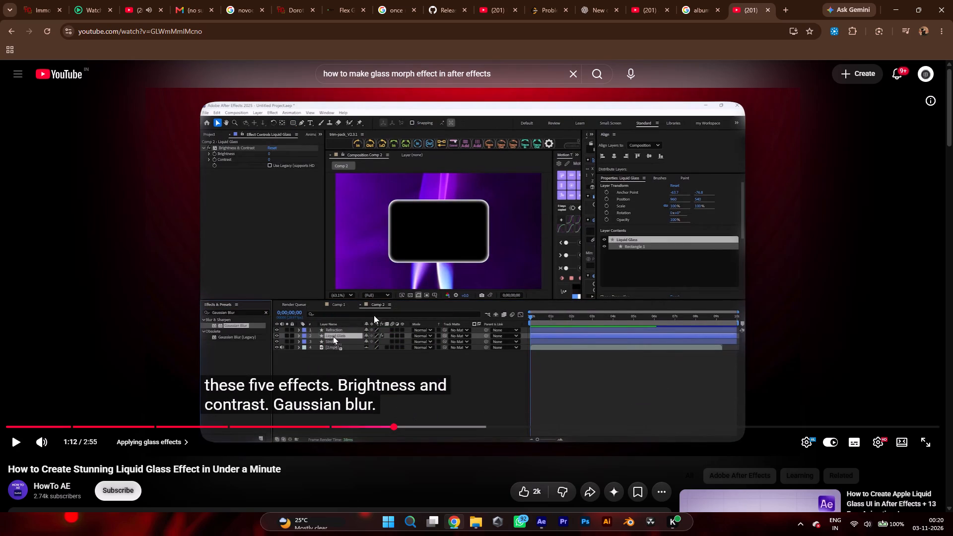
{"action": "left_click", "coordinate": [437, 425]}
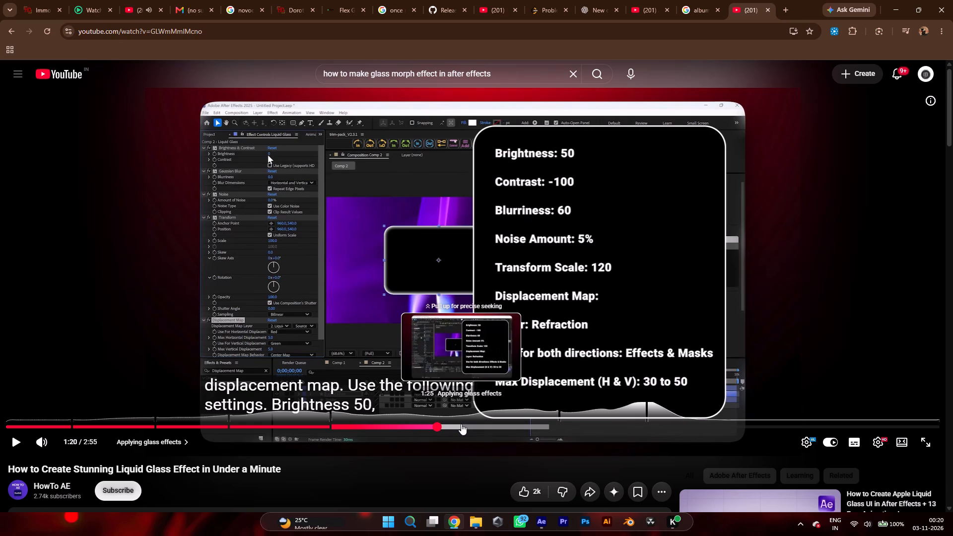
{"action": "left_click", "coordinate": [503, 421]}
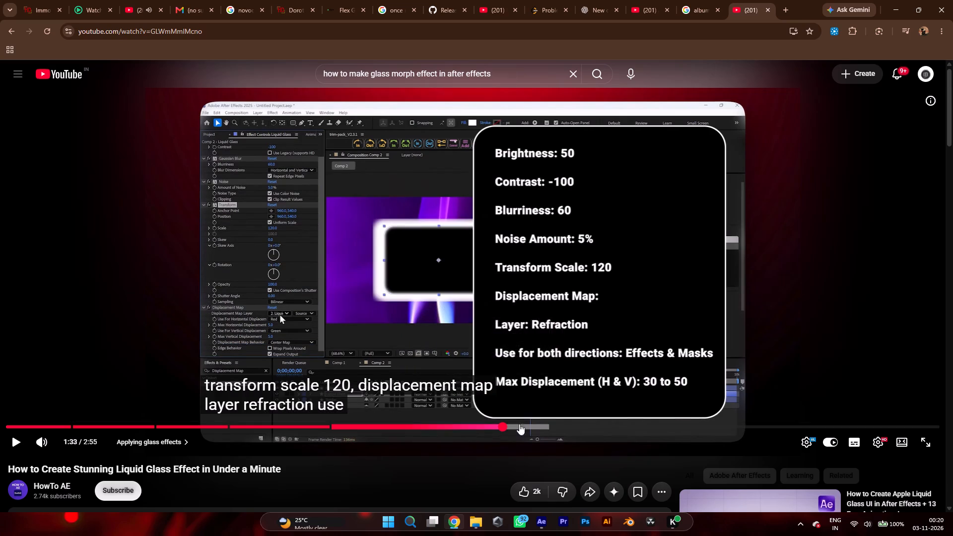
{"action": "left_click", "coordinate": [533, 422]}
{"action": "left_click", "coordinate": [572, 422]}
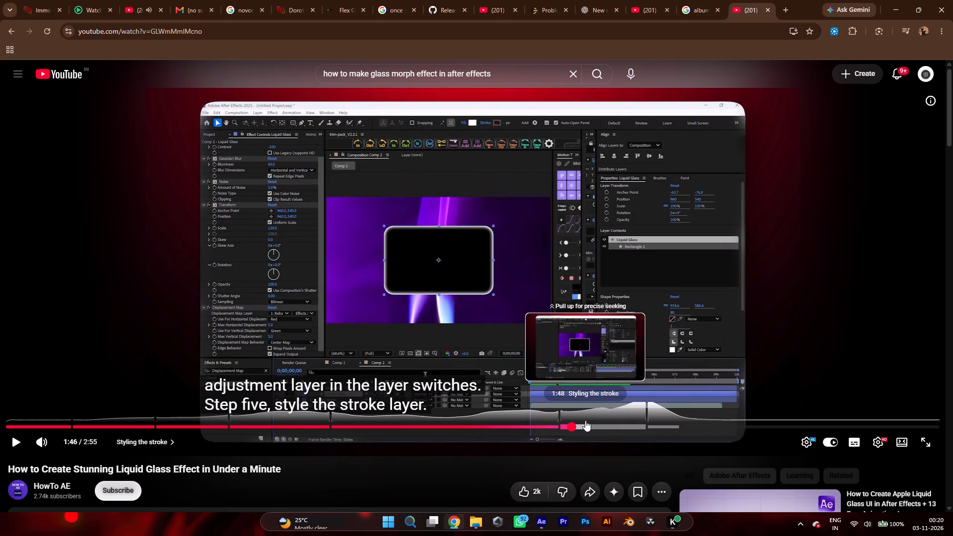
{"action": "left_click", "coordinate": [595, 422]}
{"action": "left_click", "coordinate": [646, 423]}
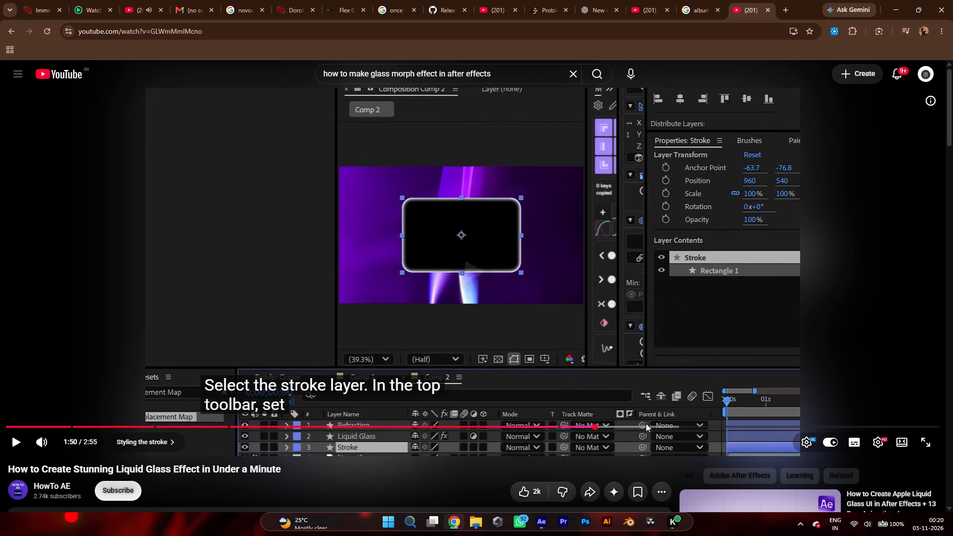
{"action": "left_click", "coordinate": [659, 429]}
{"action": "left_click", "coordinate": [660, 425]}
{"action": "left_click", "coordinate": [700, 374]}
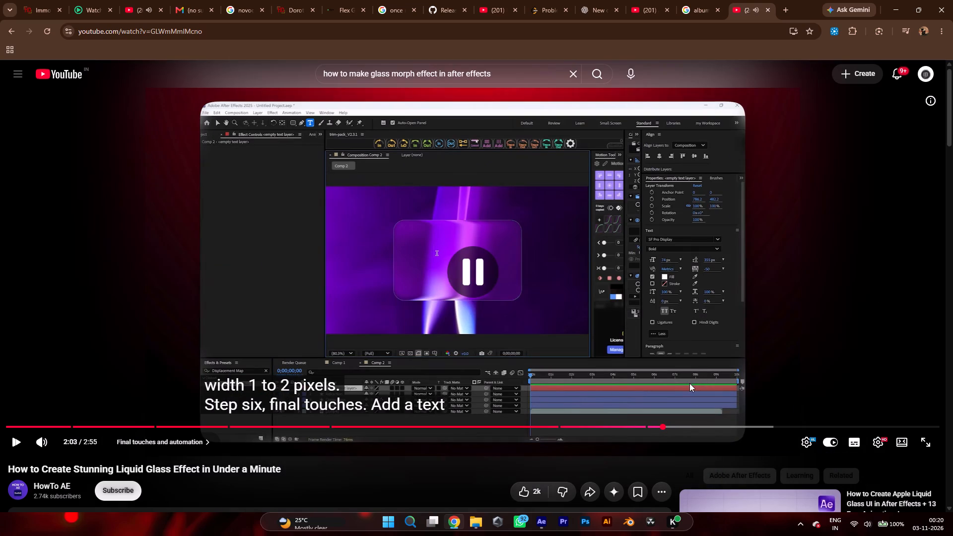
{"action": "left_click", "coordinate": [642, 424]}
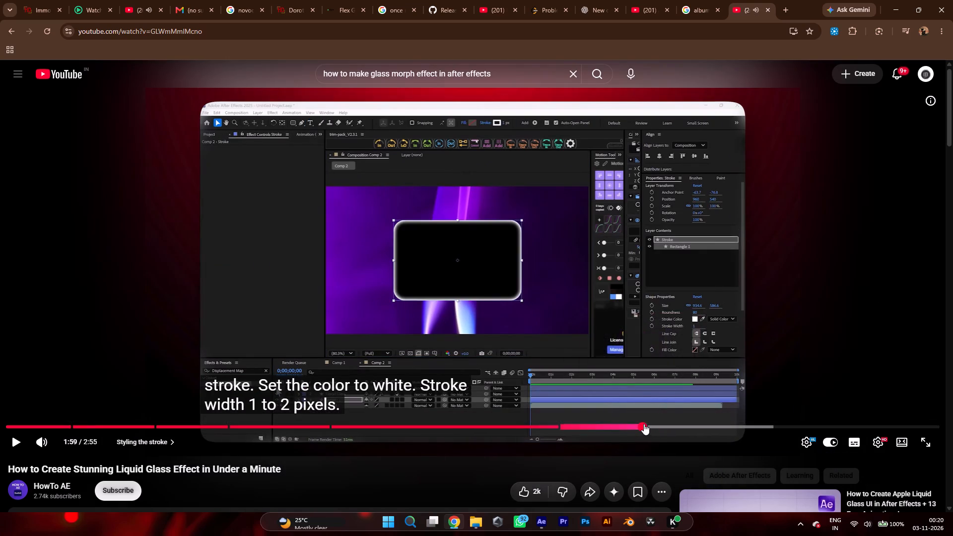
{"action": "left_click", "coordinate": [648, 424]}
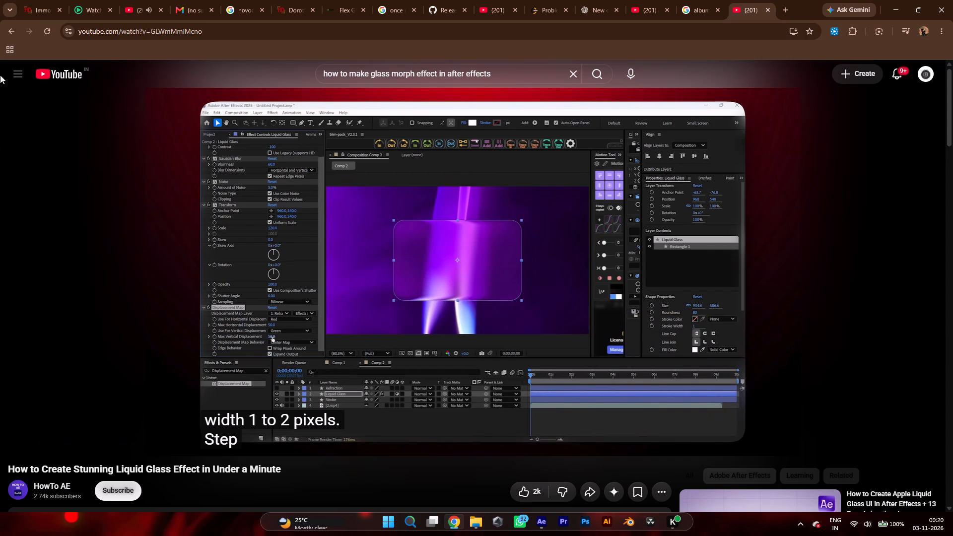
Return to the search results, open "Liquid Glass Effect in After Effects – Easy 1 Minute Tutorial" and skim its CC Glass and track matte settings.
{"action": "left_click", "coordinate": [9, 35]}
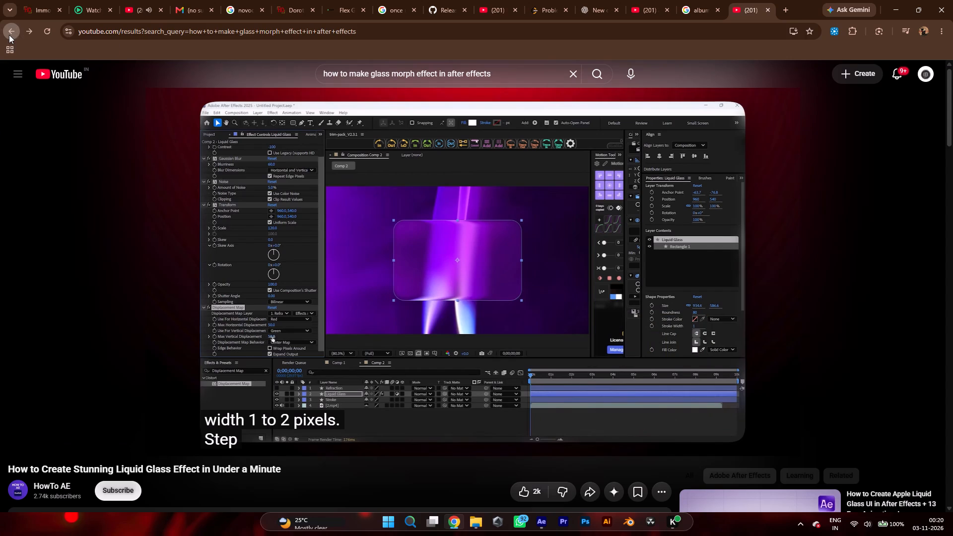
{"action": "scroll", "coordinate": [293, 333], "scroll_direction": "down", "scroll_amount": 10}
{"action": "left_click", "coordinate": [383, 270]}
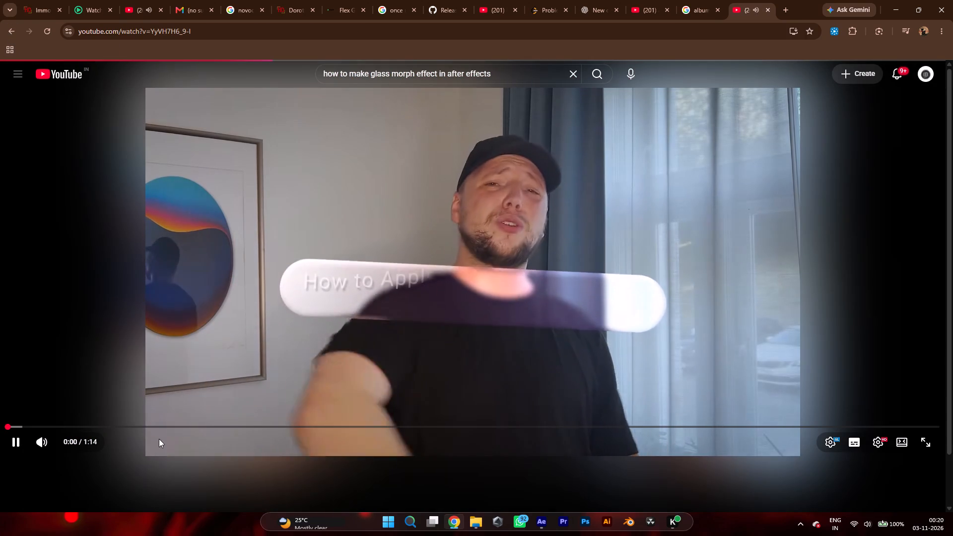
{"action": "left_click", "coordinate": [170, 425]}
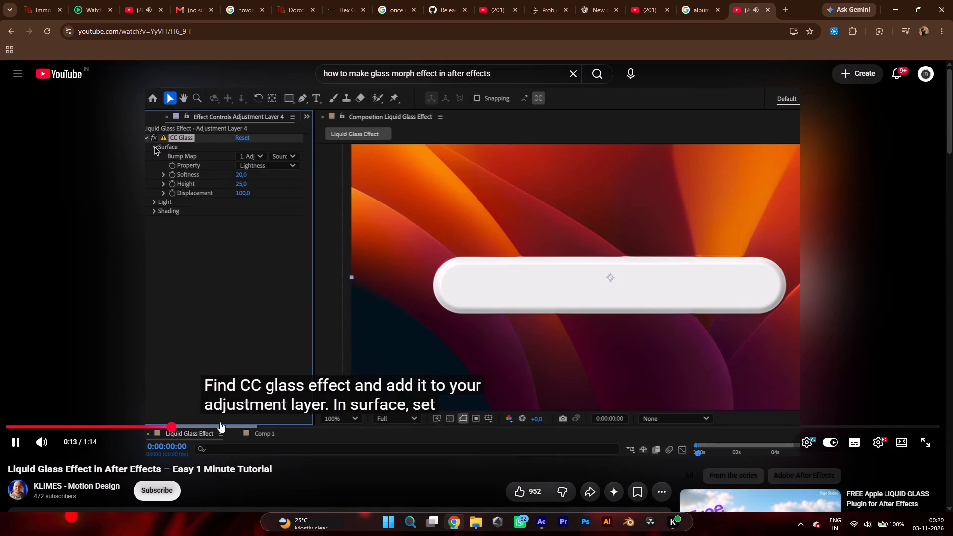
{"action": "left_click", "coordinate": [243, 422]}
{"action": "left_click", "coordinate": [267, 421]}
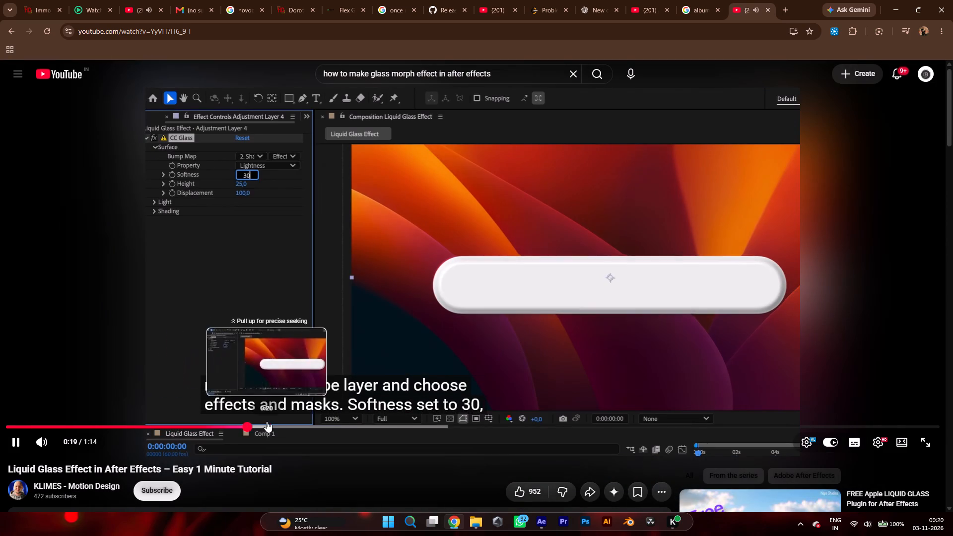
{"action": "left_click", "coordinate": [288, 418]}
{"action": "left_click", "coordinate": [319, 426]}
{"action": "left_click", "coordinate": [360, 430]}
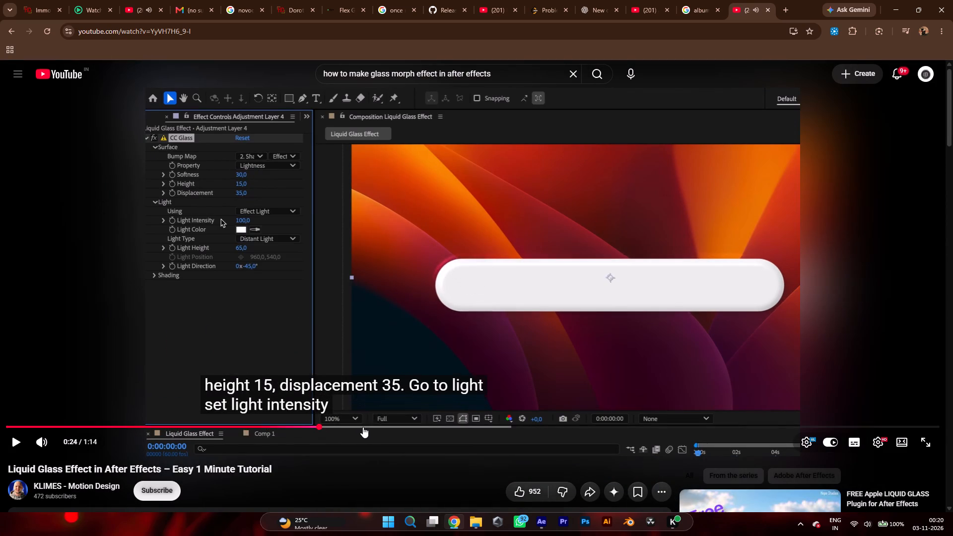
{"action": "left_click", "coordinate": [366, 425]}
{"action": "left_click", "coordinate": [424, 427]}
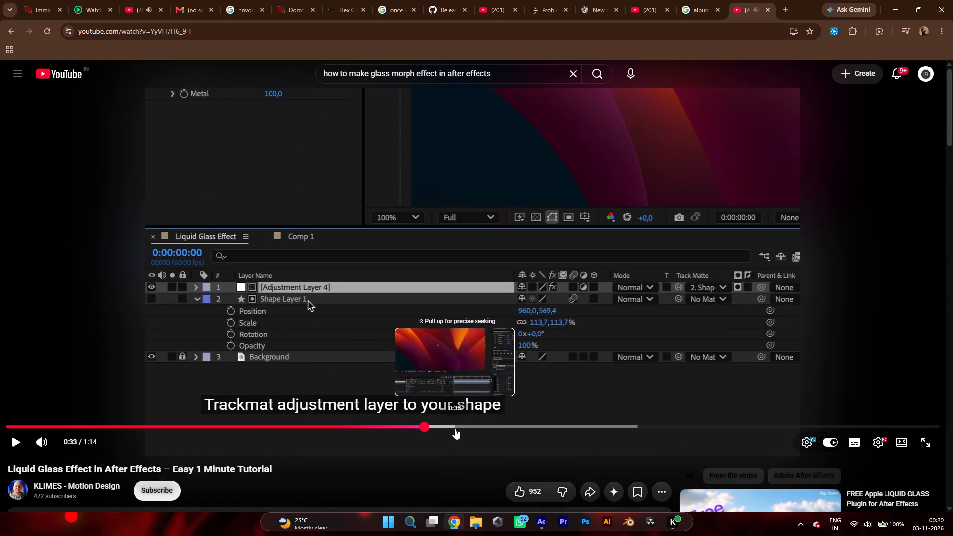
{"action": "left_click", "coordinate": [455, 428]}
Return to the search results, browse further down and open the Hindi one-minute liquid glass tutorial.
{"action": "left_click", "coordinate": [11, 27]}
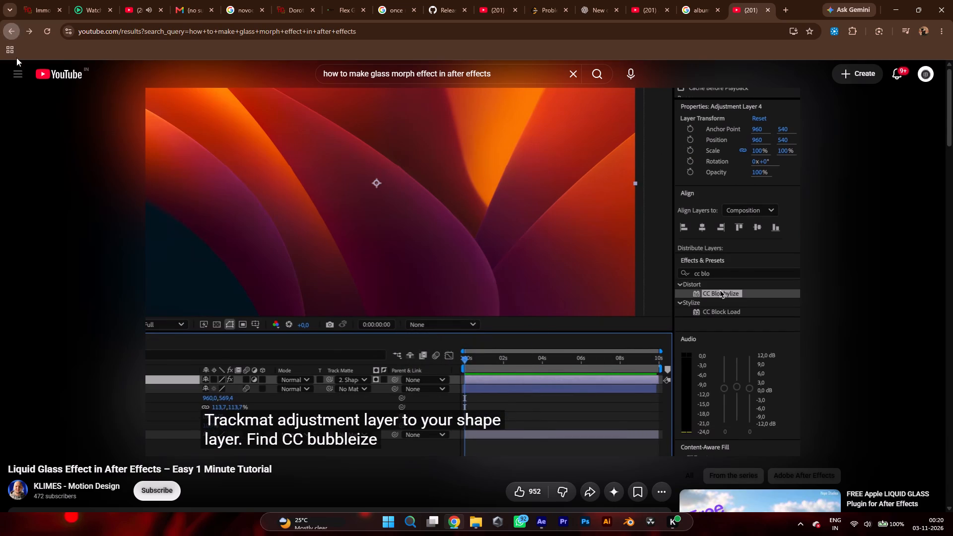
{"action": "scroll", "coordinate": [190, 382], "scroll_direction": "down", "scroll_amount": 4}
{"action": "scroll", "coordinate": [267, 376], "scroll_direction": "down", "scroll_amount": 2}
{"action": "scroll", "coordinate": [268, 378], "scroll_direction": "up", "scroll_amount": 1}
{"action": "scroll", "coordinate": [269, 379], "scroll_direction": "down", "scroll_amount": 2}
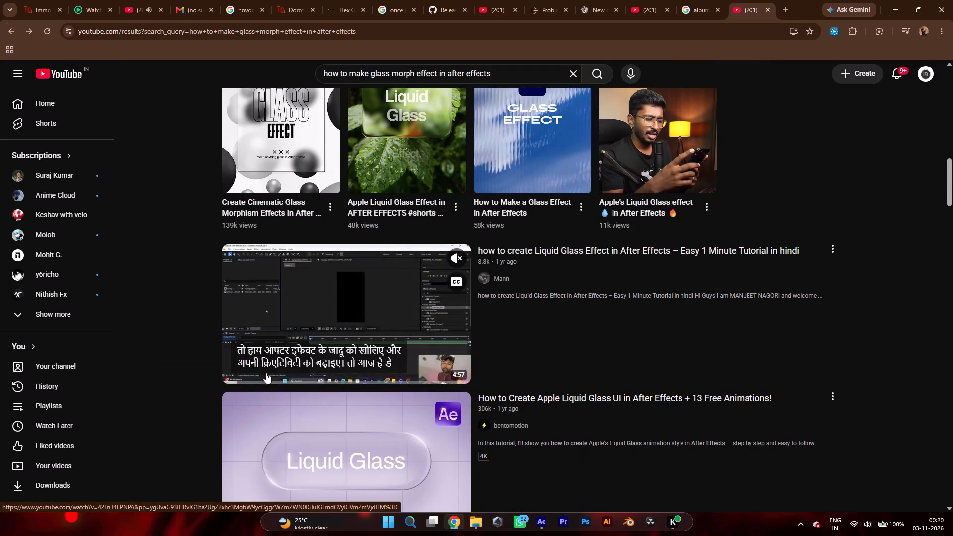
{"action": "left_click", "coordinate": [338, 332]}
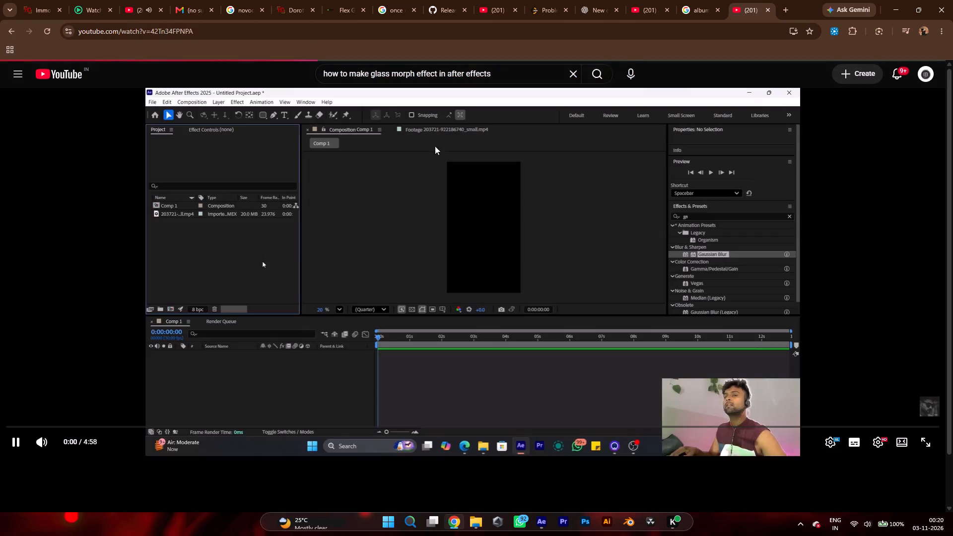
Extend the video search query to "how to make glass morph effect in after effects by liquid glass plugin".
{"action": "left_click", "coordinate": [510, 77]}
{"action": "left_click", "coordinate": [505, 74]}
{"action": "left_click", "coordinate": [498, 74]}
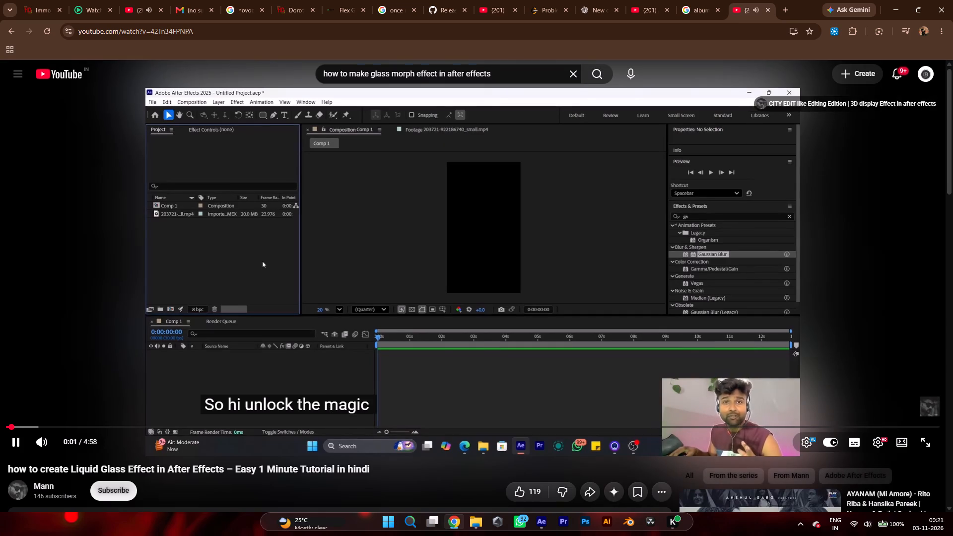
{"action": "key", "text": "space"}
{"action": "key", "text": "b"}
{"action": "key", "text": "y"}
{"action": "key", "text": "space"}
{"action": "key", "text": "l"}
{"action": "type", "text": "iquid"}
{"action": "key", "text": "space"}
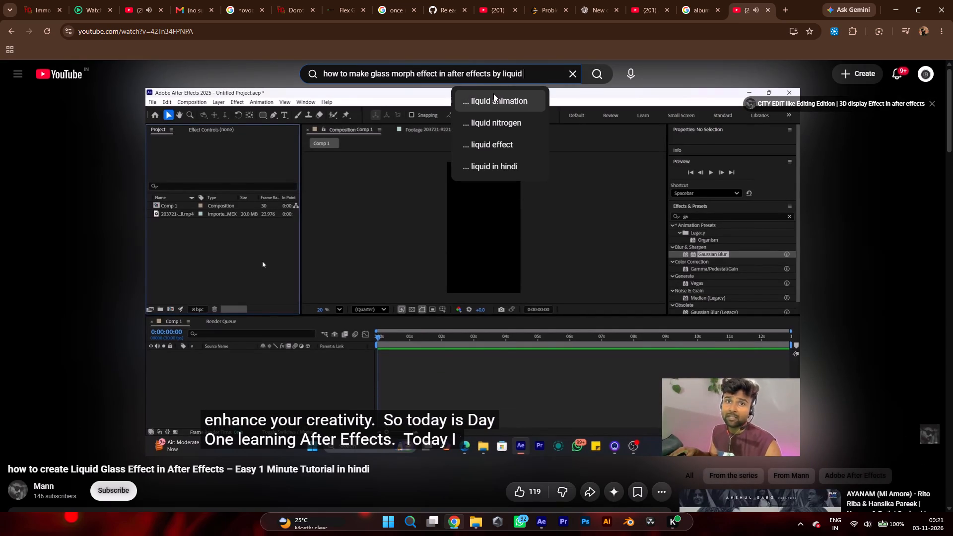
{"action": "type", "text": "glass"}
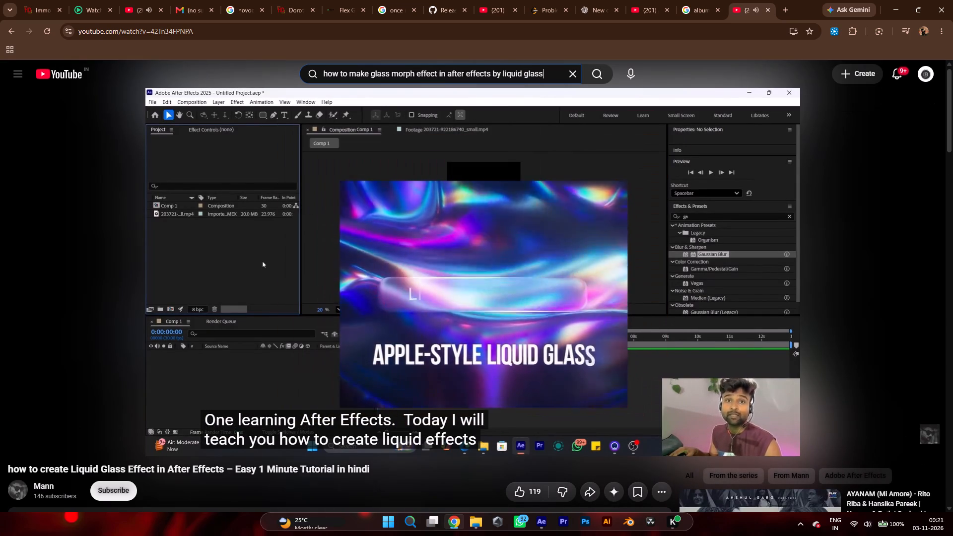
{"action": "key", "text": "space"}
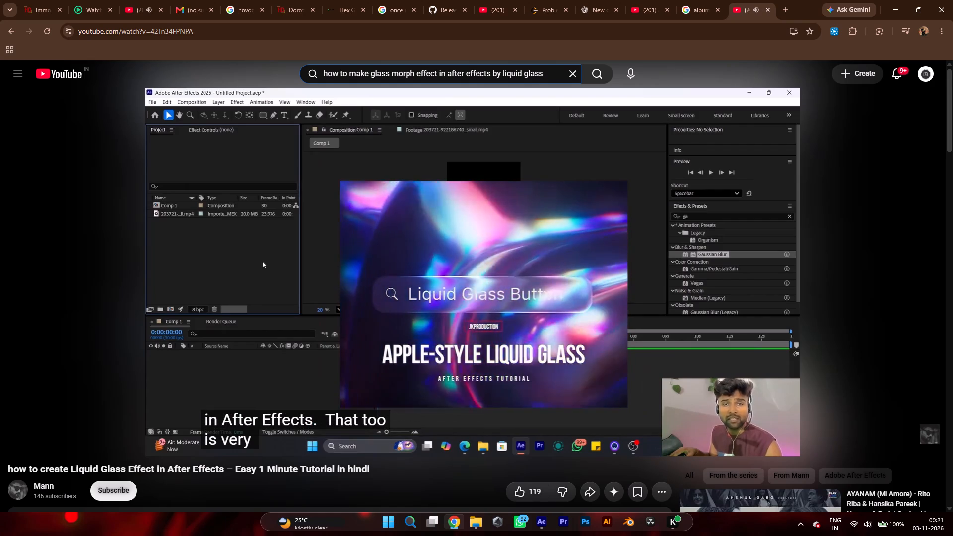
{"action": "type", "text": "plugin"}
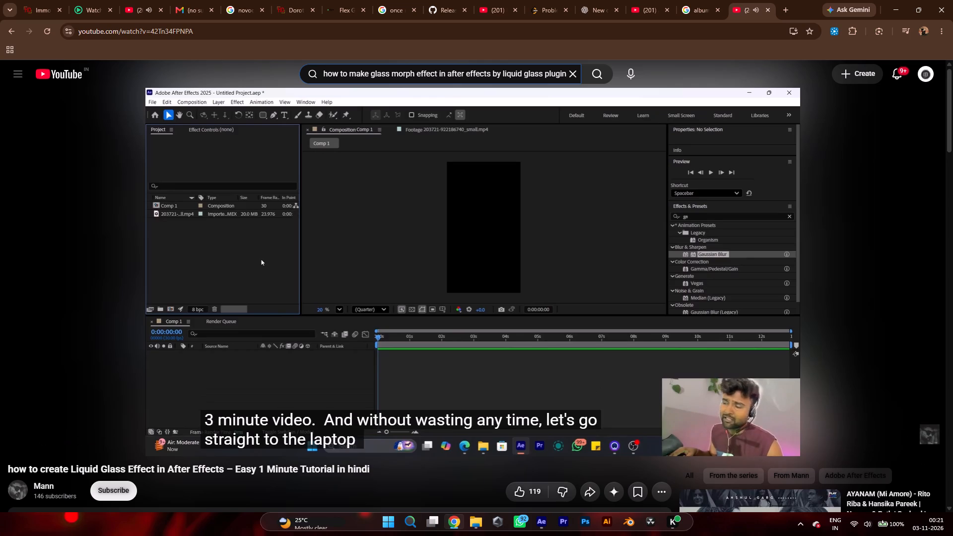
Skim the Hindi liquid glass tutorial, examining how the shape layer is set up and which effects are applied.
{"action": "left_click", "coordinate": [86, 428]}
{"action": "left_click", "coordinate": [137, 422]}
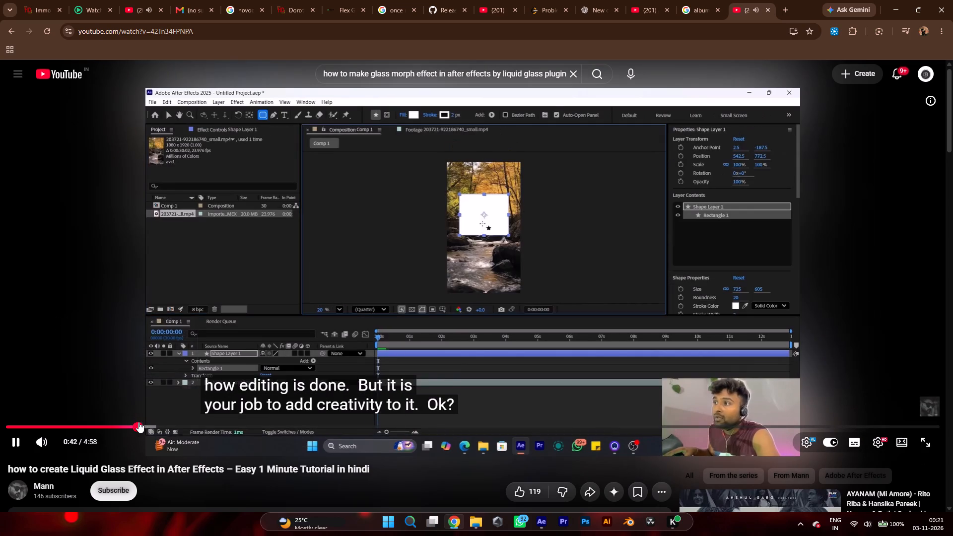
{"action": "left_click", "coordinate": [172, 421]}
{"action": "left_click", "coordinate": [233, 424]}
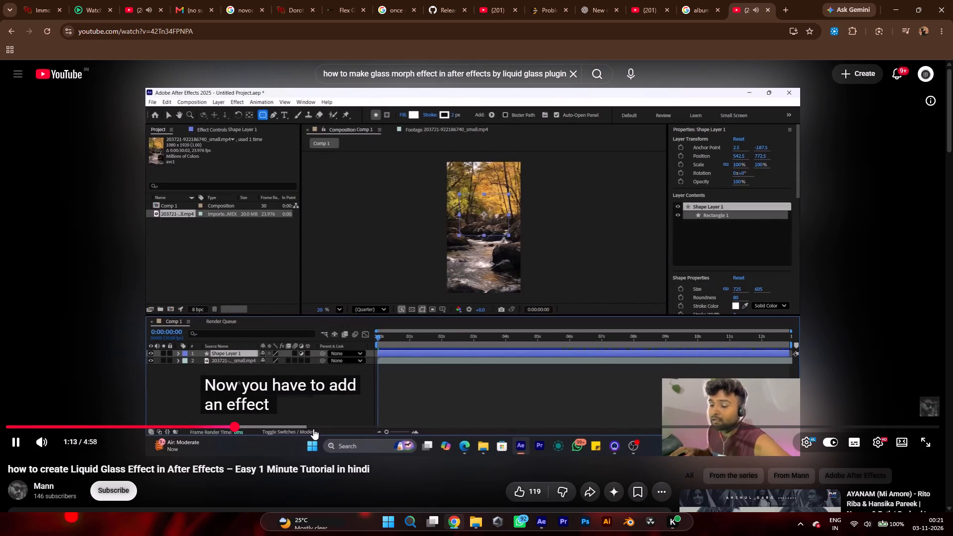
{"action": "left_click", "coordinate": [317, 422]}
{"action": "left_click", "coordinate": [357, 424]}
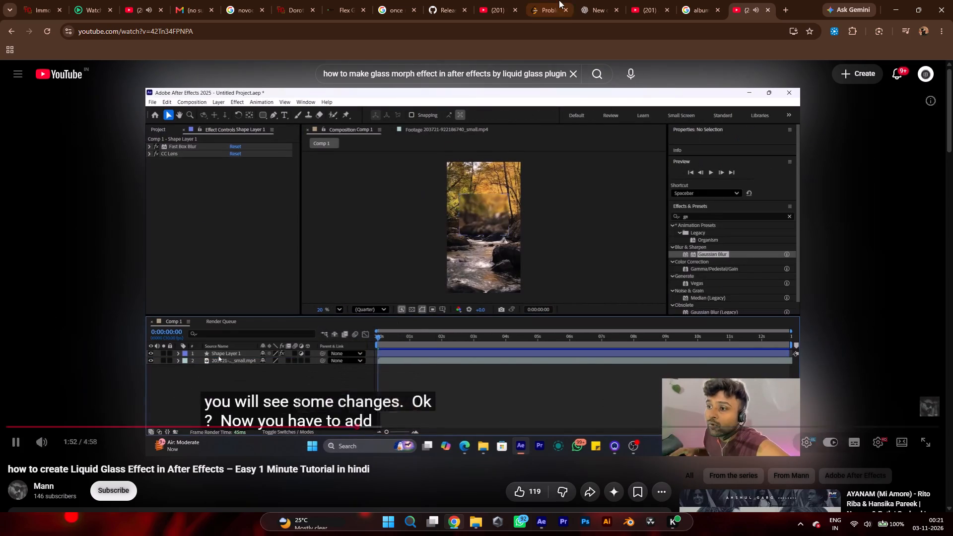
Run the entered liquid glass plugin search and skim the preview of "I Recreated Apple's Liquid Glass in After Effects (Full Tutorial)".
{"action": "left_click", "coordinate": [605, 81]}
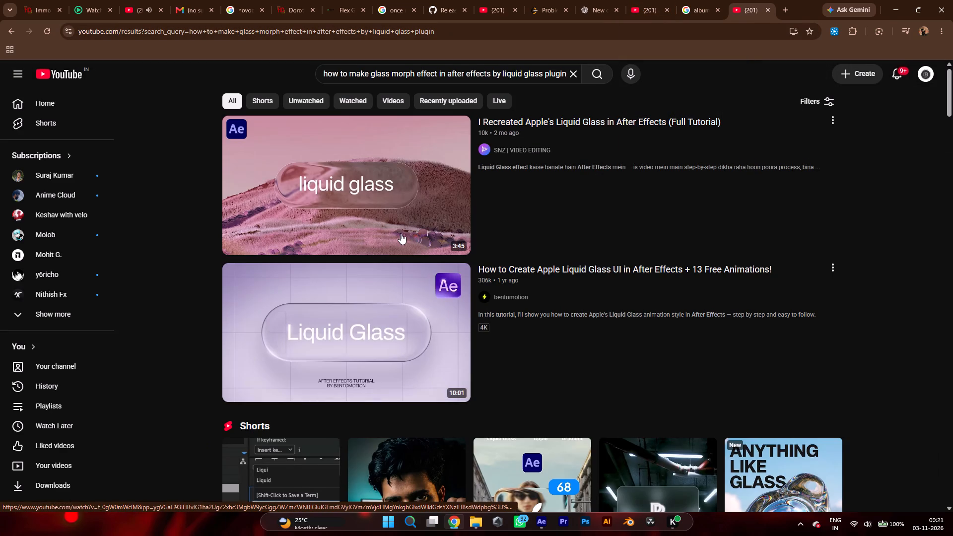
{"action": "left_click", "coordinate": [452, 132]}
{"action": "left_click", "coordinate": [460, 164]}
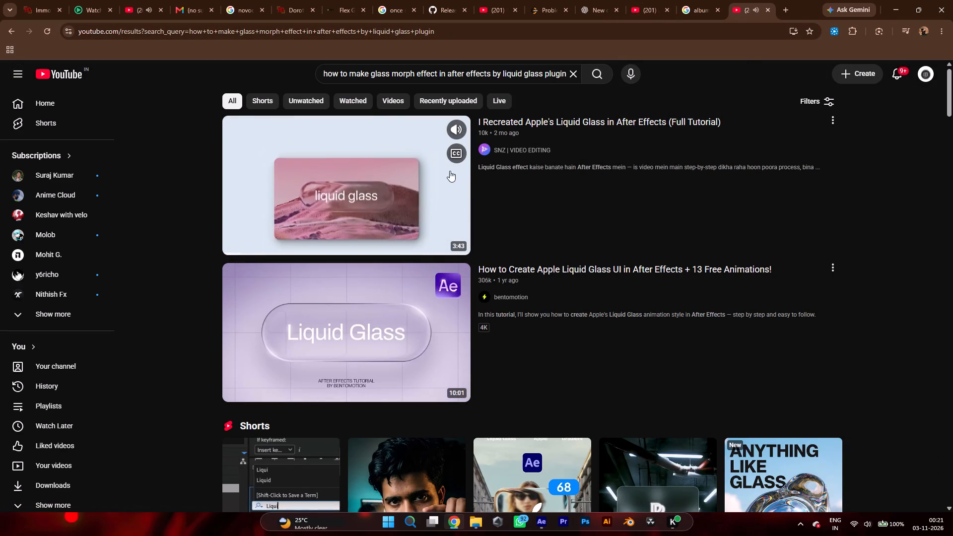
{"action": "left_click", "coordinate": [244, 248]}
{"action": "left_click", "coordinate": [265, 250]}
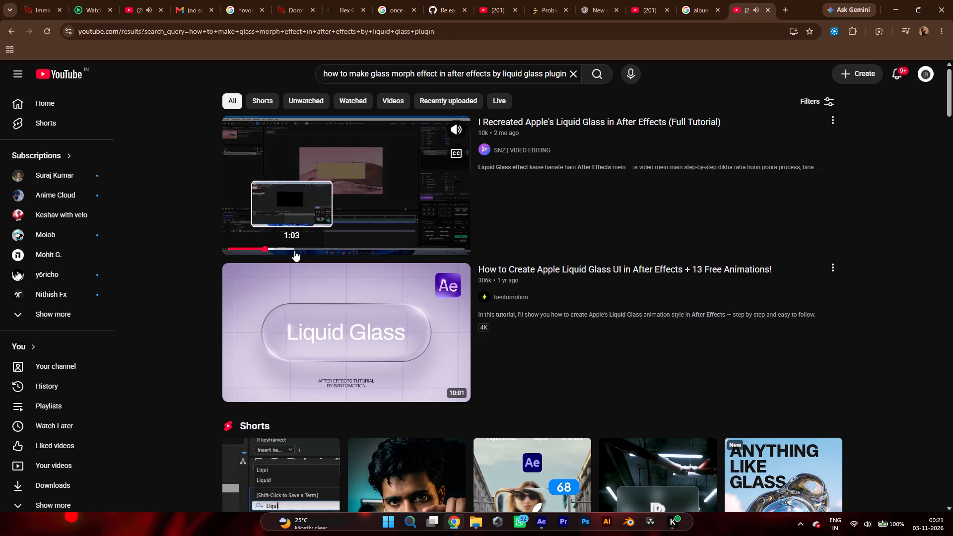
{"action": "left_click", "coordinate": [294, 251]}
{"action": "left_click", "coordinate": [340, 247]}
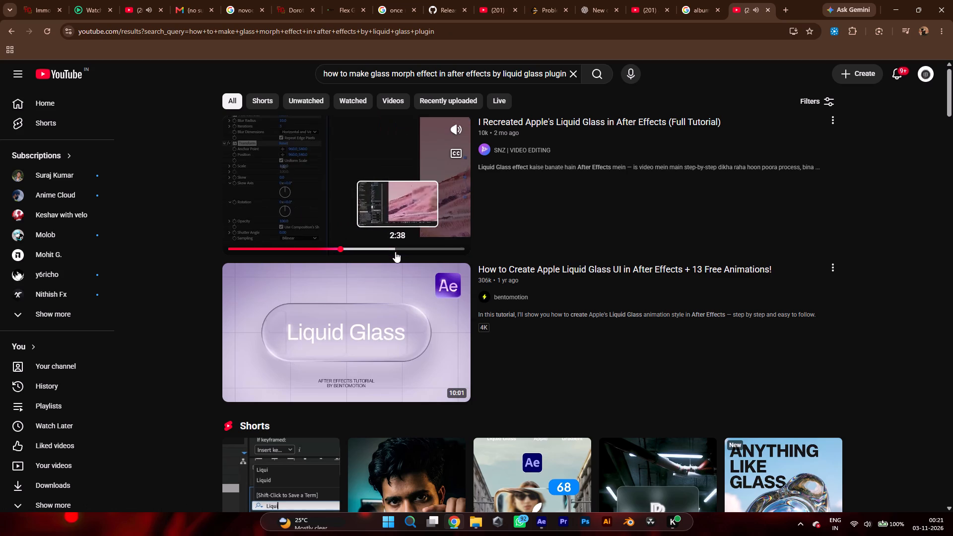
Browse further down the results and skim the preview of "Liquid Glass Effect in After Effects - One Click Script (No Plugins)".
{"action": "scroll", "coordinate": [396, 248], "scroll_direction": "down", "scroll_amount": 5}
{"action": "scroll", "coordinate": [303, 304], "scroll_direction": "down", "scroll_amount": 1}
{"action": "scroll", "coordinate": [303, 304], "scroll_direction": "up", "scroll_amount": 1}
{"action": "scroll", "coordinate": [303, 304], "scroll_direction": "down", "scroll_amount": 1}
{"action": "scroll", "coordinate": [303, 304], "scroll_direction": "up", "scroll_amount": 1}
{"action": "scroll", "coordinate": [303, 304], "scroll_direction": "down", "scroll_amount": 1}
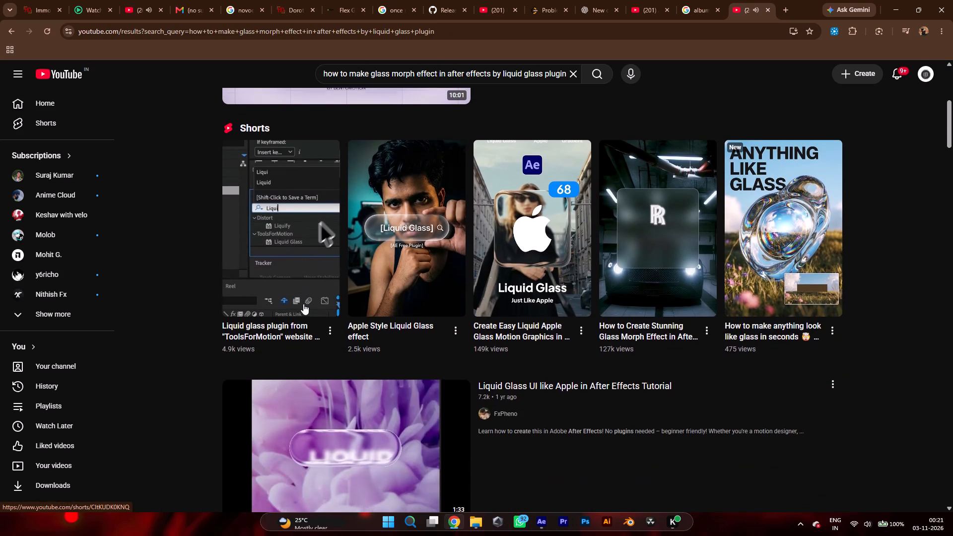
{"action": "scroll", "coordinate": [430, 321], "scroll_direction": "down", "scroll_amount": 4}
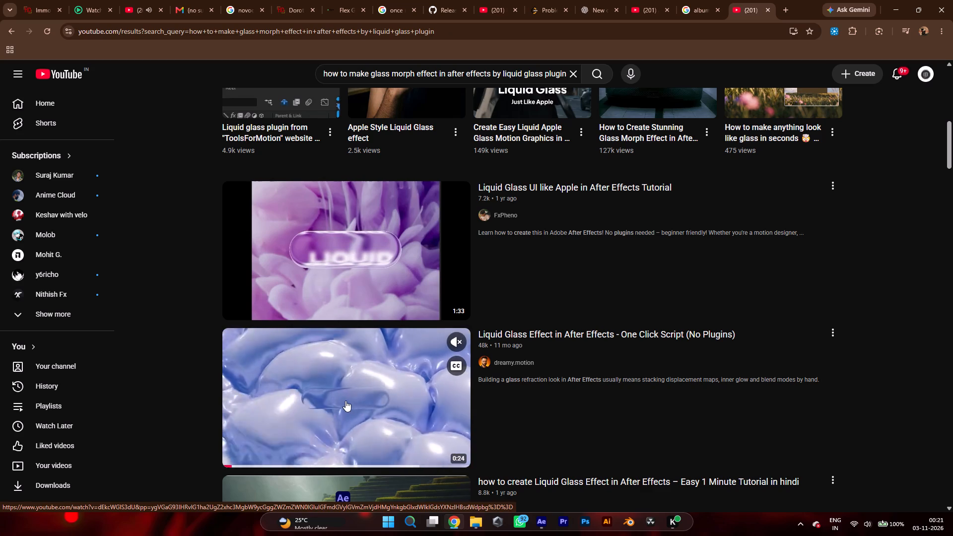
{"action": "left_click", "coordinate": [288, 467]}
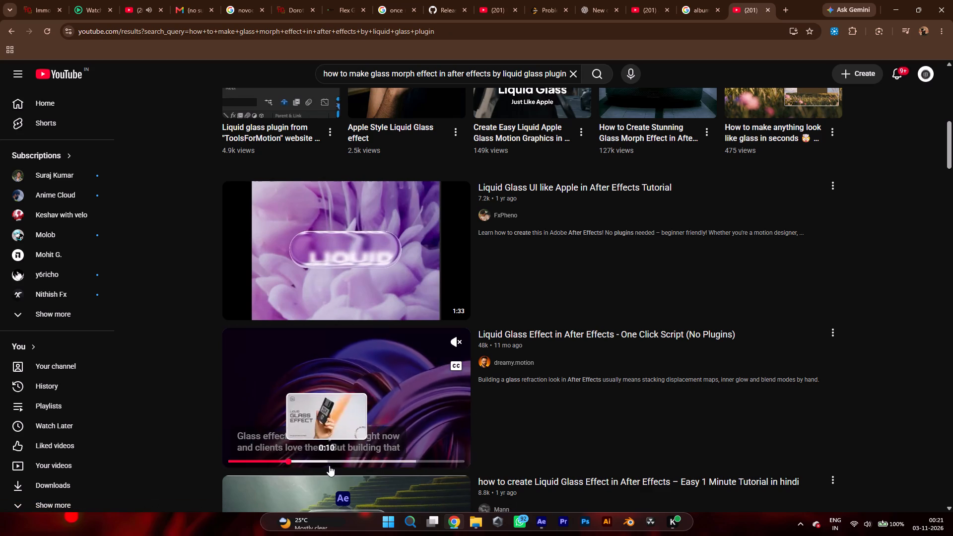
{"action": "left_click", "coordinate": [330, 466]}
{"action": "left_click", "coordinate": [369, 466]}
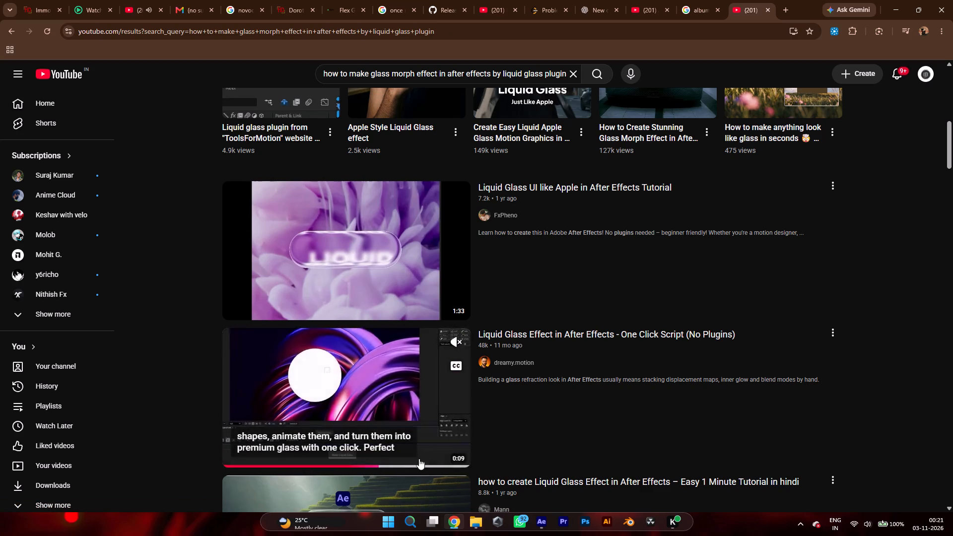
{"action": "left_click", "coordinate": [419, 459]}
{"action": "left_click", "coordinate": [437, 460]}
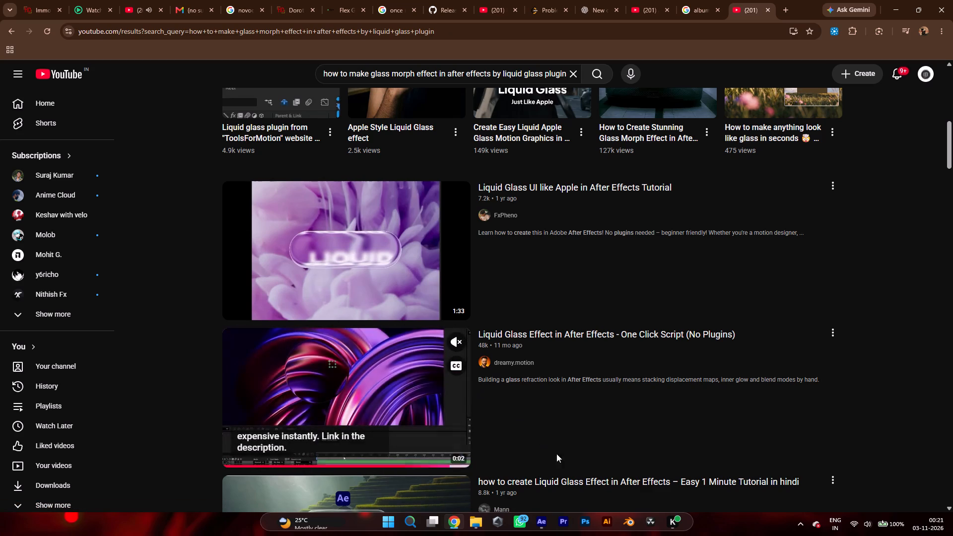
Switch to After Effects and apply the Liquid Glass effect to Shape Layer 1, the card's background shape.
{"action": "left_click", "coordinate": [548, 524]}
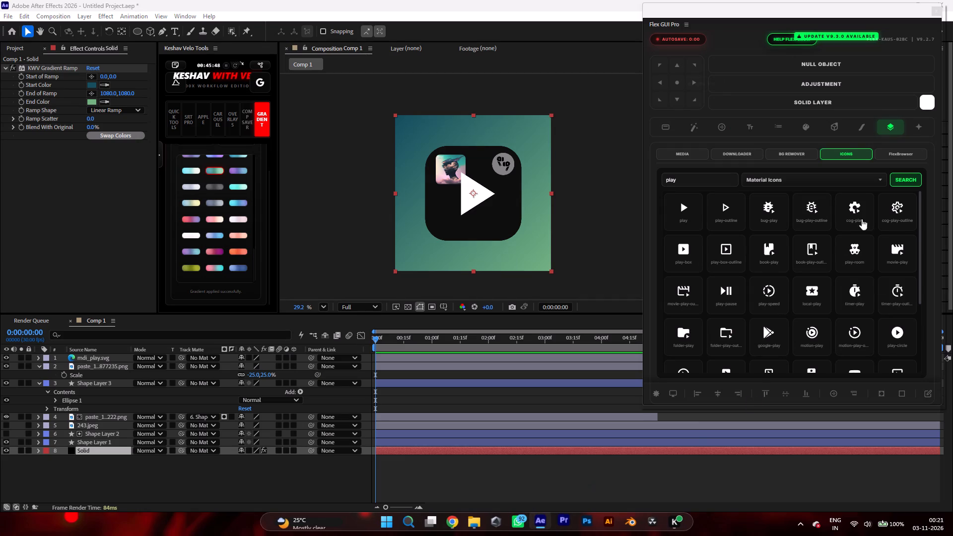
{"action": "left_click", "coordinate": [102, 467]}
{"action": "left_click", "coordinate": [107, 442]}
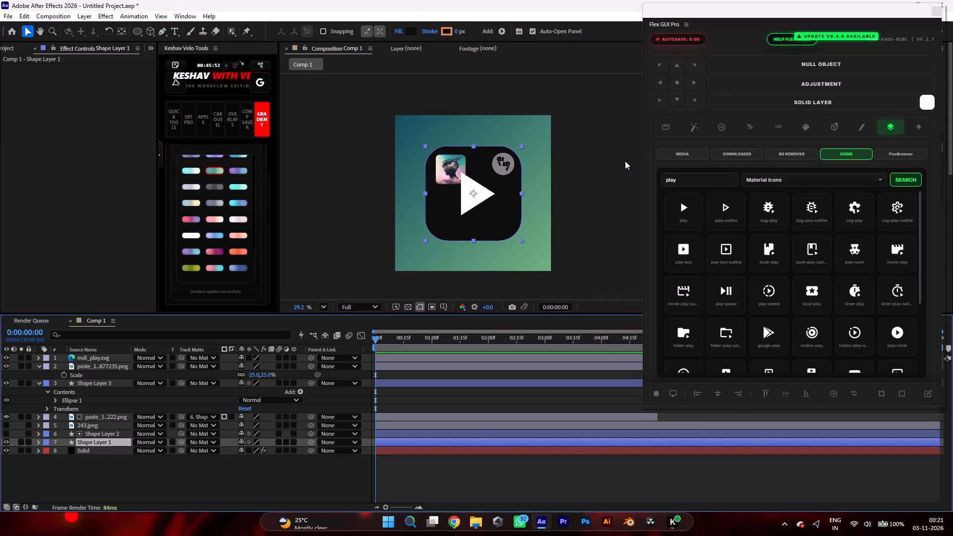
{"action": "key", "text": "ctrl+space"}
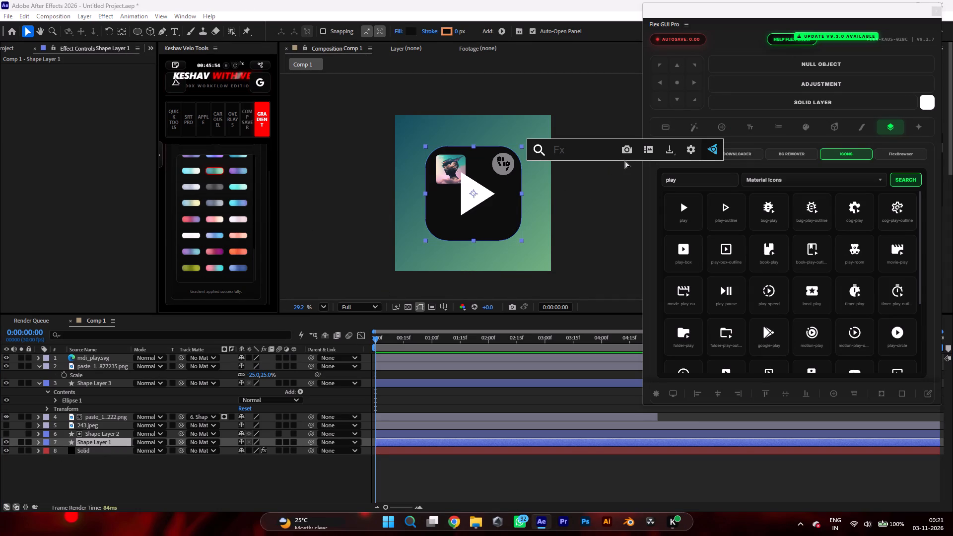
{"action": "type", "text": "liq"}
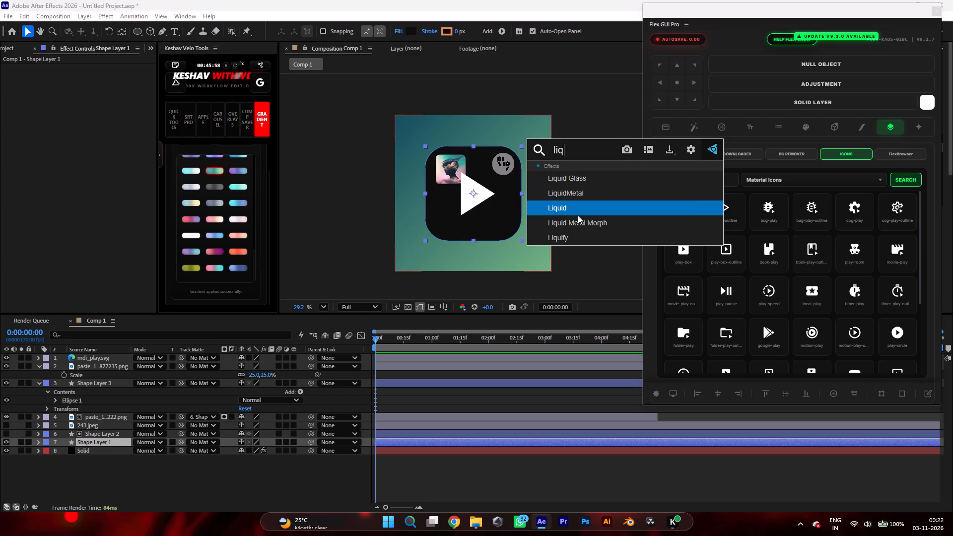
{"action": "left_click", "coordinate": [577, 182]}
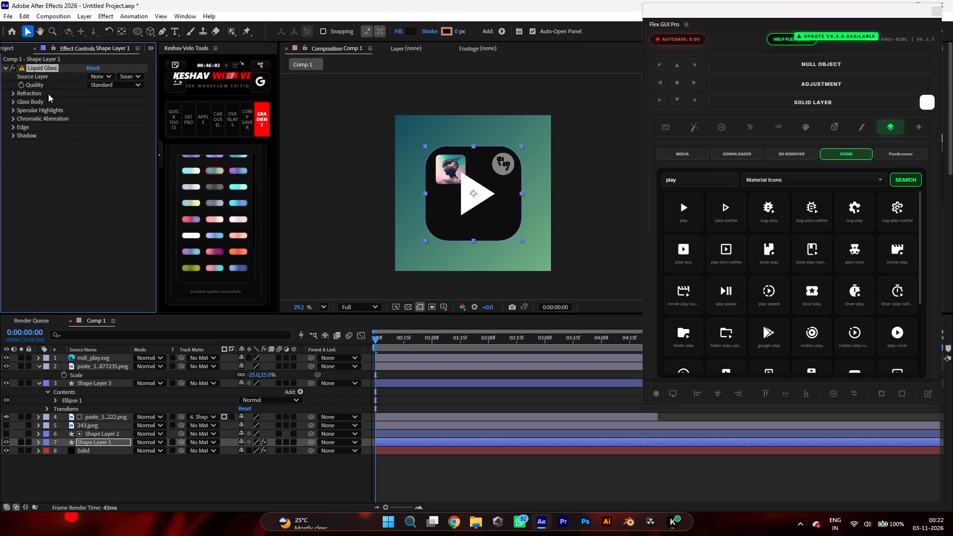
Set the Liquid Glass source layer to 7. Shape Layer 1 and its quality to Ultra.
{"action": "left_click", "coordinate": [111, 72]}
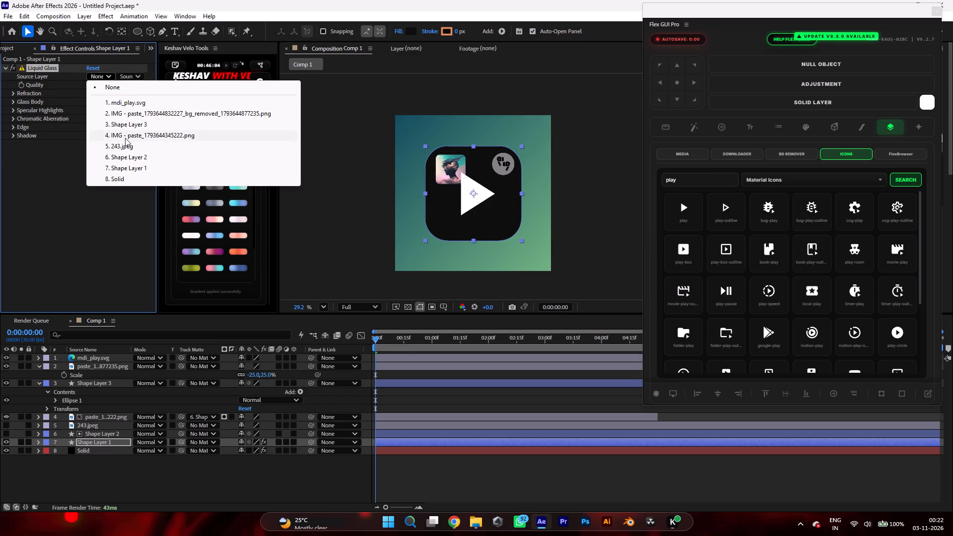
{"action": "left_click", "coordinate": [136, 171]}
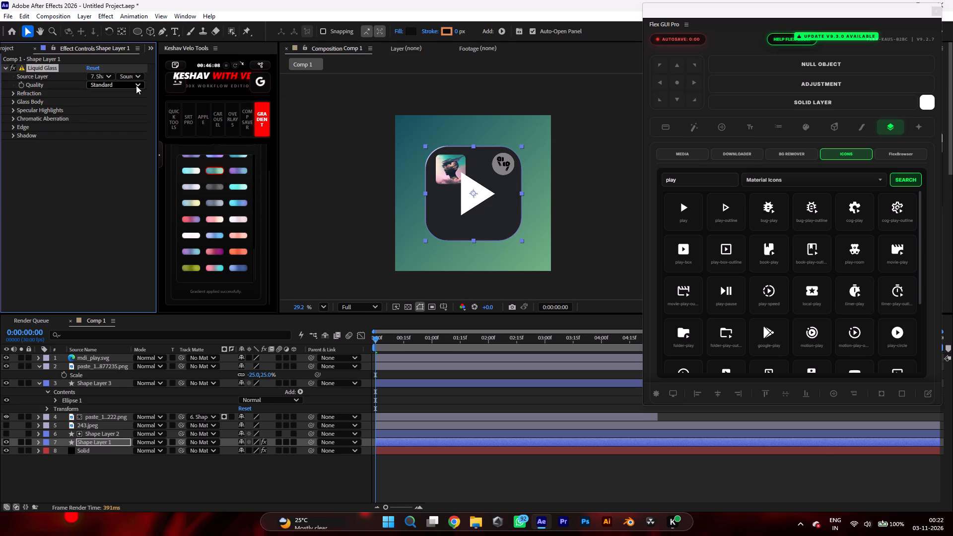
{"action": "left_click", "coordinate": [136, 85]}
{"action": "left_click", "coordinate": [132, 127]}
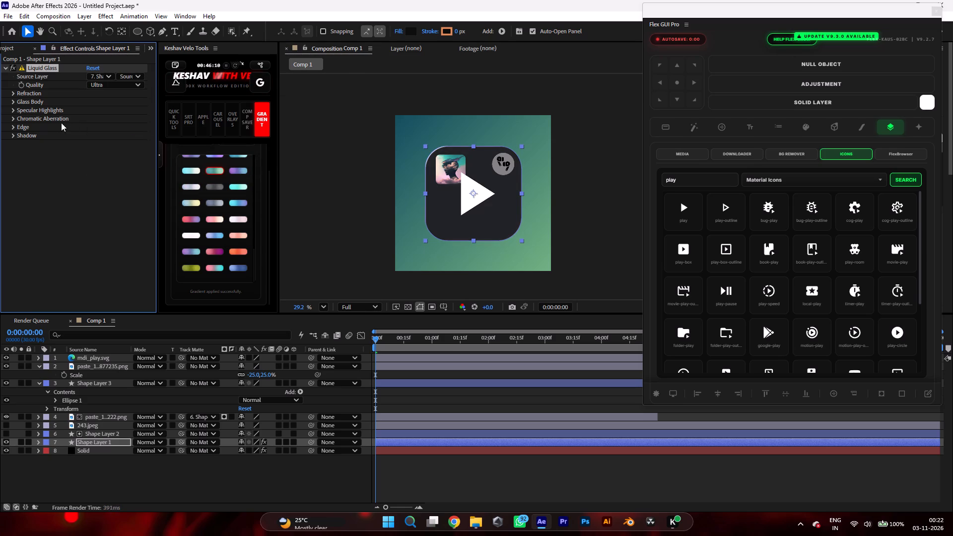
Set the Liquid Glass refraction strength to 390 and its scale to 170%, checking the card's edges up close.
{"action": "left_click", "coordinate": [12, 97]}
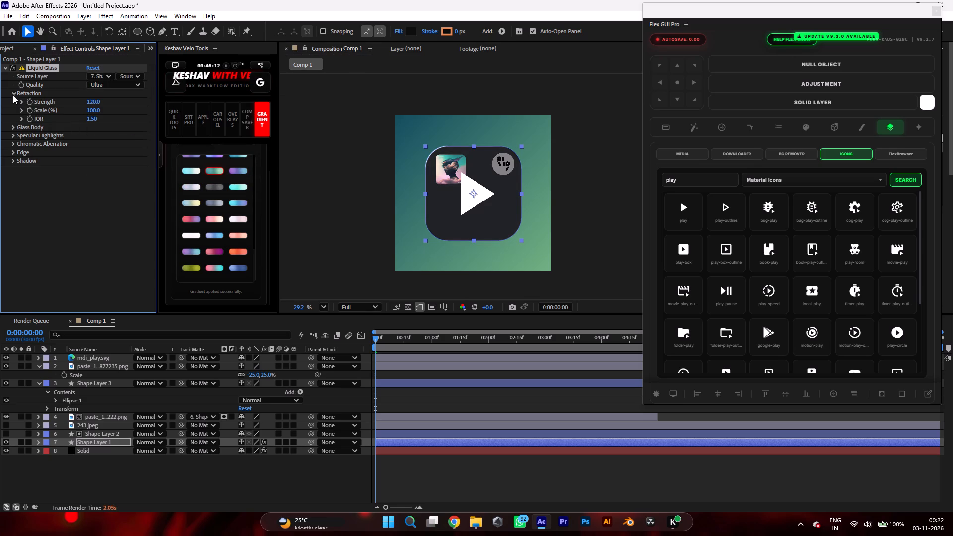
{"action": "left_click_drag", "start_coordinate": [94, 101], "coordinate": [130, 105]}
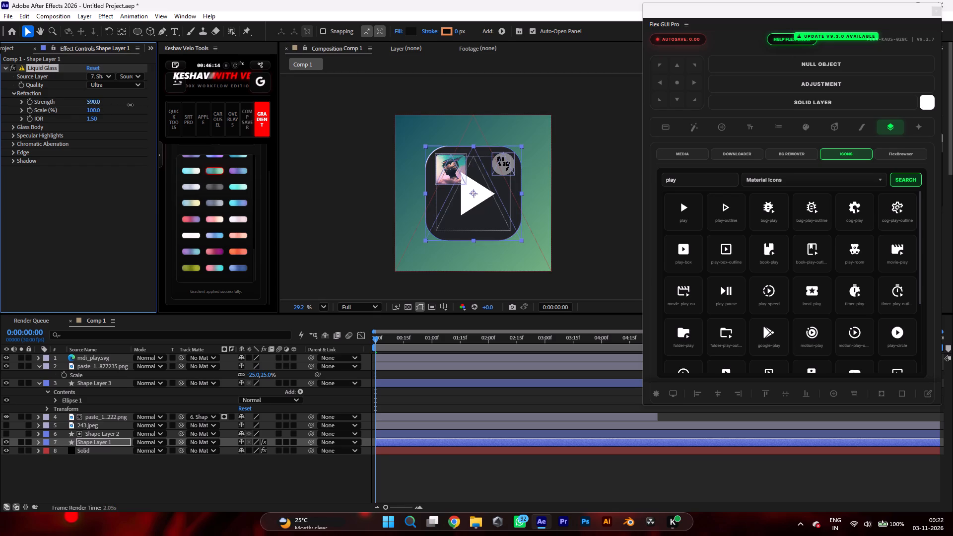
{"action": "left_click_drag", "start_coordinate": [130, 105], "coordinate": [110, 107]}
{"action": "left_click_drag", "start_coordinate": [110, 107], "coordinate": [104, 106]}
{"action": "left_click_drag", "start_coordinate": [97, 108], "coordinate": [132, 114]}
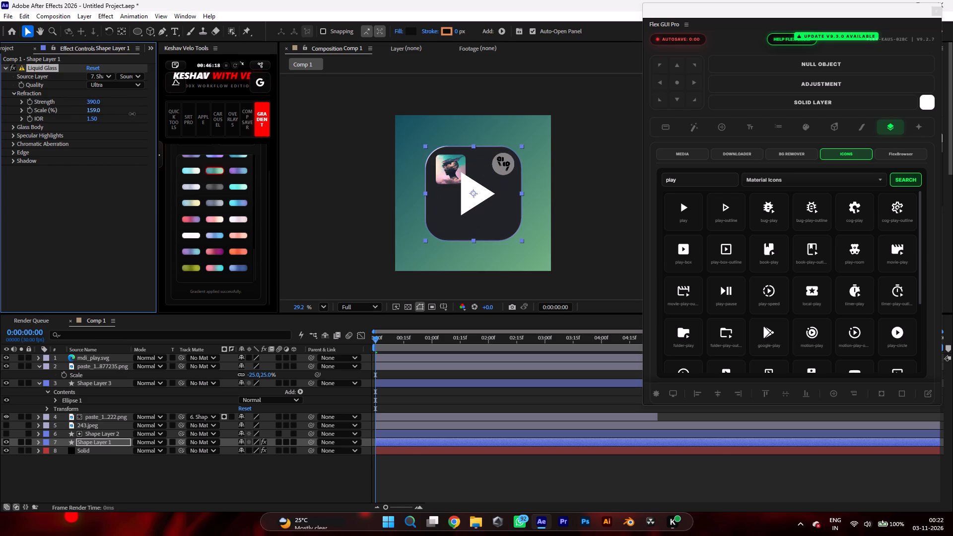
{"action": "left_click_drag", "start_coordinate": [132, 114], "coordinate": [137, 113]}
{"action": "scroll", "coordinate": [446, 201], "scroll_direction": "up", "scroll_amount": 7}
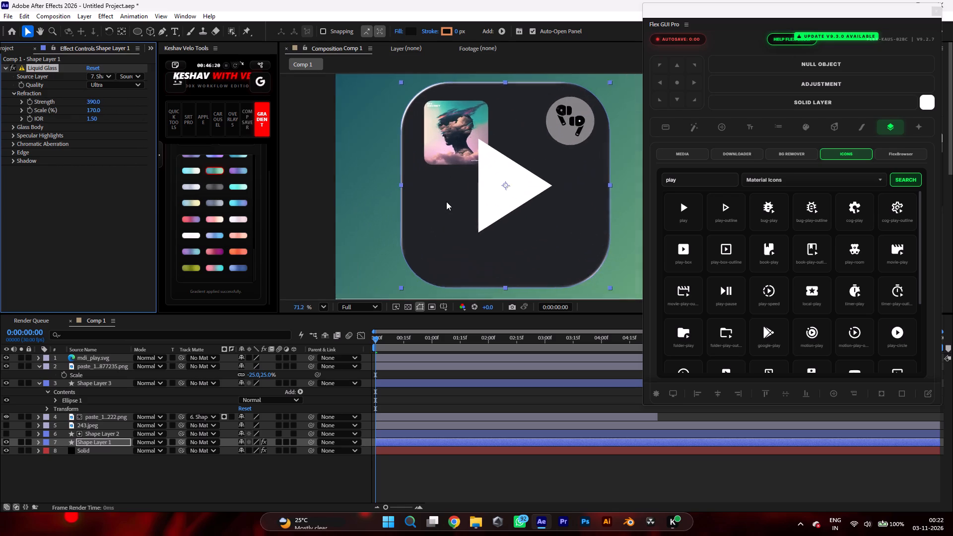
{"action": "scroll", "coordinate": [446, 201], "scroll_direction": "down", "scroll_amount": 1}
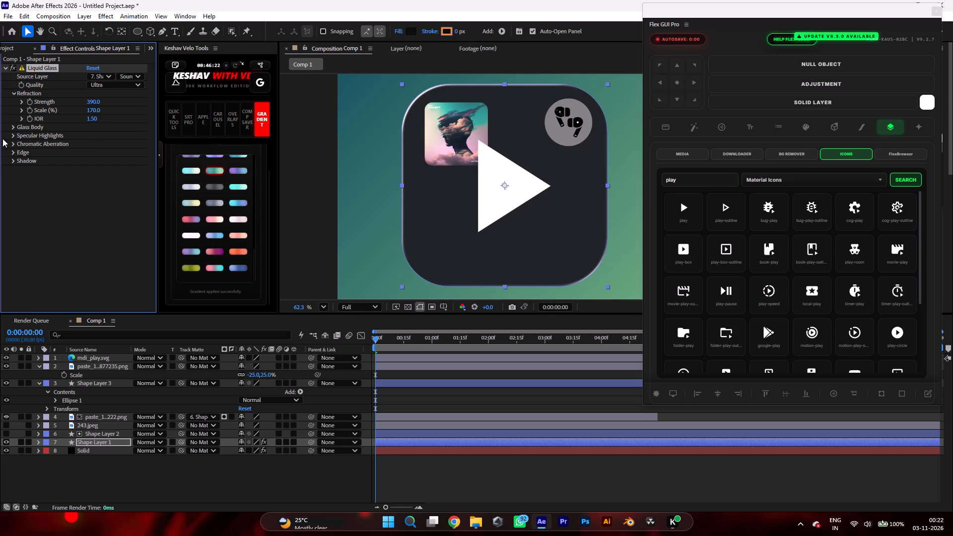
Raise the Glass Body tint opacity to 99% and set the tint color to dark gray 333435.
{"action": "left_click", "coordinate": [9, 128]}
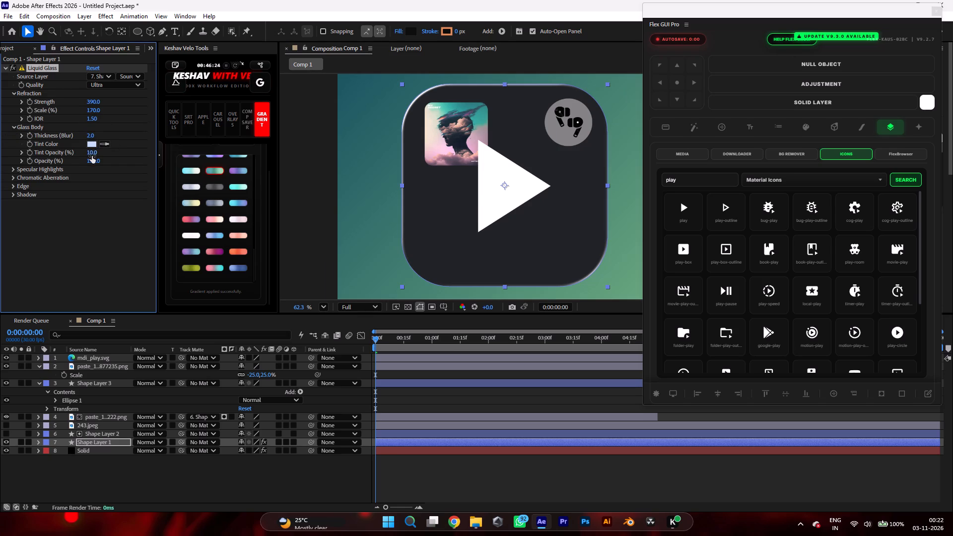
{"action": "left_click_drag", "start_coordinate": [92, 156], "coordinate": [147, 157]}
{"action": "left_click", "coordinate": [92, 142]}
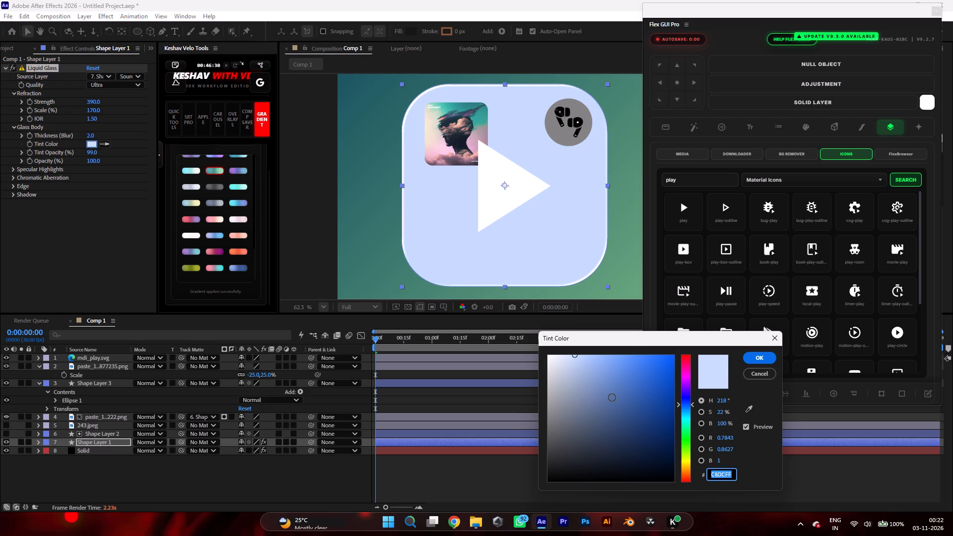
{"action": "left_click_drag", "start_coordinate": [612, 398], "coordinate": [551, 455]}
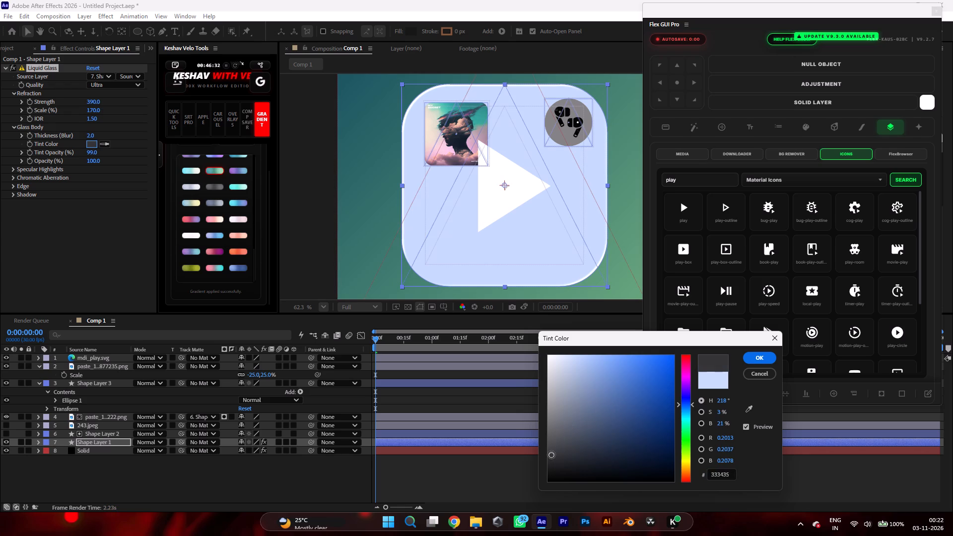
{"action": "left_click", "coordinate": [764, 361]}
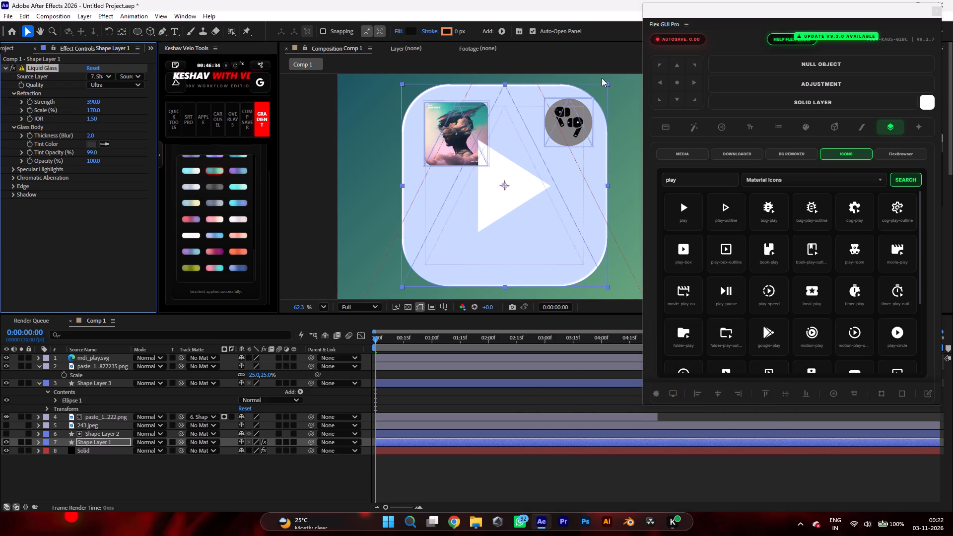
Lower the Glass Body tint opacity to 74% and its overall opacity to 54%.
{"action": "left_click_drag", "start_coordinate": [93, 154], "coordinate": [87, 155]}
{"action": "left_click_drag", "start_coordinate": [93, 161], "coordinate": [93, 161]}
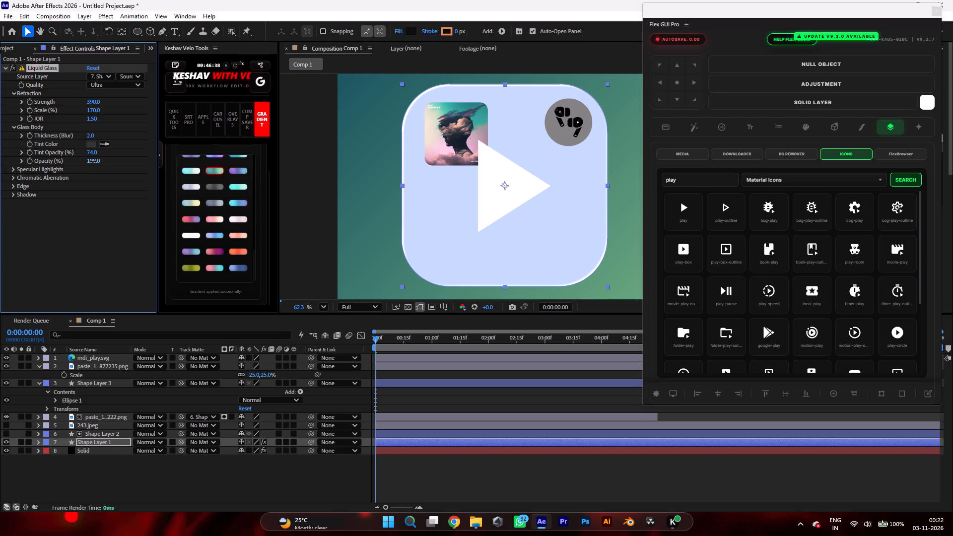
{"action": "left_click_drag", "start_coordinate": [93, 161], "coordinate": [70, 161]}
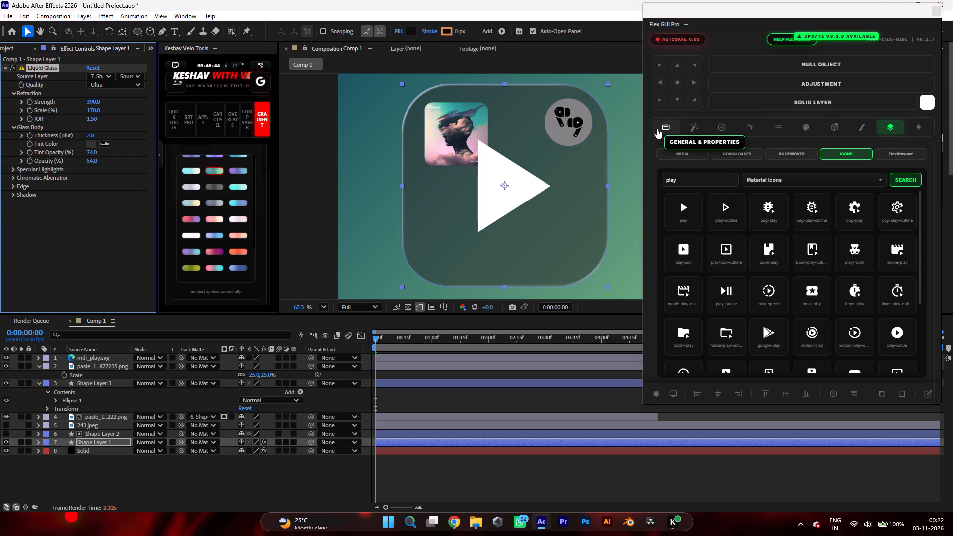
Examine the card's glass body and rim against the gradient background at different magnifications.
{"action": "scroll", "coordinate": [605, 153], "scroll_direction": "down", "scroll_amount": 9}
{"action": "scroll", "coordinate": [639, 190], "scroll_direction": "up", "scroll_amount": 3}
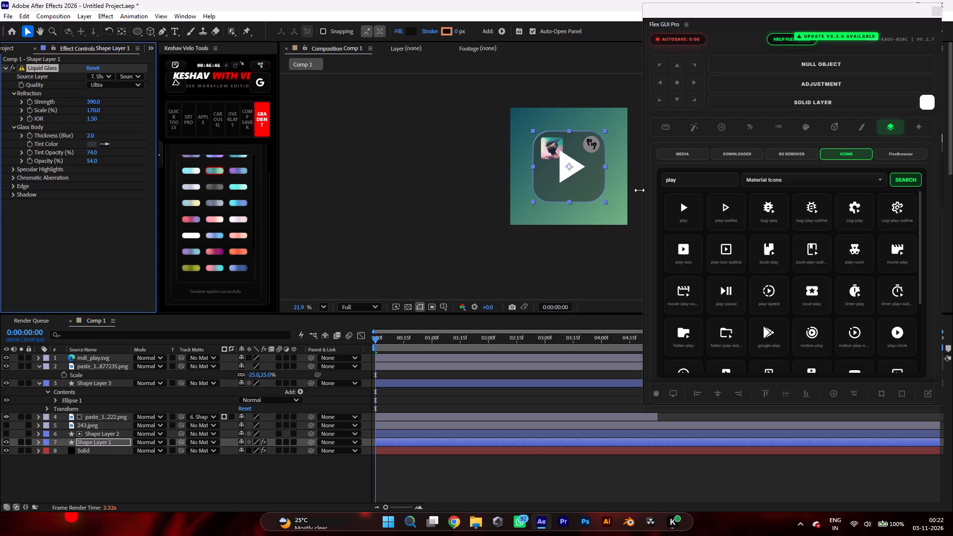
{"action": "scroll", "coordinate": [639, 190], "scroll_direction": "up", "scroll_amount": 8}
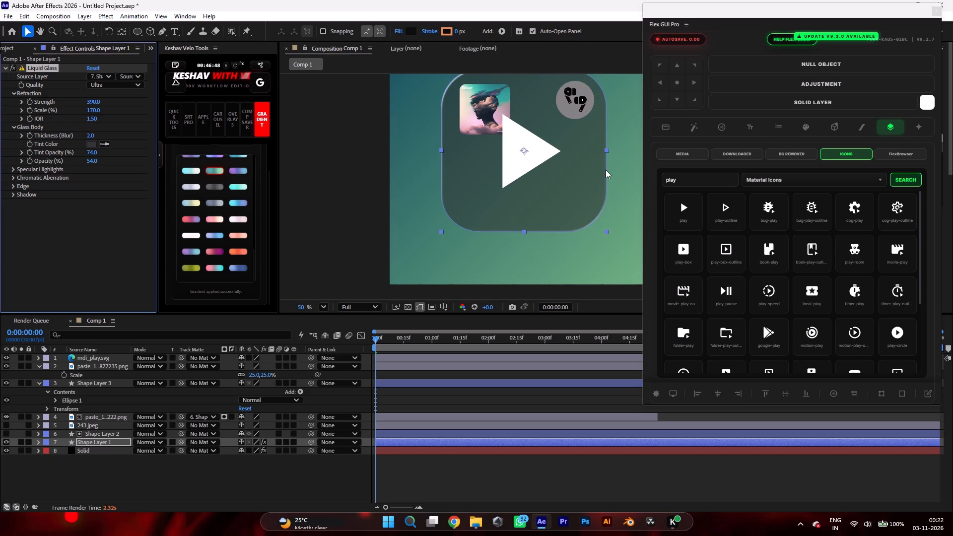
{"action": "scroll", "coordinate": [606, 168], "scroll_direction": "up", "scroll_amount": 3}
{"action": "scroll", "coordinate": [606, 168], "scroll_direction": "down", "scroll_amount": 2}
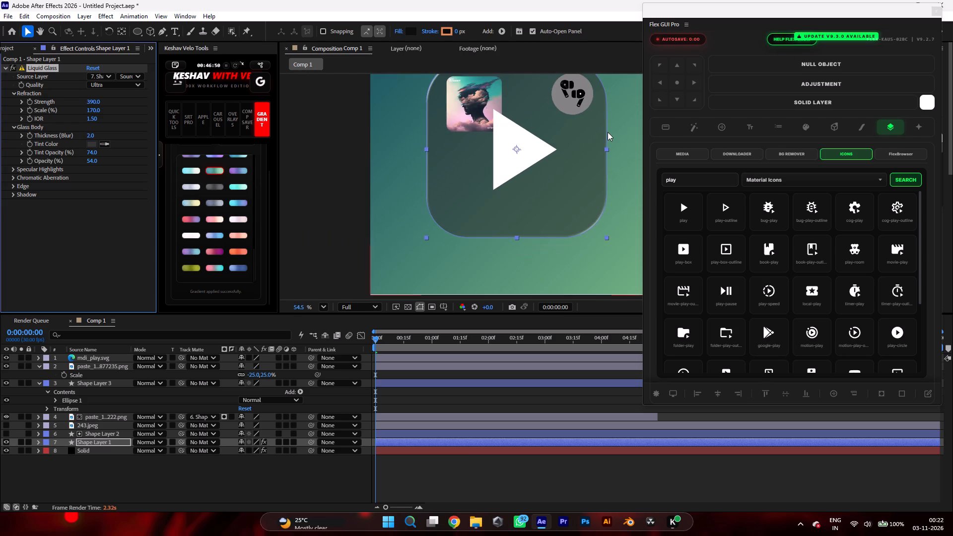
{"action": "scroll", "coordinate": [608, 132], "scroll_direction": "down", "scroll_amount": 2}
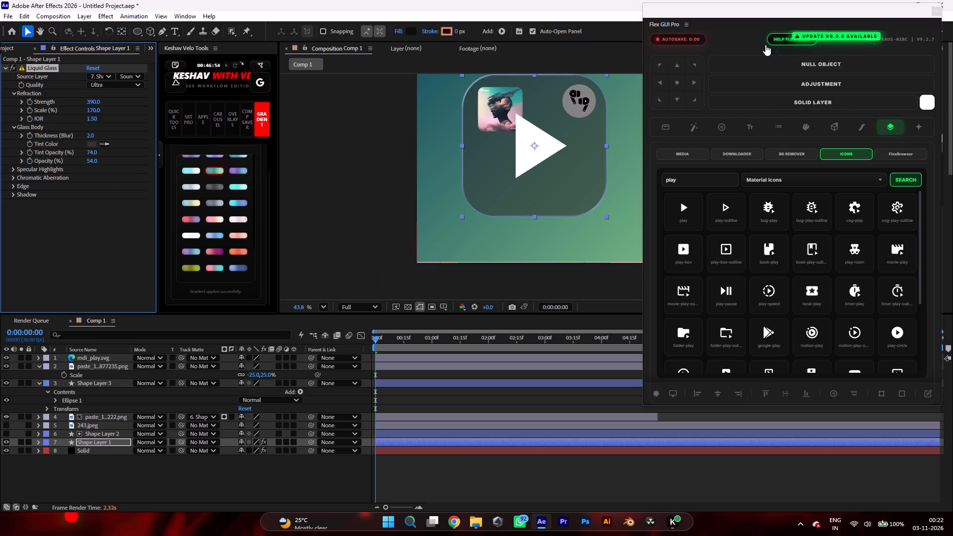
Raise the Liquid Glass refraction IOR on the card's shape to 1.64.
{"action": "left_click", "coordinate": [14, 178]}
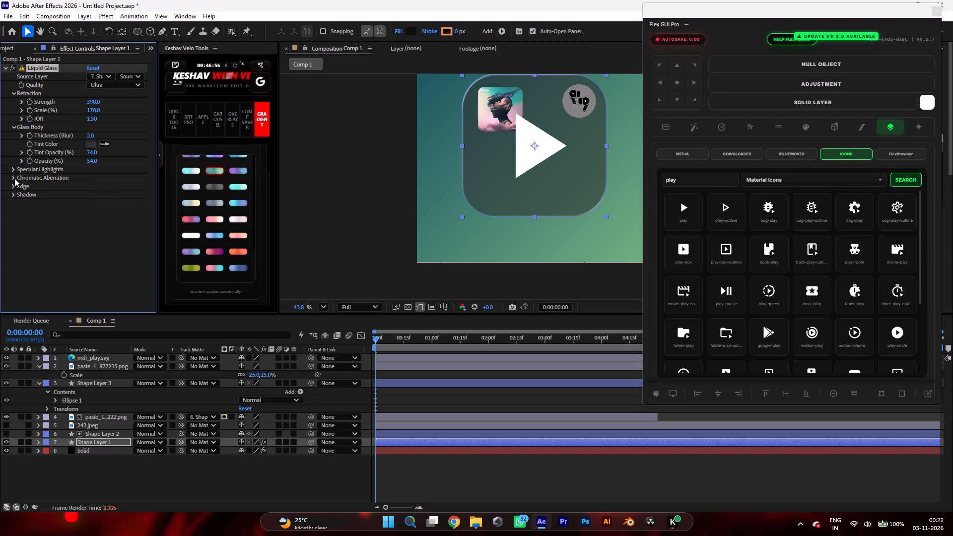
{"action": "left_click", "coordinate": [89, 189]}
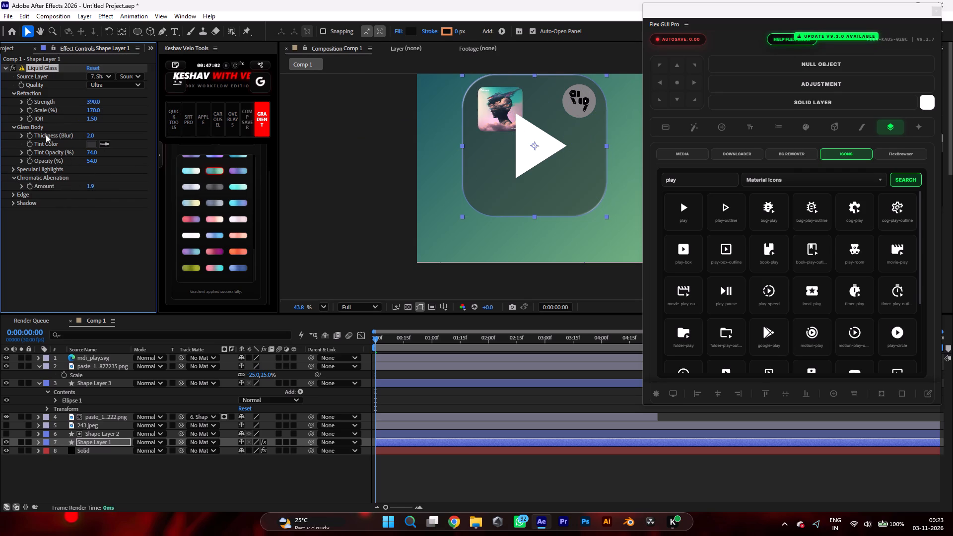
{"action": "left_click_drag", "start_coordinate": [93, 122], "coordinate": [101, 123]}
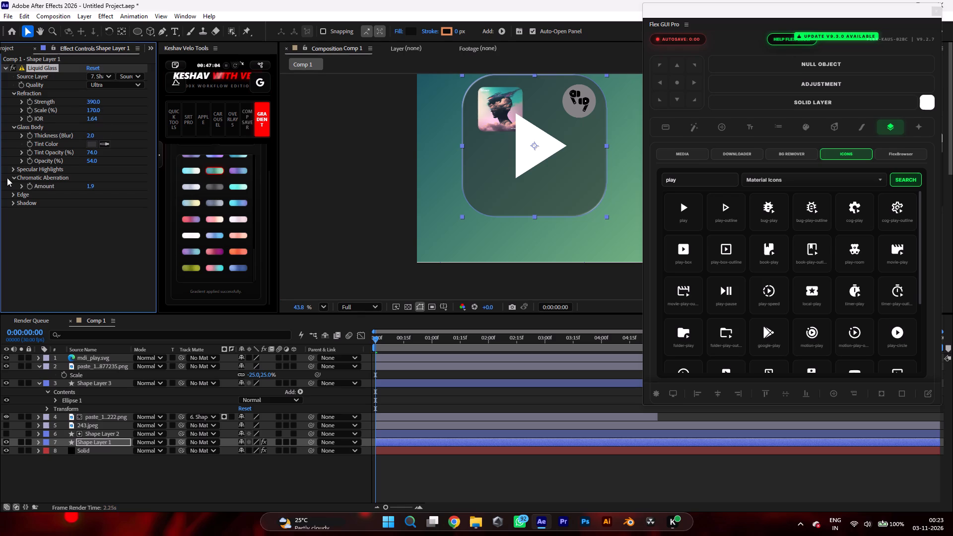
Rotate the light angle of the card's specular highlights to 94°.
{"action": "left_click", "coordinate": [15, 168]}
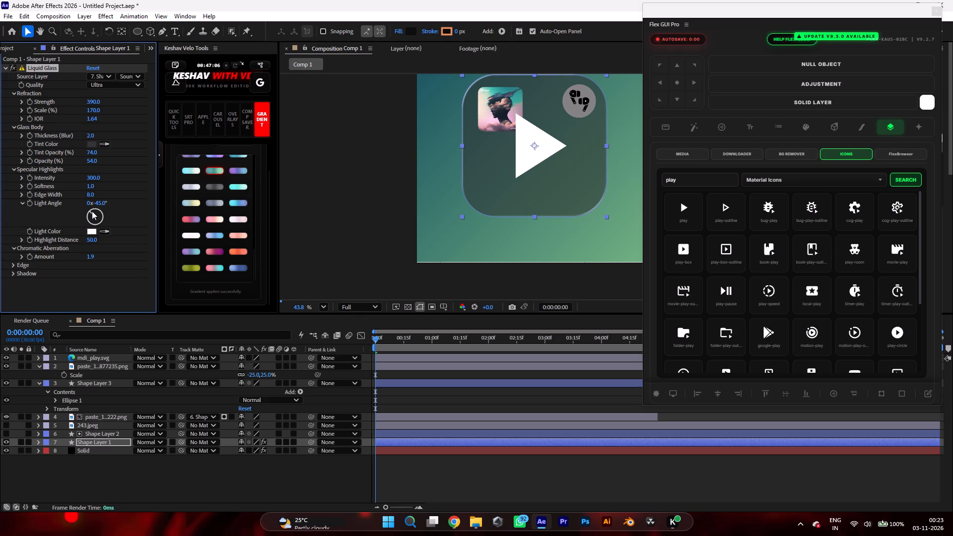
{"action": "left_click_drag", "start_coordinate": [92, 211], "coordinate": [114, 256]}
{"action": "left_click_drag", "start_coordinate": [114, 256], "coordinate": [123, 252]}
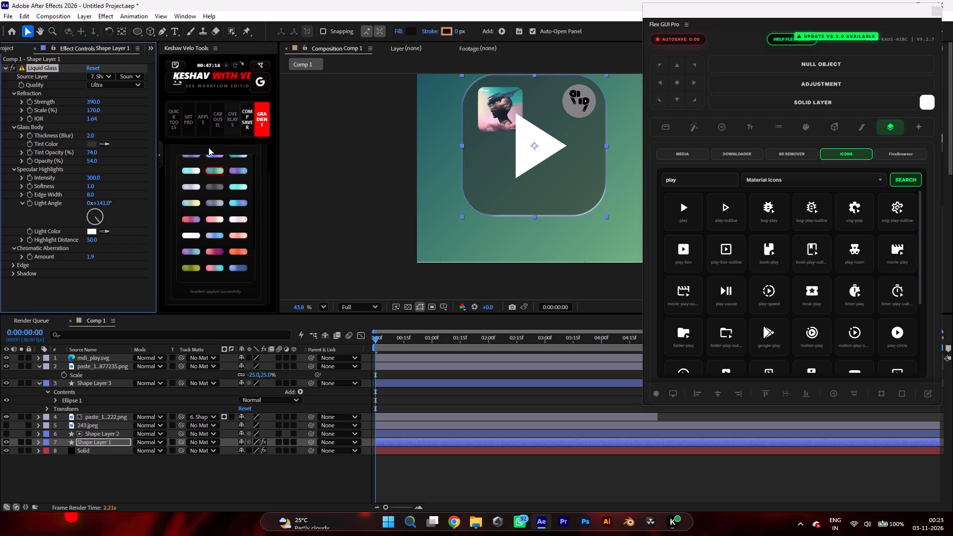
{"action": "left_click_drag", "start_coordinate": [99, 221], "coordinate": [123, 219]}
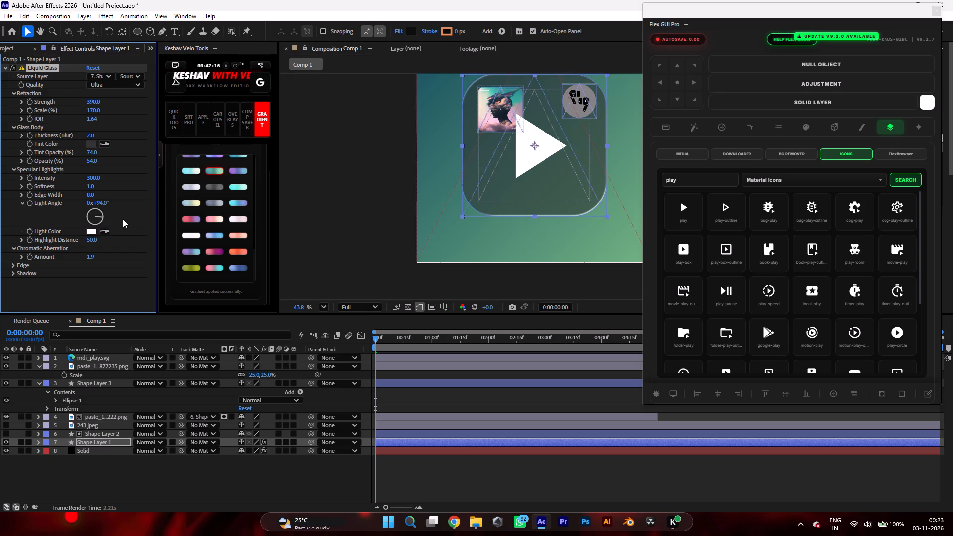
Change the light color of the card's specular highlights to a muted pale green and deselect the layer.
{"action": "left_click", "coordinate": [92, 231]}
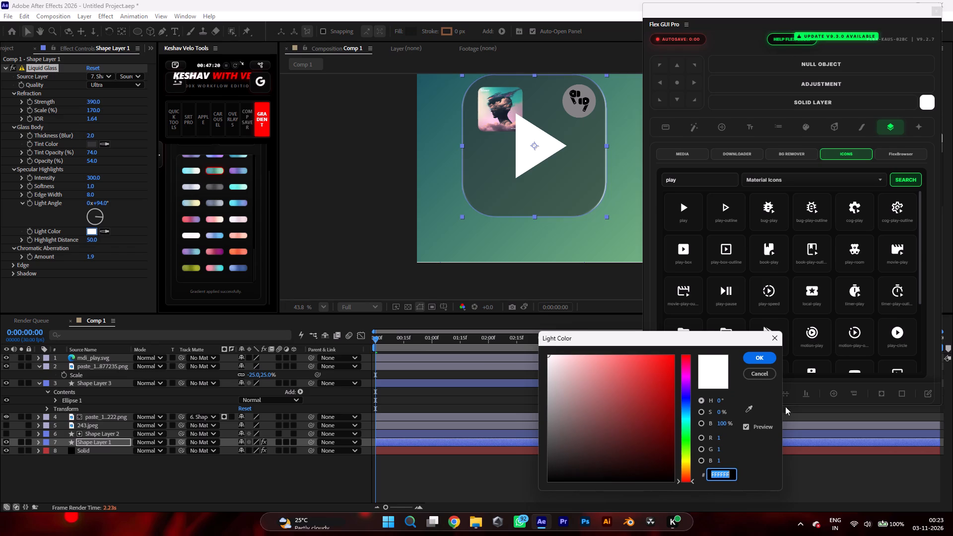
{"action": "left_click", "coordinate": [765, 377]}
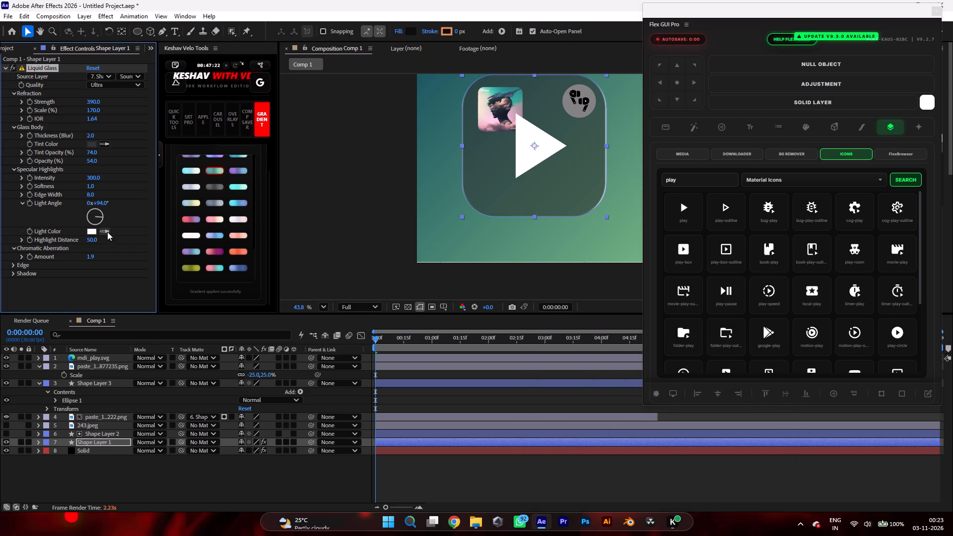
{"action": "left_click", "coordinate": [105, 230]}
{"action": "left_click", "coordinate": [589, 174]}
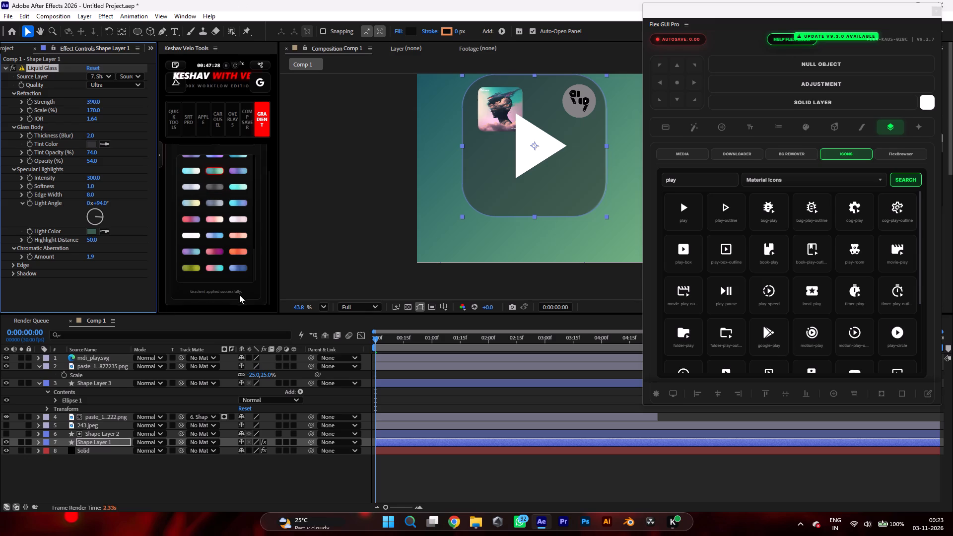
{"action": "left_click", "coordinate": [97, 232]}
{"action": "left_click_drag", "start_coordinate": [588, 439], "coordinate": [578, 431]}
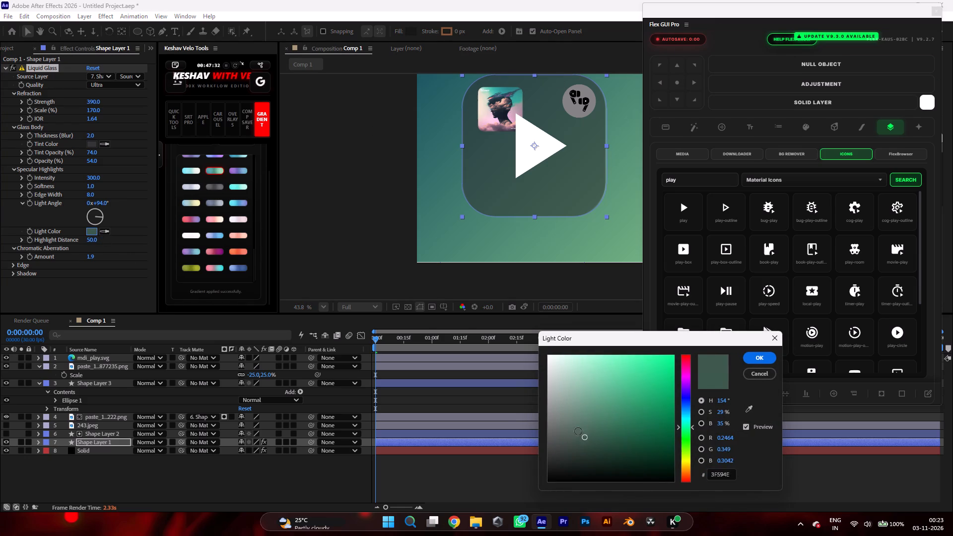
{"action": "left_click_drag", "start_coordinate": [578, 431], "coordinate": [557, 419]}
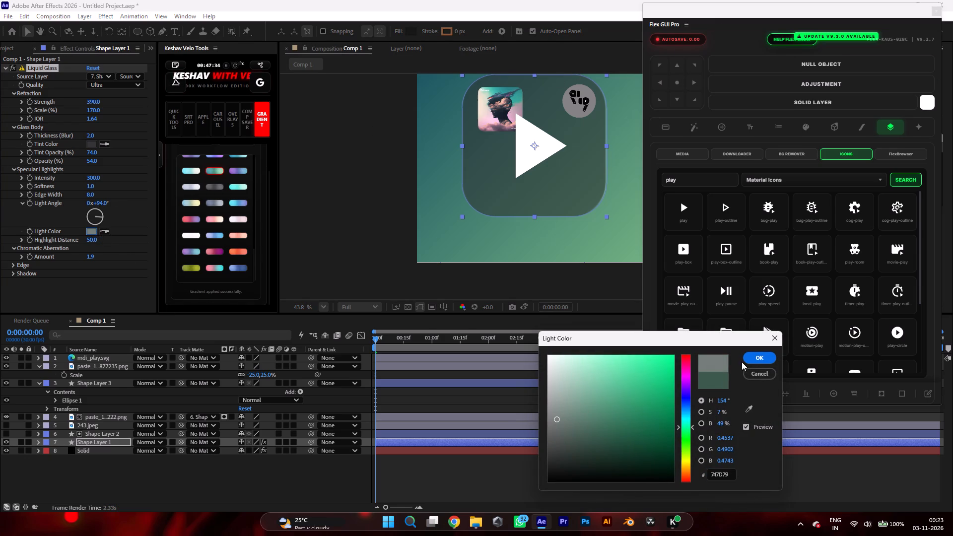
{"action": "left_click_drag", "start_coordinate": [561, 414], "coordinate": [580, 395]}
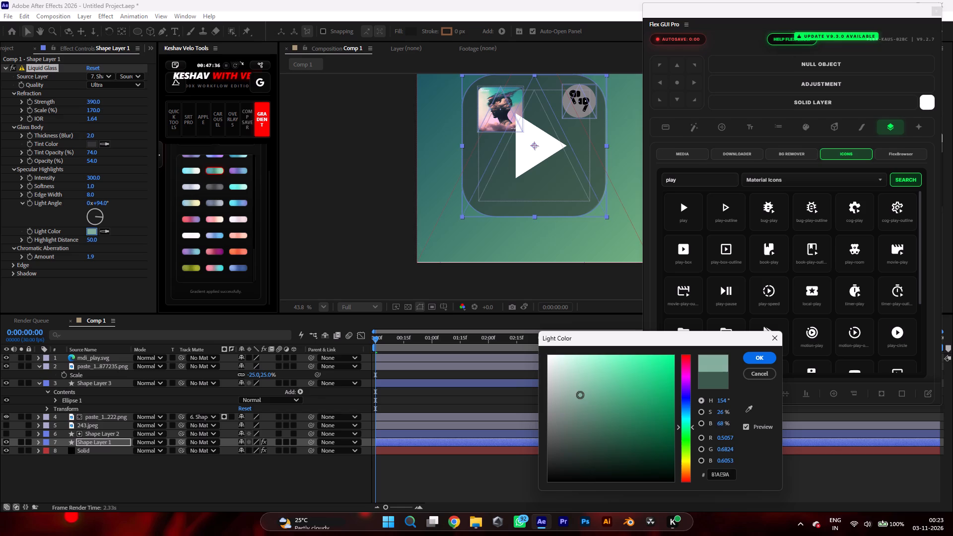
{"action": "left_click_drag", "start_coordinate": [580, 395], "coordinate": [574, 390]}
{"action": "left_click", "coordinate": [753, 359]}
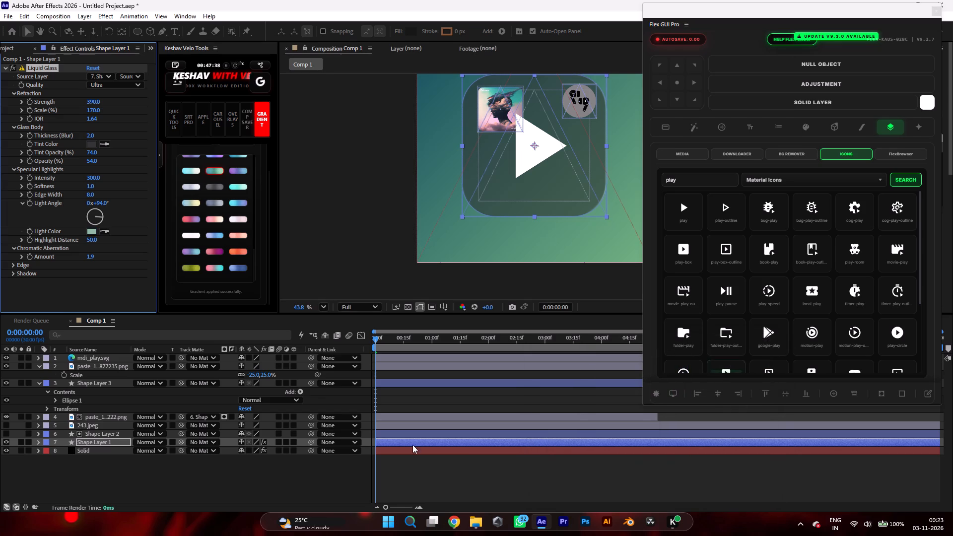
{"action": "left_click", "coordinate": [292, 501]}
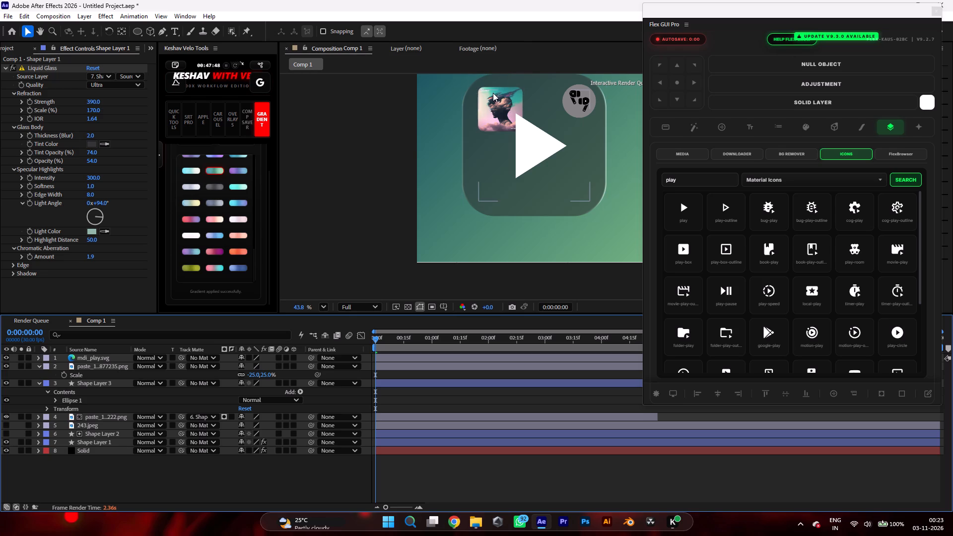
Copy the Liquid Glass effect from Shape Layer 1 onto Shape Layer 3 and the background-removed earbuds image layer.
{"action": "left_click", "coordinate": [56, 69]}
{"action": "key", "text": "ctrl+c"}
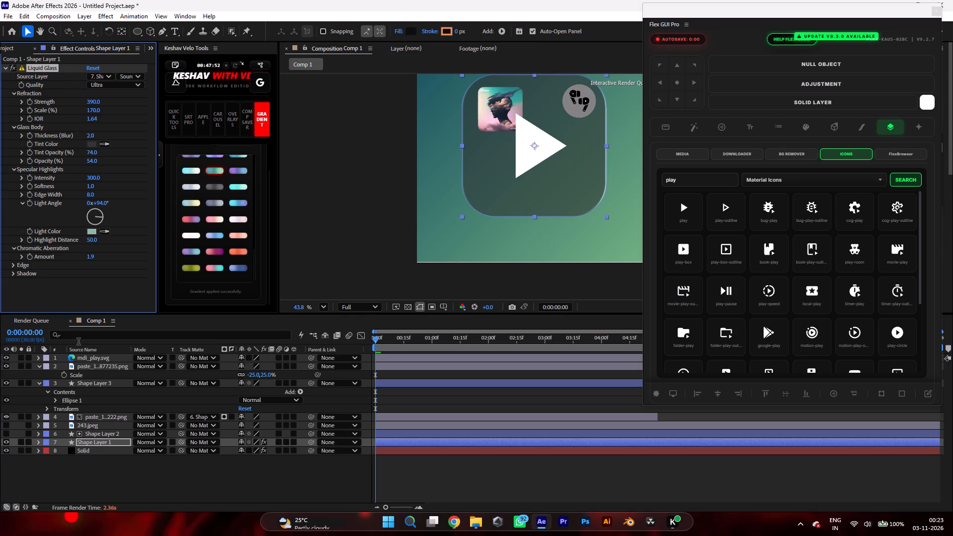
{"action": "left_click", "coordinate": [102, 435]}
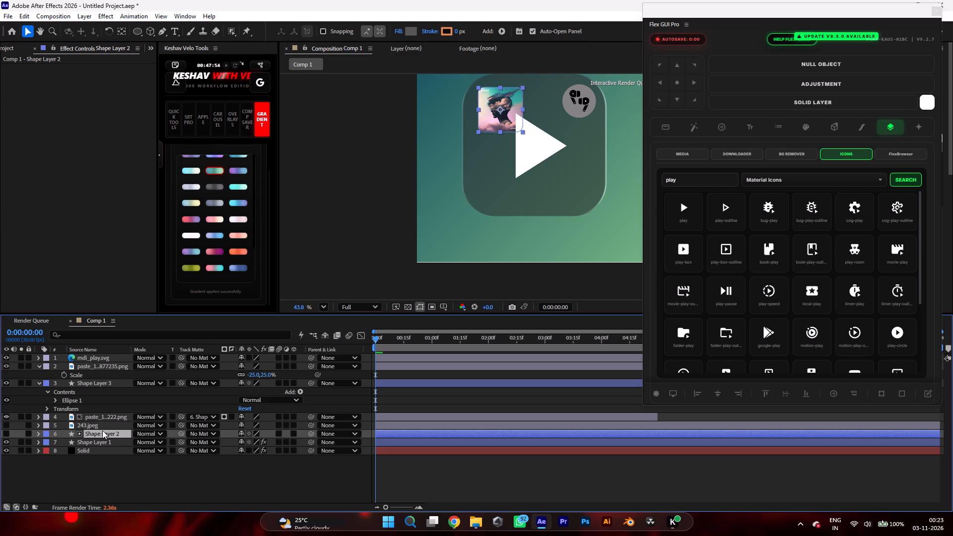
{"action": "left_click", "coordinate": [103, 426]}
{"action": "left_click", "coordinate": [116, 380]}
{"action": "key", "text": "ctrl+v"}
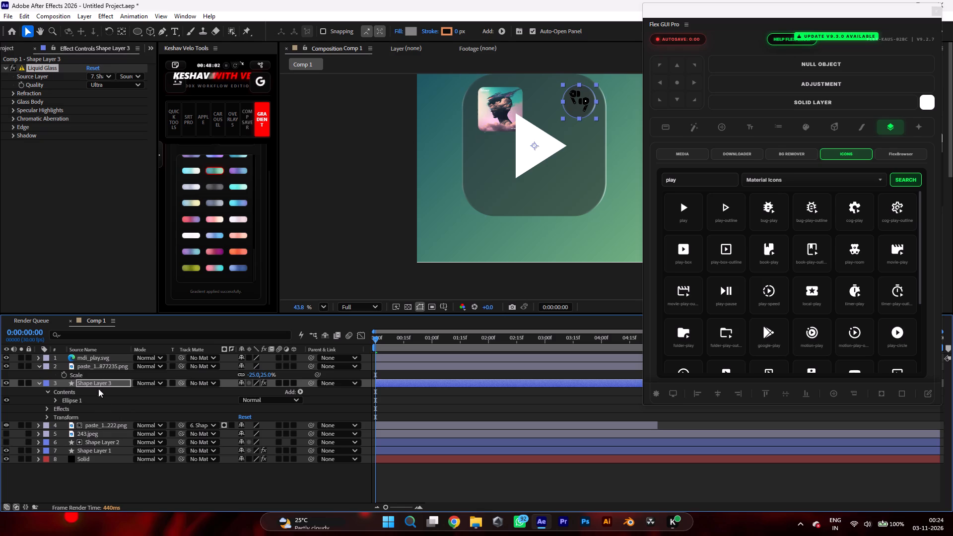
{"action": "left_click", "coordinate": [98, 367]}
{"action": "key", "text": "ctrl+v"}
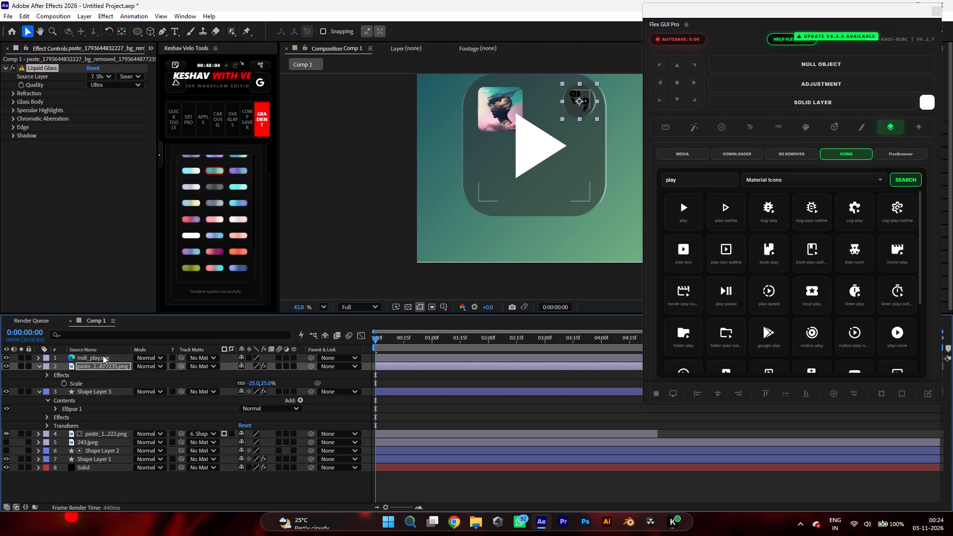
Set the source layer of the earbuds image's Liquid Glass effect to the earbuds image itself, layer 2.
{"action": "scroll", "coordinate": [633, 99], "scroll_direction": "up", "scroll_amount": 3}
{"action": "scroll", "coordinate": [586, 112], "scroll_direction": "up", "scroll_amount": 5}
{"action": "scroll", "coordinate": [586, 111], "scroll_direction": "down", "scroll_amount": 2}
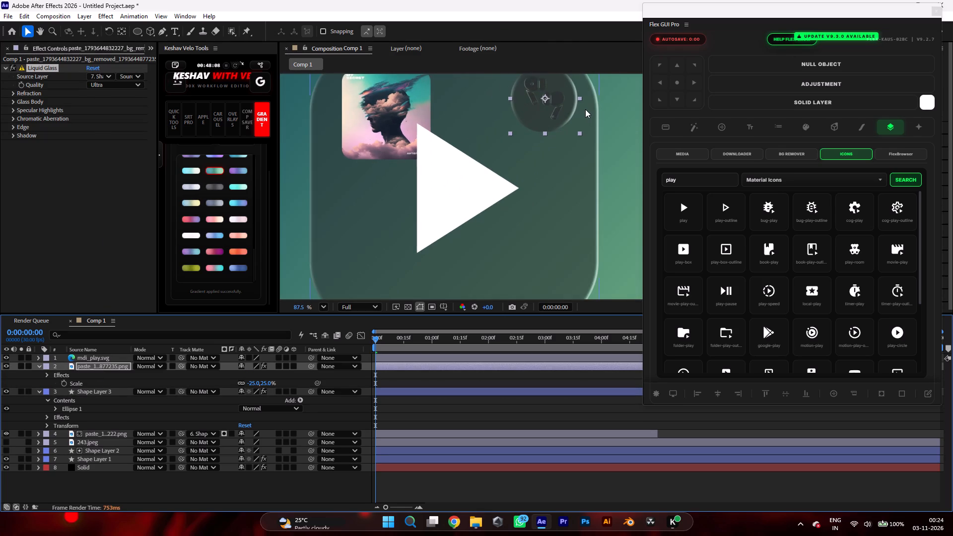
{"action": "scroll", "coordinate": [584, 106], "scroll_direction": "down", "scroll_amount": 2}
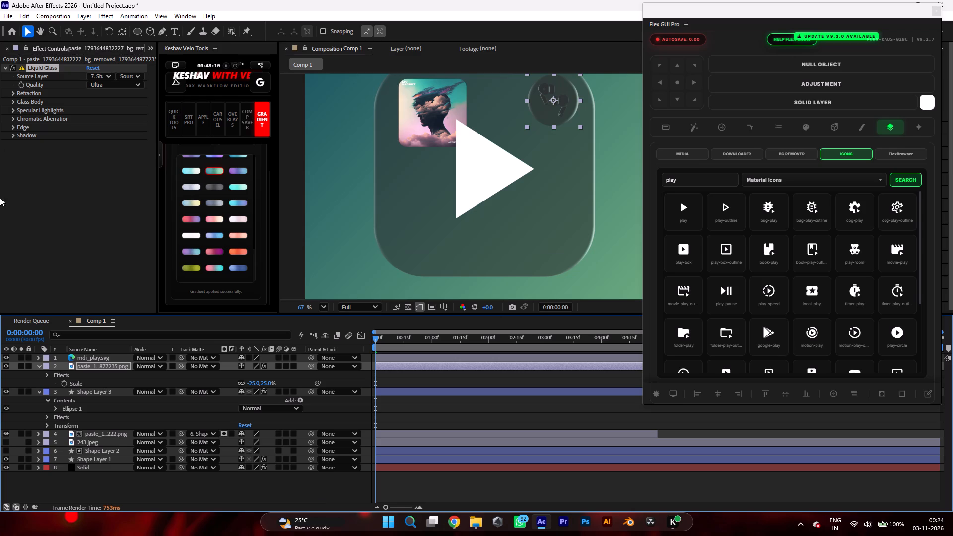
{"action": "left_click", "coordinate": [120, 87]}
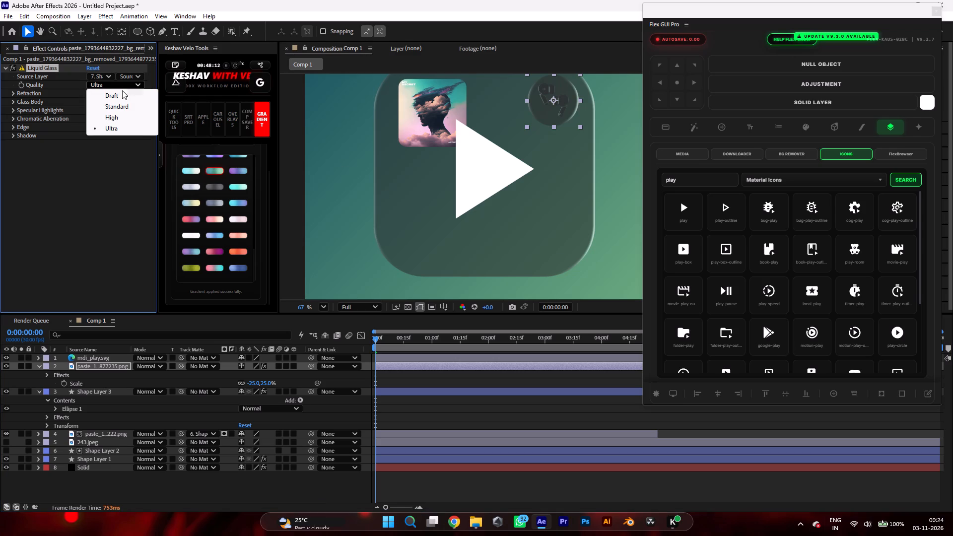
{"action": "left_click", "coordinate": [121, 84]}
{"action": "left_click", "coordinate": [121, 84]}
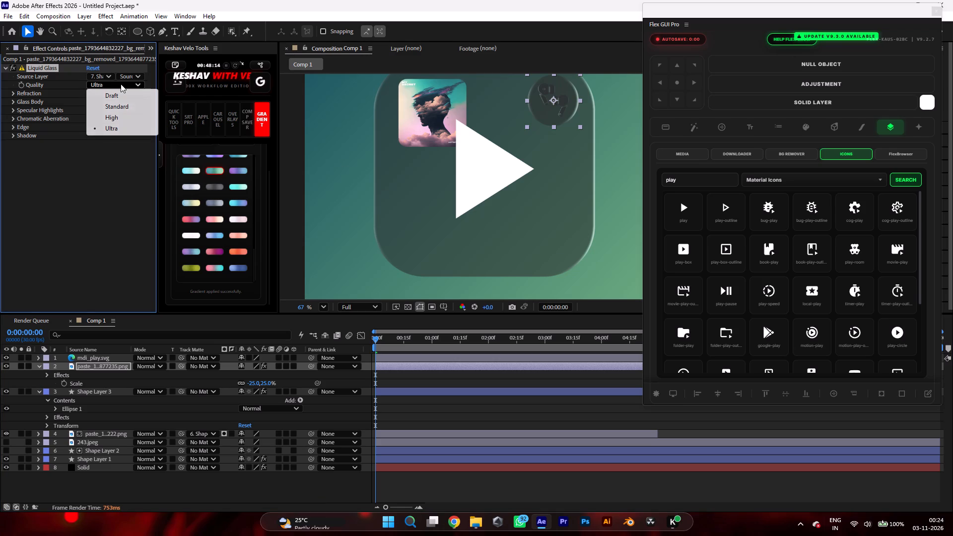
{"action": "left_click", "coordinate": [103, 76]}
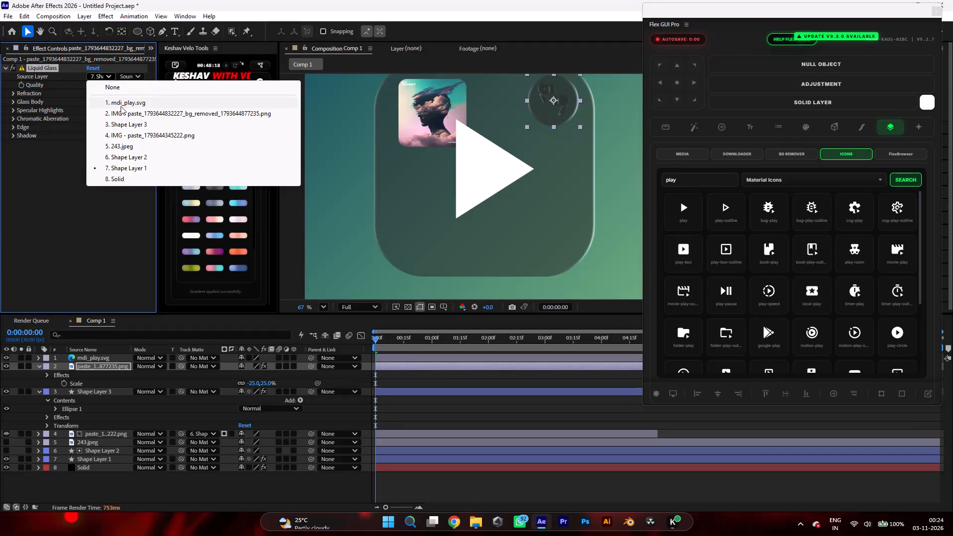
{"action": "left_click", "coordinate": [132, 115]}
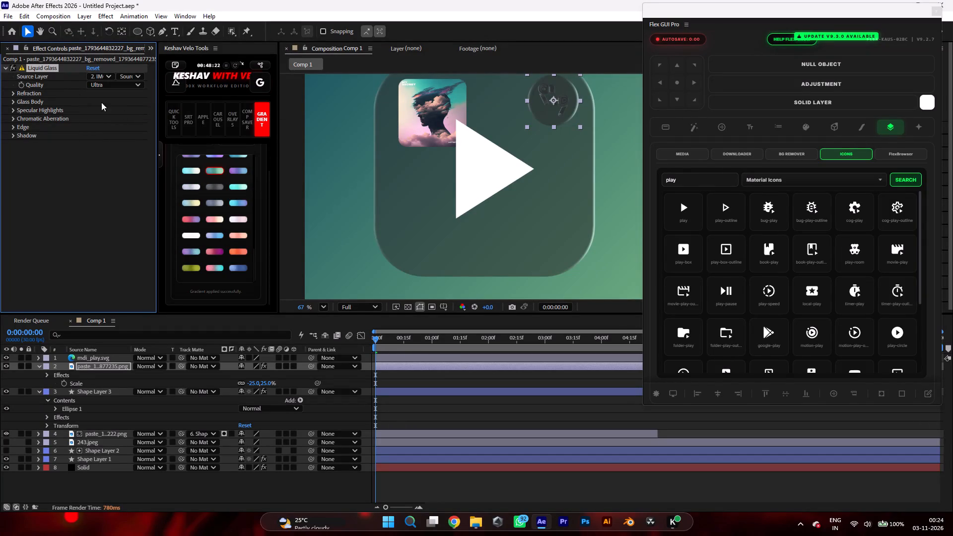
Set the earbuds' Glass Body tint opacity to 39%, thickness blur to 0 and opacity to 100%.
{"action": "left_click", "coordinate": [12, 94]}
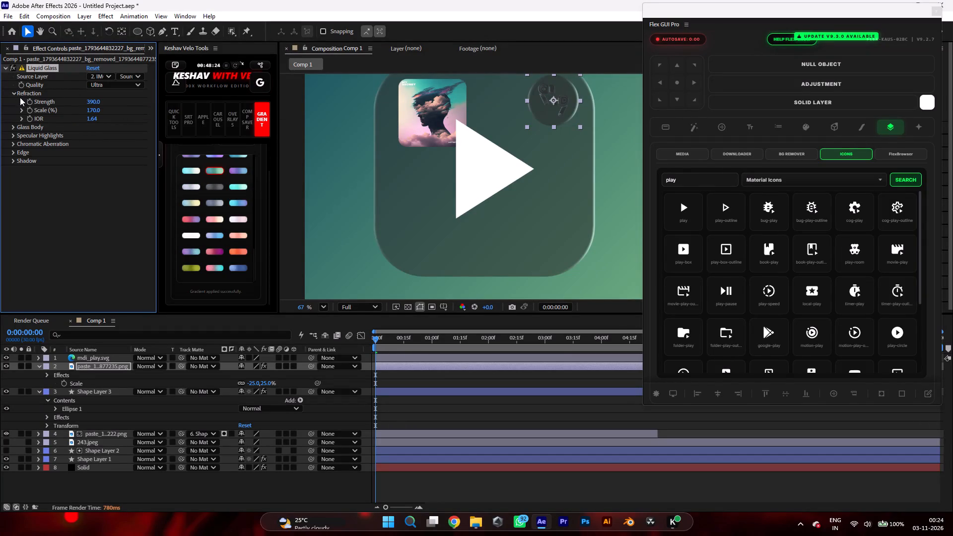
{"action": "left_click", "coordinate": [11, 127]}
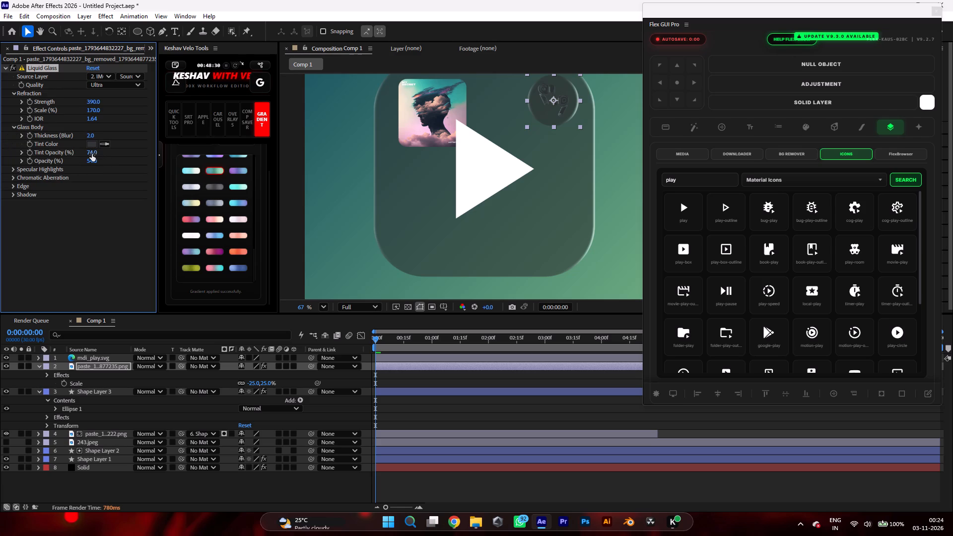
{"action": "left_click_drag", "start_coordinate": [92, 154], "coordinate": [75, 154]}
{"action": "left_click_drag", "start_coordinate": [91, 136], "coordinate": [72, 134]}
{"action": "left_click_drag", "start_coordinate": [92, 160], "coordinate": [51, 167]}
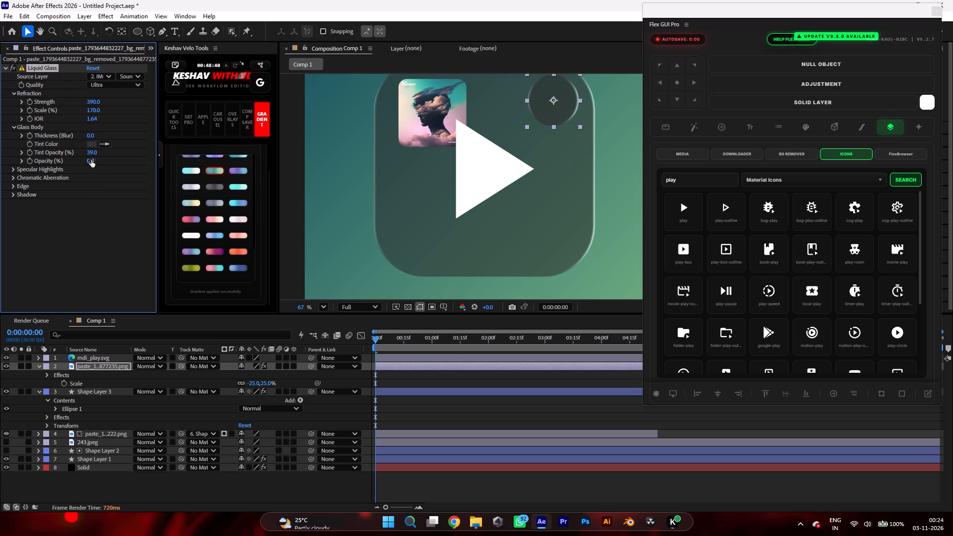
{"action": "left_click_drag", "start_coordinate": [91, 160], "coordinate": [598, 199]}
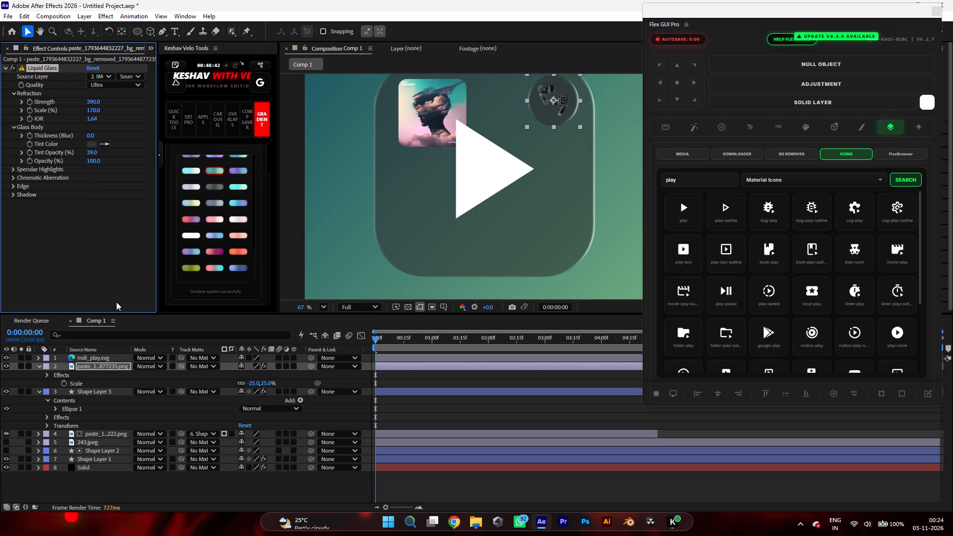
Raise the earbuds' Glass Body tint opacity to 89% and change its tint color to white, FFFFFF.
{"action": "scroll", "coordinate": [543, 92], "scroll_direction": "up", "scroll_amount": 5}
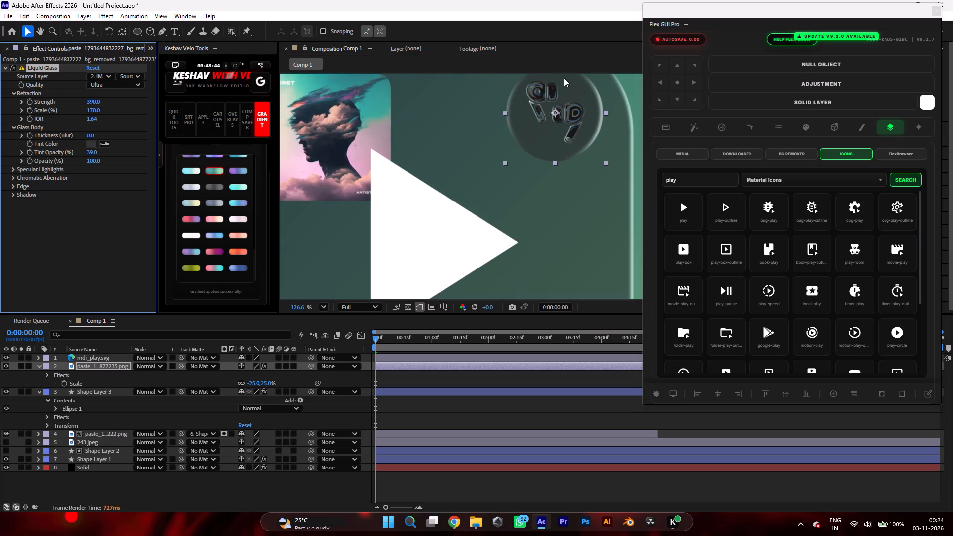
{"action": "scroll", "coordinate": [564, 79], "scroll_direction": "up", "scroll_amount": 11}
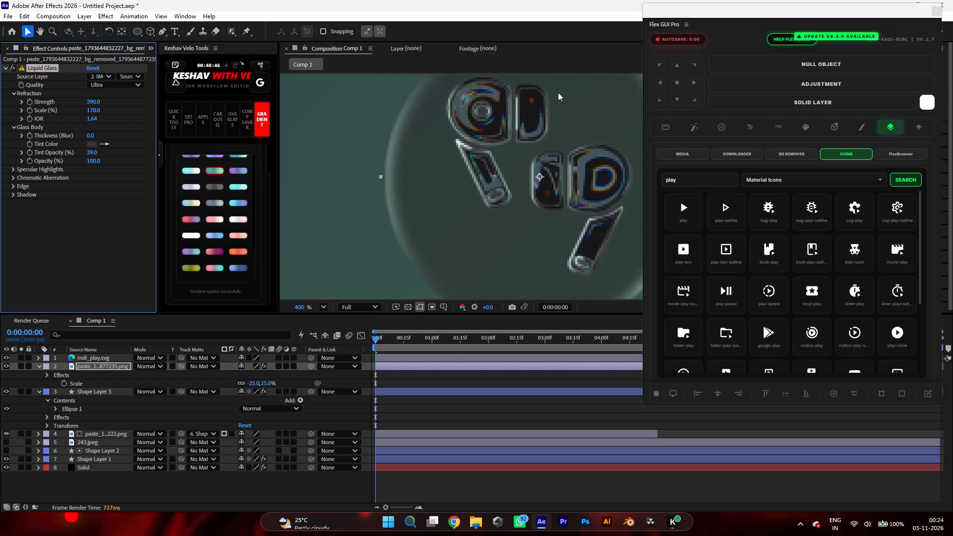
{"action": "left_click_drag", "start_coordinate": [93, 152], "coordinate": [126, 160]}
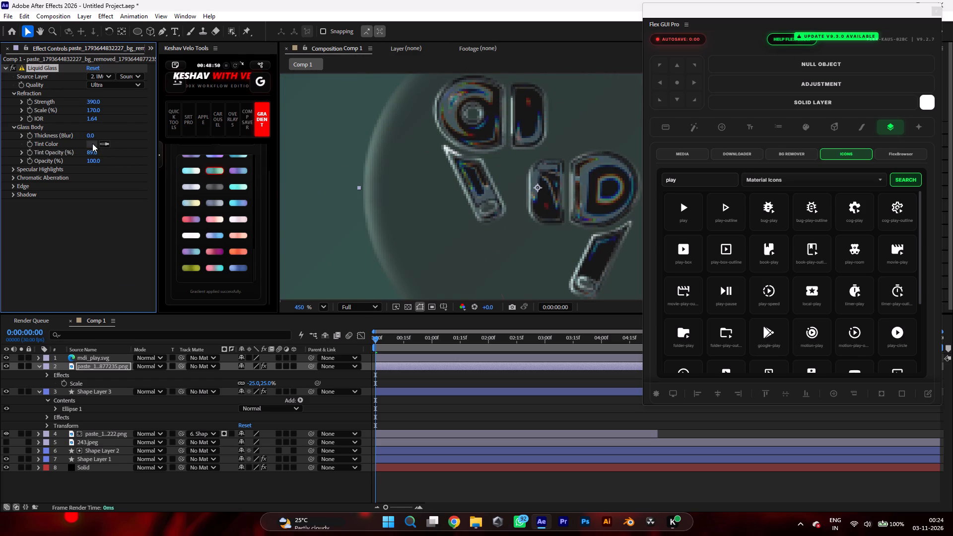
{"action": "left_click", "coordinate": [92, 143]}
{"action": "left_click_drag", "start_coordinate": [589, 415], "coordinate": [460, 317]}
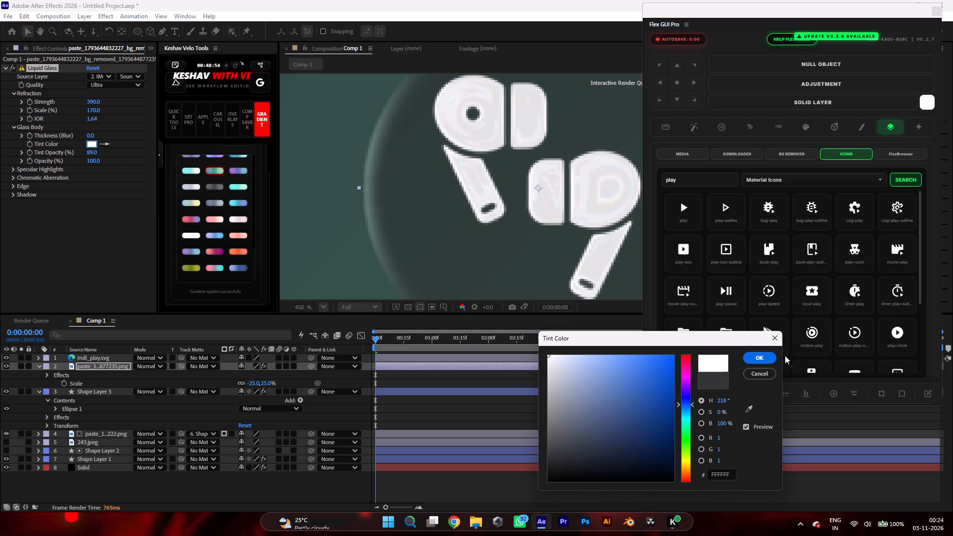
{"action": "left_click", "coordinate": [761, 353]}
{"action": "scroll", "coordinate": [550, 192], "scroll_direction": "down", "scroll_amount": 8}
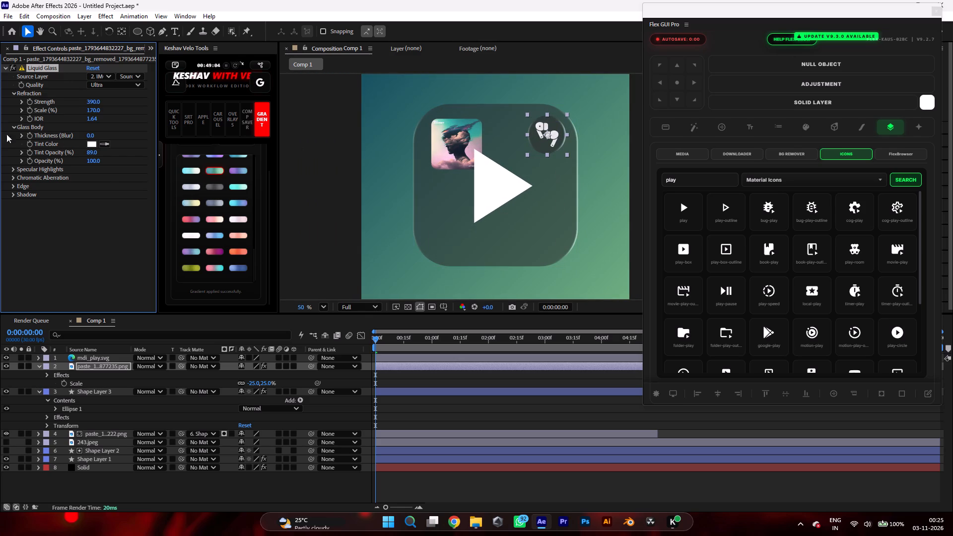
{"action": "left_click_drag", "start_coordinate": [91, 158], "coordinate": [79, 158]}
{"action": "left_click_drag", "start_coordinate": [79, 158], "coordinate": [73, 160]}
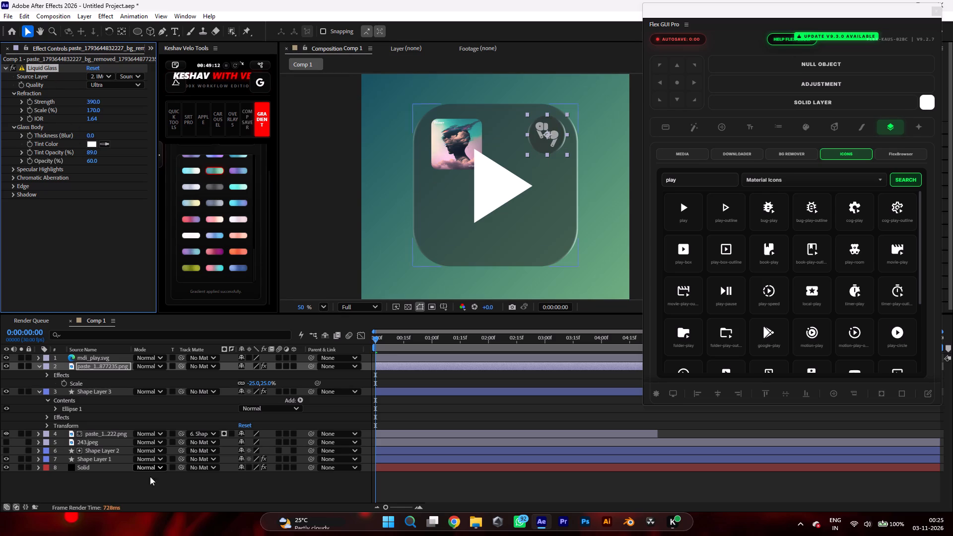
Set the source layer of Shape Layer 3's Liquid Glass effect to Shape Layer 3 itself.
{"action": "left_click", "coordinate": [101, 392]}
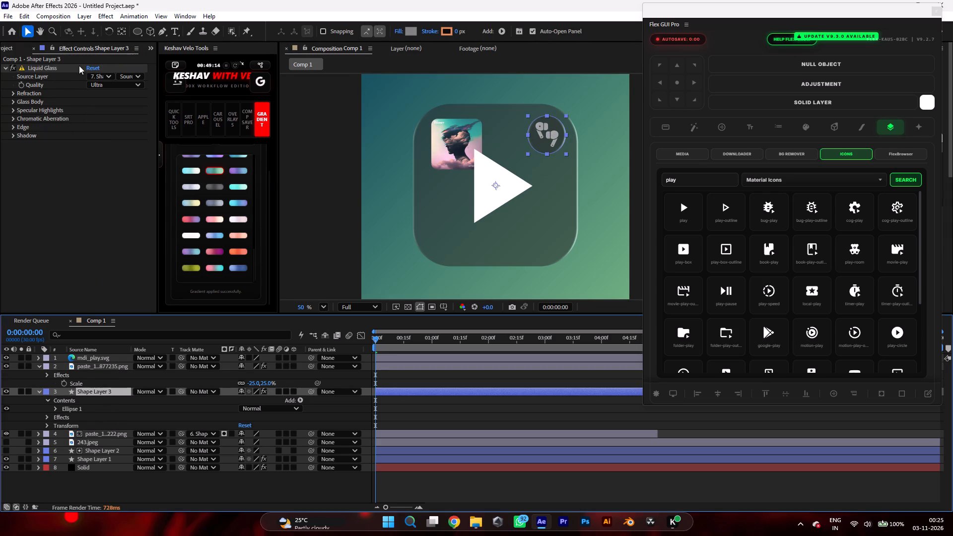
{"action": "left_click", "coordinate": [103, 78]}
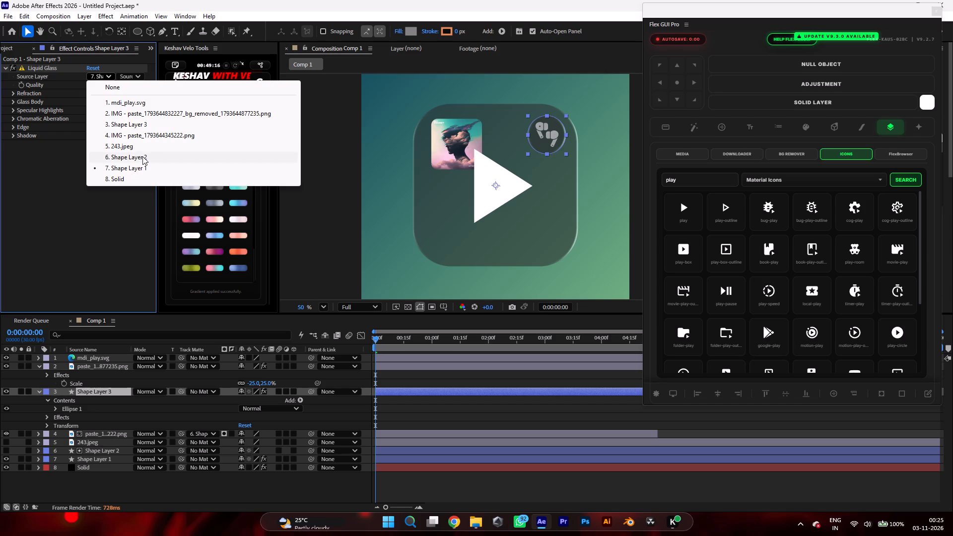
{"action": "left_click", "coordinate": [144, 122]}
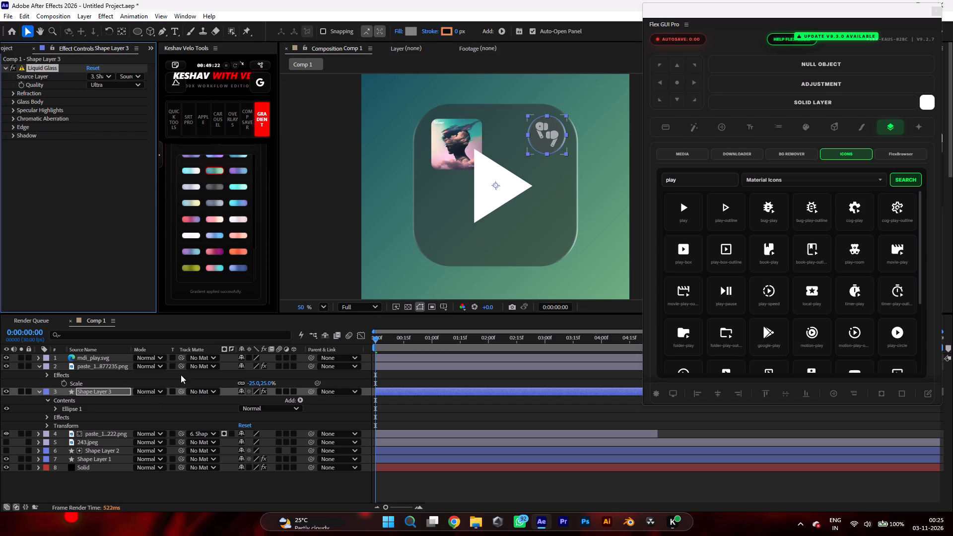
Paste the Liquid Glass effect onto the mdi_play.svg layer and set its source layer to mdi_play.svg itself.
{"action": "left_click", "coordinate": [108, 355]}
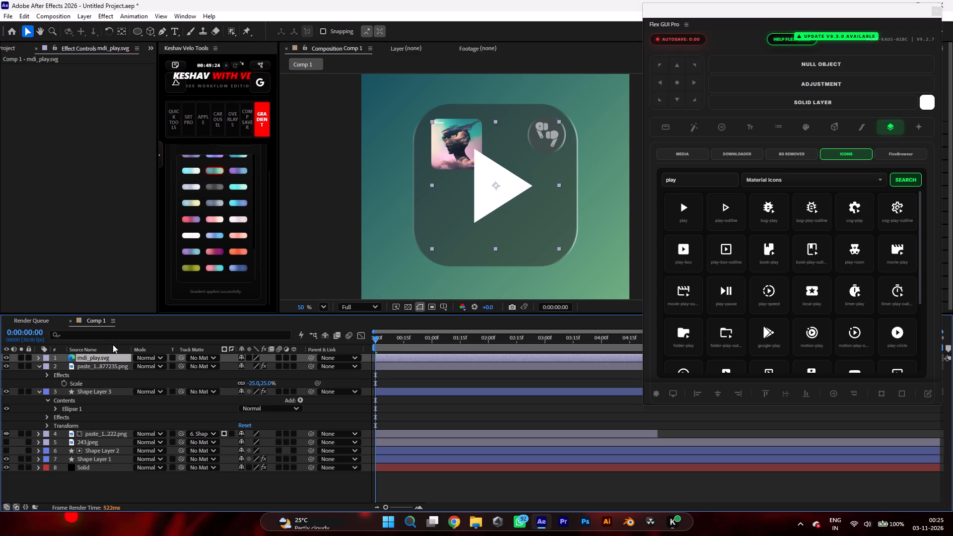
{"action": "key", "text": "ctrl+v"}
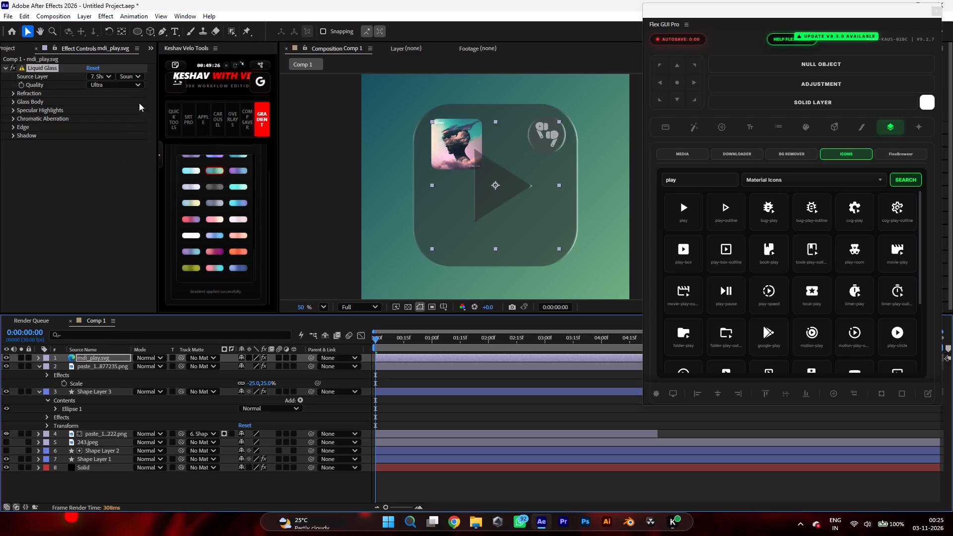
{"action": "left_click", "coordinate": [111, 73]}
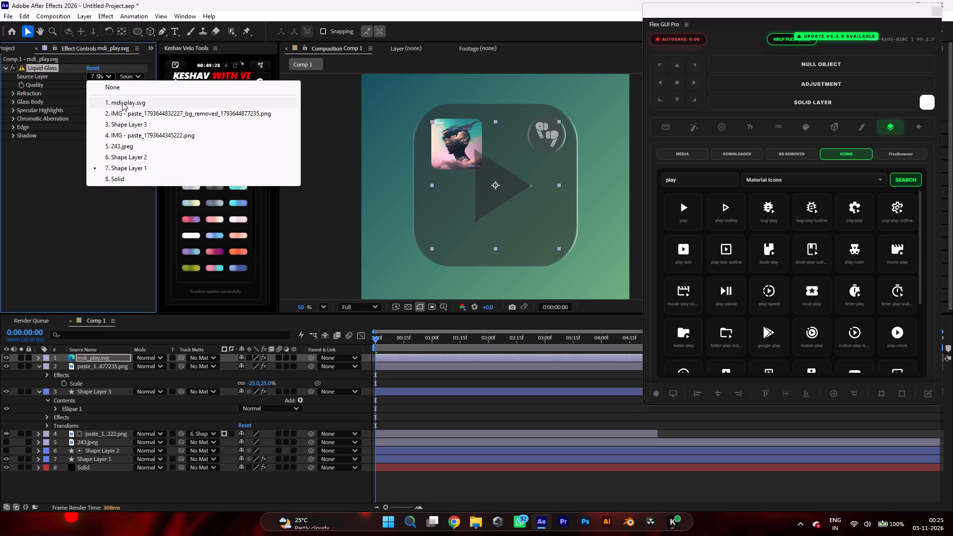
{"action": "left_click", "coordinate": [128, 98]}
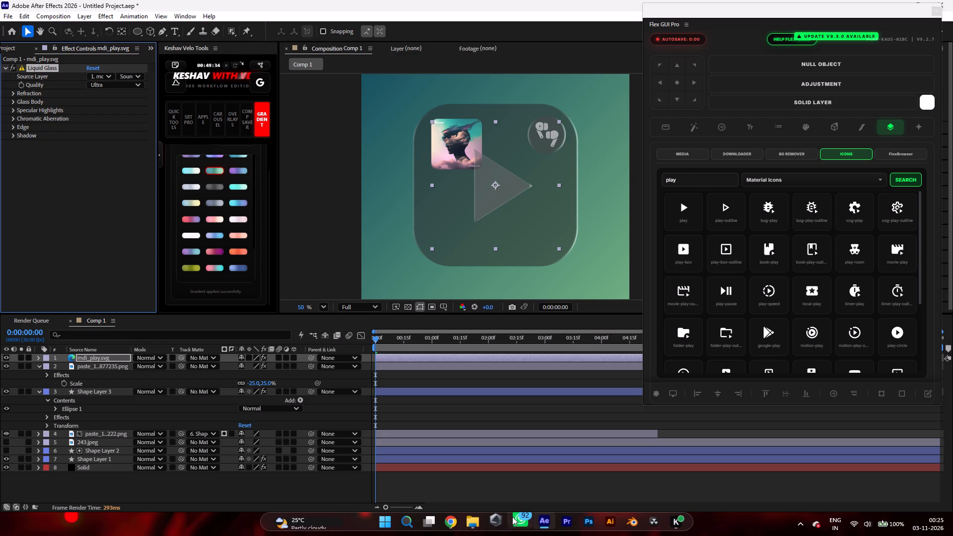
Save the project as "ui music" in the AE folder on drive D.
{"action": "key", "text": "ctrl+s"}
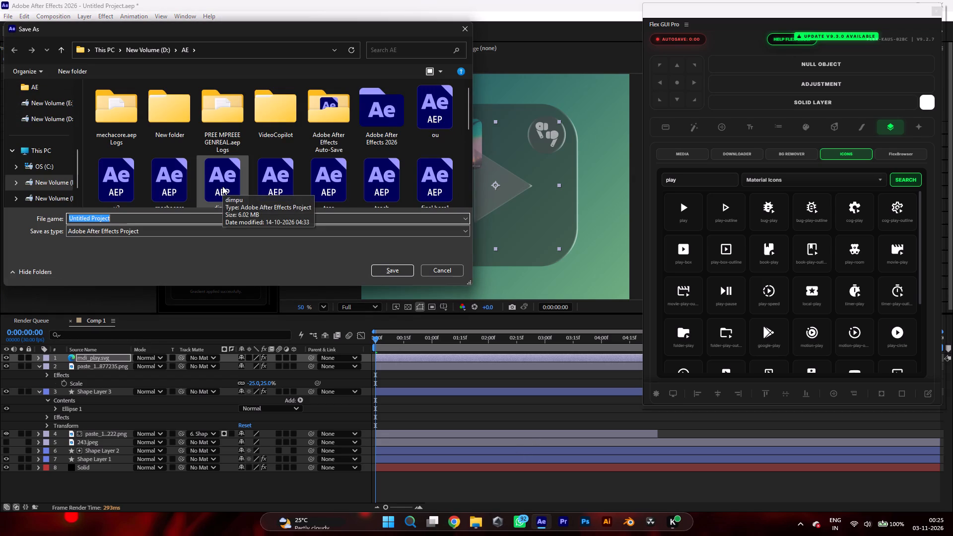
{"action": "type", "text": "ui"}
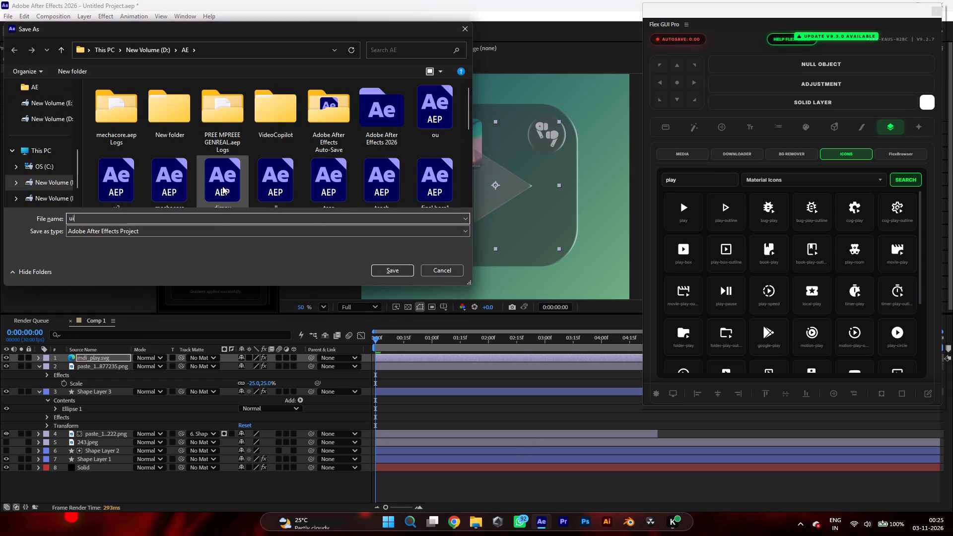
{"action": "type", "text": "/mus"}
{"action": "key", "text": "BackSpace"}
{"action": "type", "text": "sio"}
{"action": "key", "text": "BackSpace"}
{"action": "key", "text": "c"}
{"action": "key", "text": "Return"}
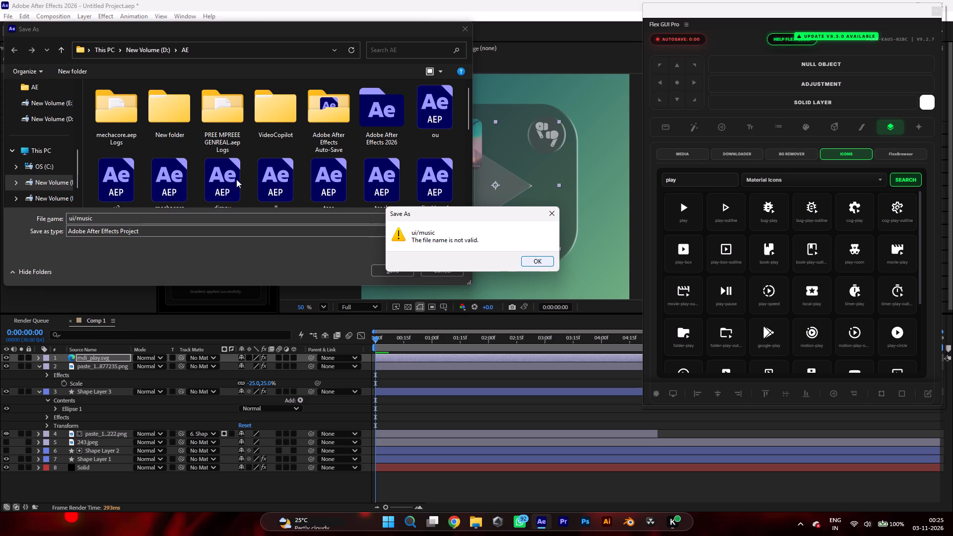
{"action": "left_click", "coordinate": [108, 220]}
{"action": "left_click", "coordinate": [542, 260]}
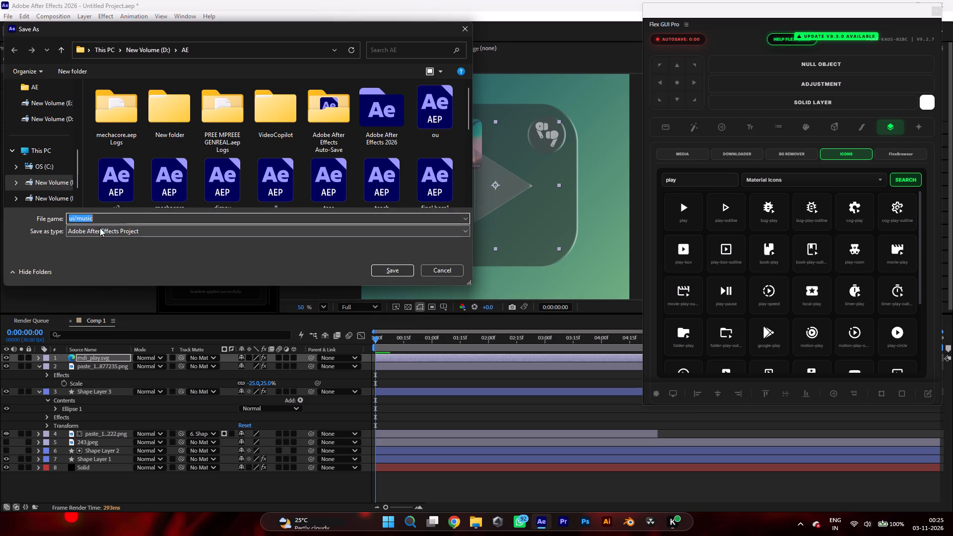
{"action": "left_click", "coordinate": [79, 219]}
{"action": "key", "text": "BackSpace"}
{"action": "key", "text": "BackSpace"}
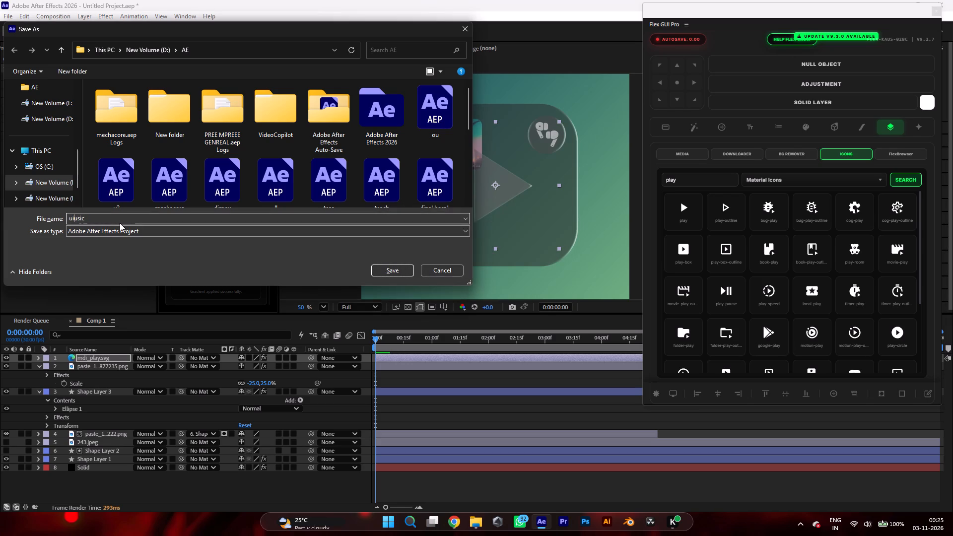
{"action": "key", "text": "space"}
{"action": "key", "text": "m"}
{"action": "key", "text": "Return"}
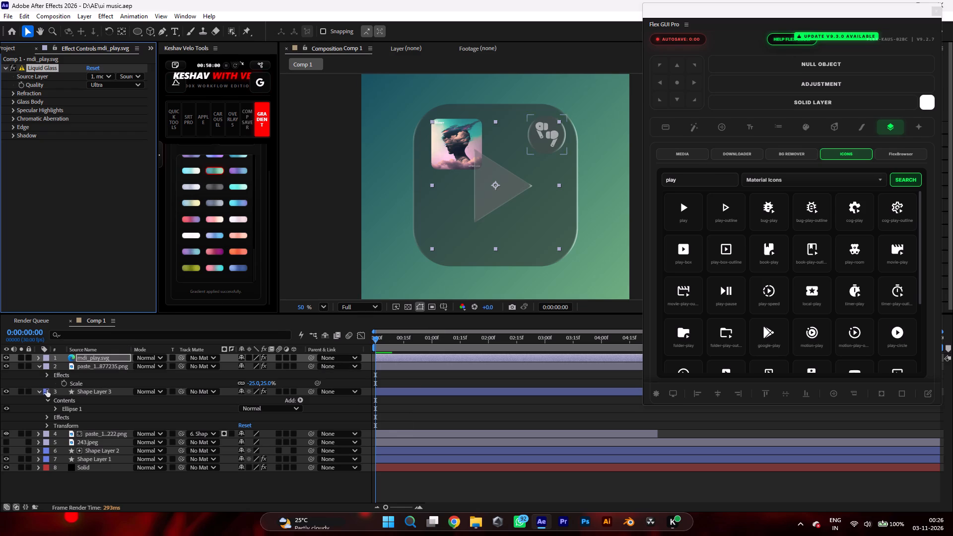
{"action": "left_click", "coordinate": [4, 444]}
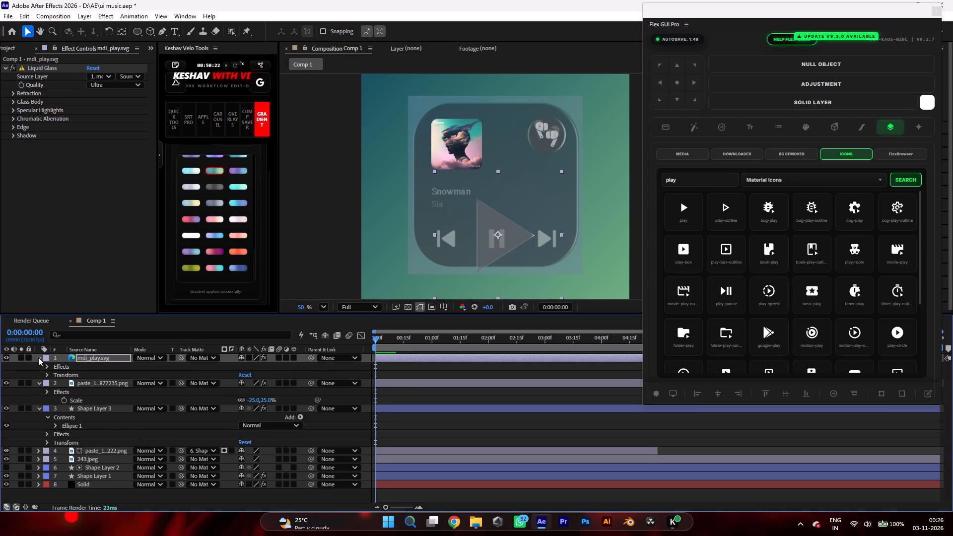
{"action": "left_click", "coordinate": [38, 357]}
{"action": "key", "text": "d"}
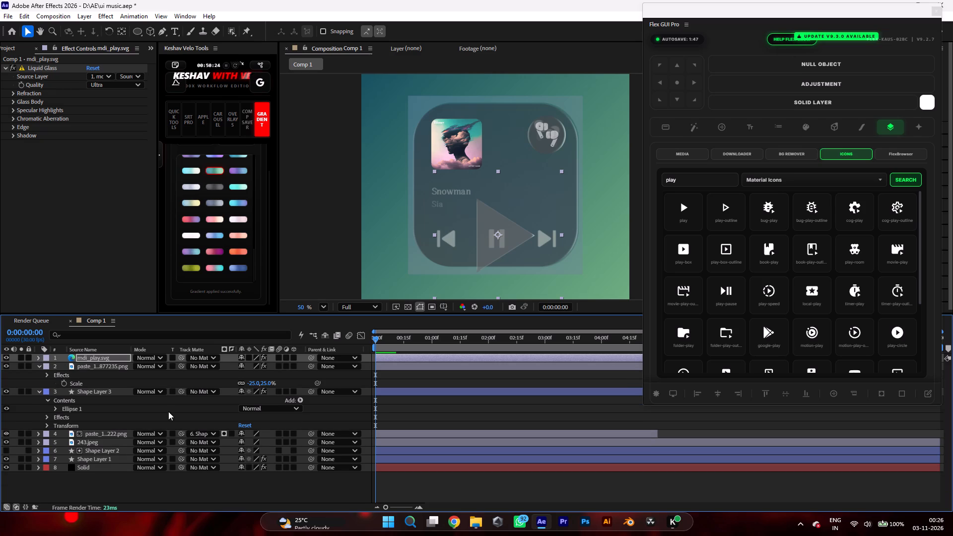
{"action": "key", "text": "s"}
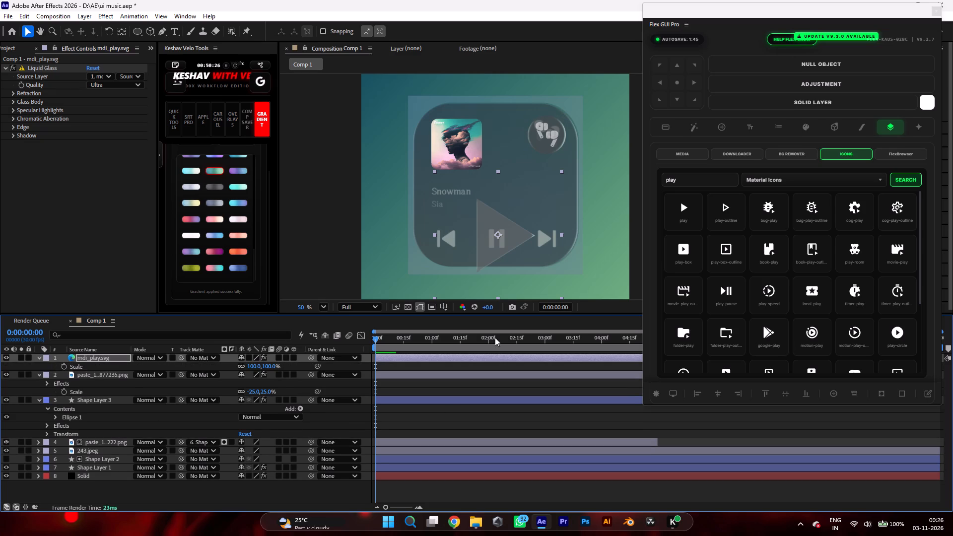
{"action": "left_click_drag", "start_coordinate": [249, 369], "coordinate": [236, 369]}
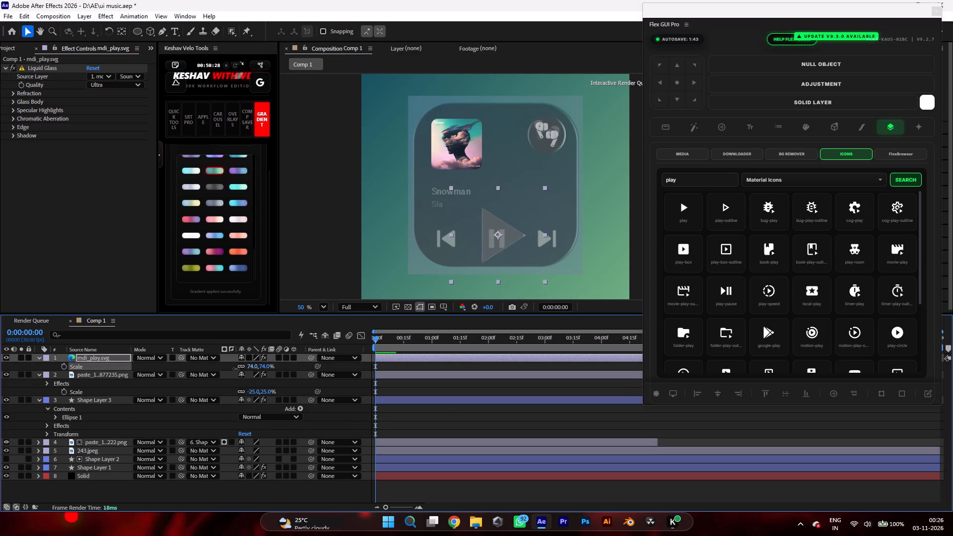
{"action": "left_click_drag", "start_coordinate": [236, 369], "coordinate": [236, 382]}
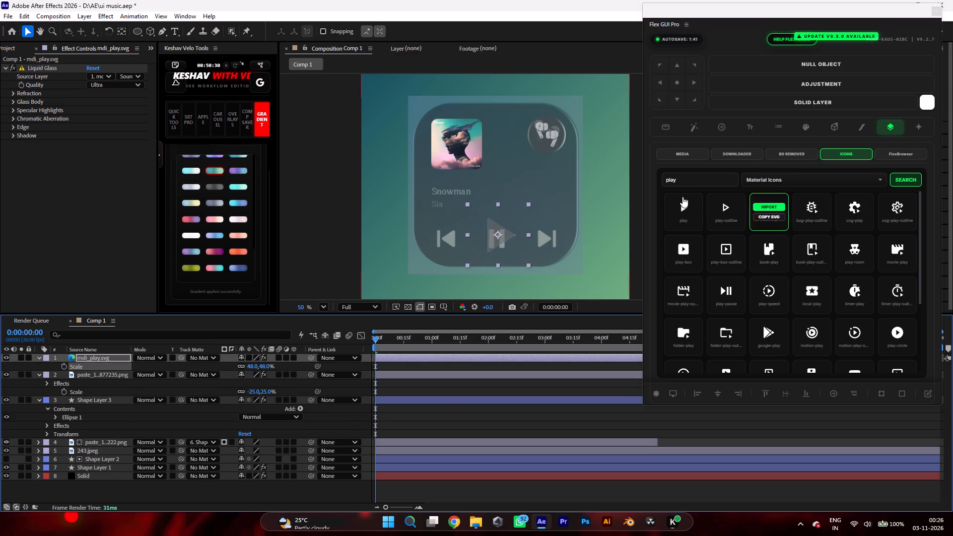
{"action": "scroll", "coordinate": [549, 235], "scroll_direction": "down", "scroll_amount": 4}
{"action": "scroll", "coordinate": [537, 250], "scroll_direction": "up", "scroll_amount": 8}
{"action": "scroll", "coordinate": [537, 251], "scroll_direction": "down", "scroll_amount": 1}
{"action": "scroll", "coordinate": [537, 251], "scroll_direction": "up", "scroll_amount": 7}
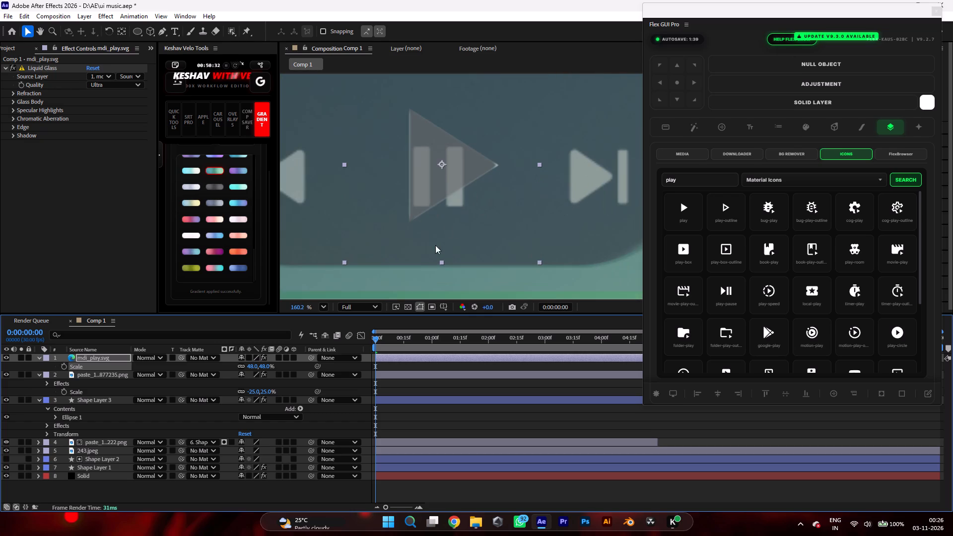
{"action": "left_click", "coordinate": [254, 369]}
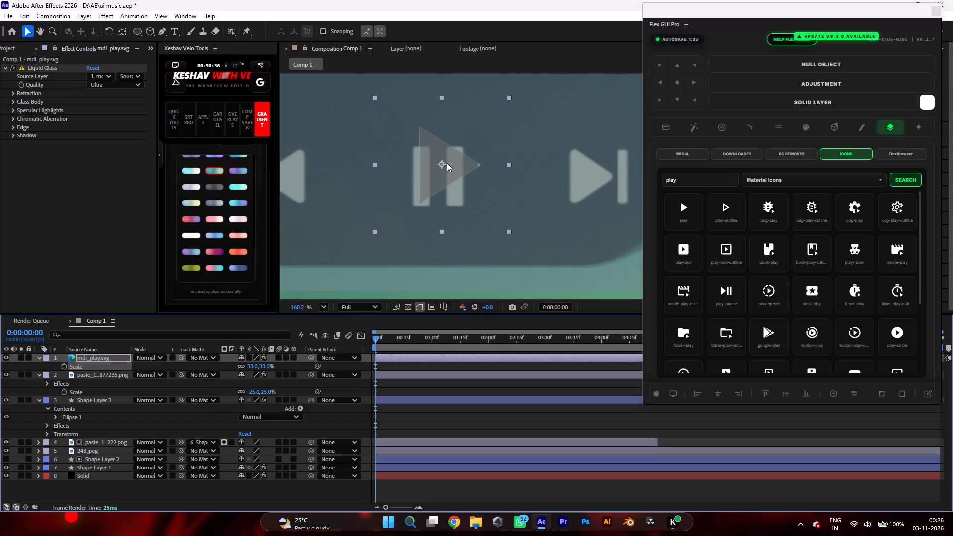
Move the play icon so its left edge lines up with the left edge of the reference's pause button.
{"action": "left_click_drag", "start_coordinate": [440, 162], "coordinate": [434, 172]}
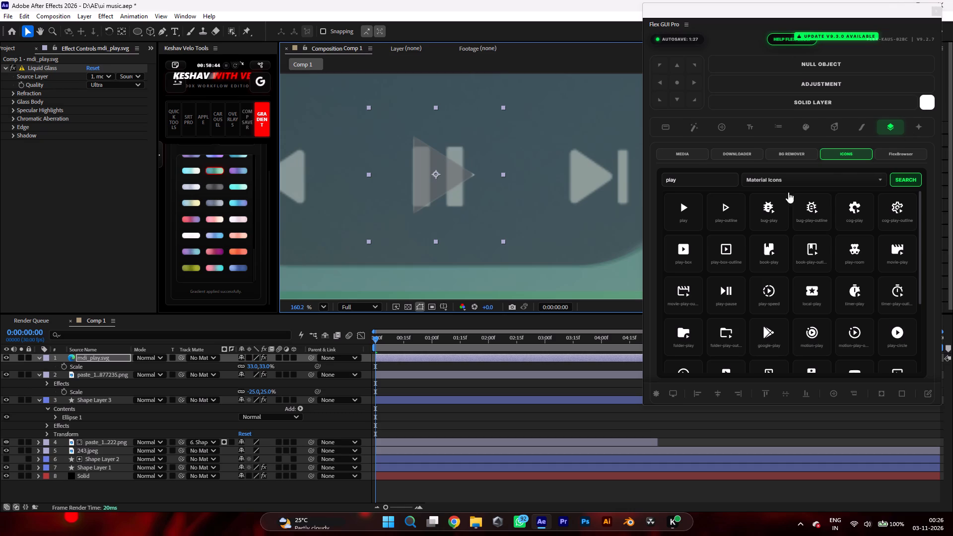
Search the Material Icons library for "next" and import the skip-next icon into the composition.
{"action": "scroll", "coordinate": [846, 289], "scroll_direction": "down", "scroll_amount": 2}
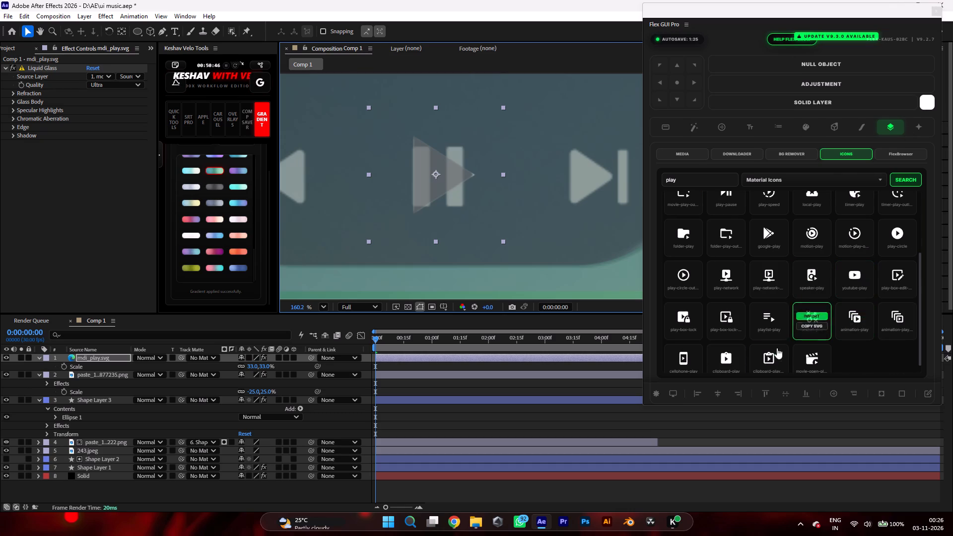
{"action": "scroll", "coordinate": [747, 341], "scroll_direction": "up", "scroll_amount": 4}
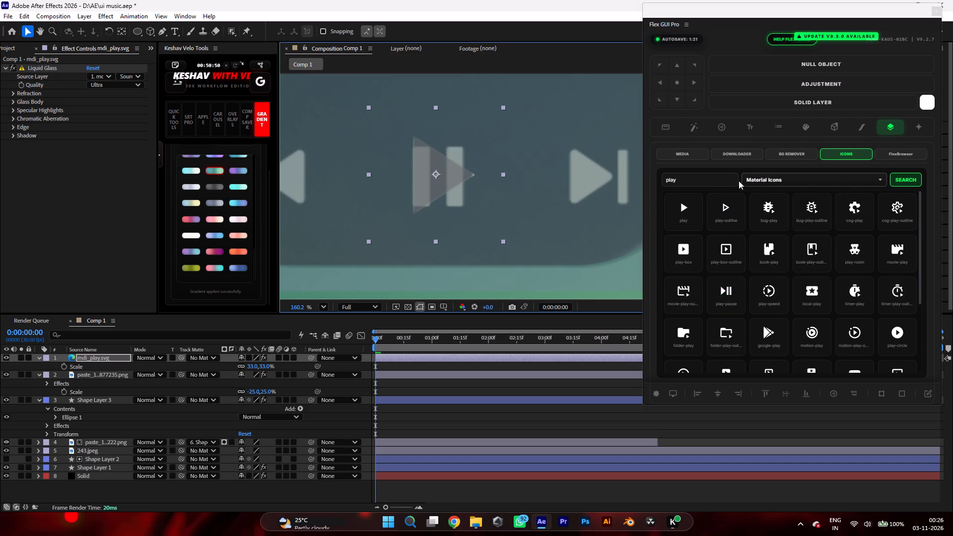
{"action": "left_click_drag", "start_coordinate": [705, 186], "coordinate": [631, 185]}
{"action": "type", "text": "next"}
{"action": "key", "text": "Return"}
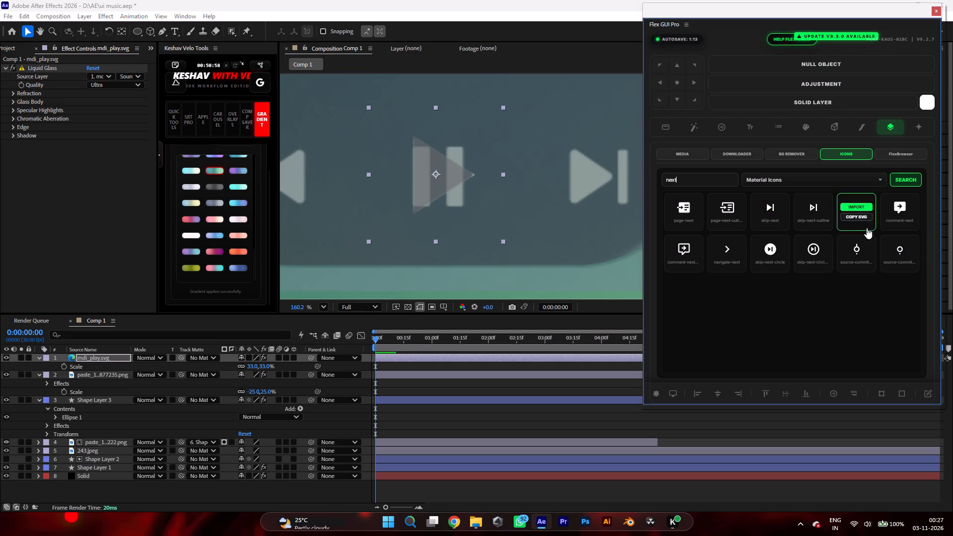
{"action": "left_click", "coordinate": [770, 209]}
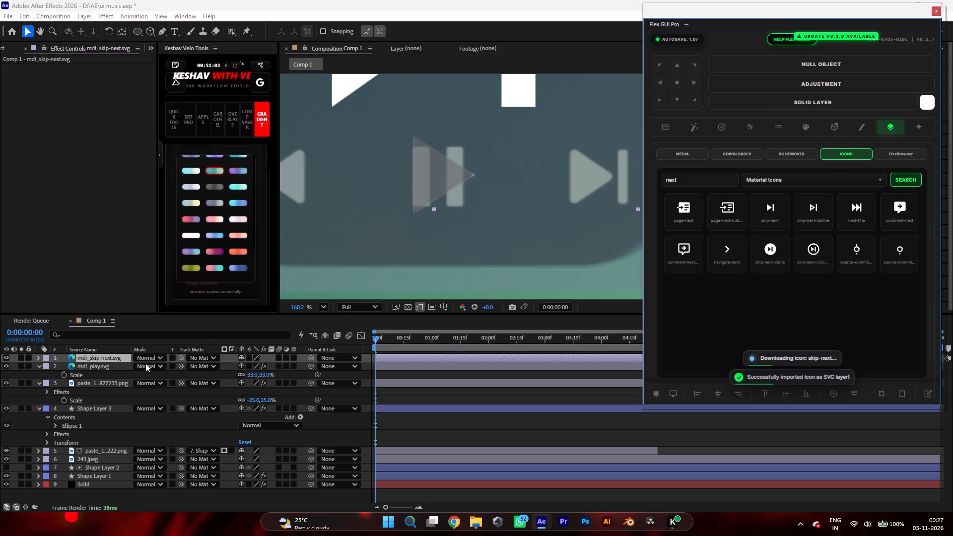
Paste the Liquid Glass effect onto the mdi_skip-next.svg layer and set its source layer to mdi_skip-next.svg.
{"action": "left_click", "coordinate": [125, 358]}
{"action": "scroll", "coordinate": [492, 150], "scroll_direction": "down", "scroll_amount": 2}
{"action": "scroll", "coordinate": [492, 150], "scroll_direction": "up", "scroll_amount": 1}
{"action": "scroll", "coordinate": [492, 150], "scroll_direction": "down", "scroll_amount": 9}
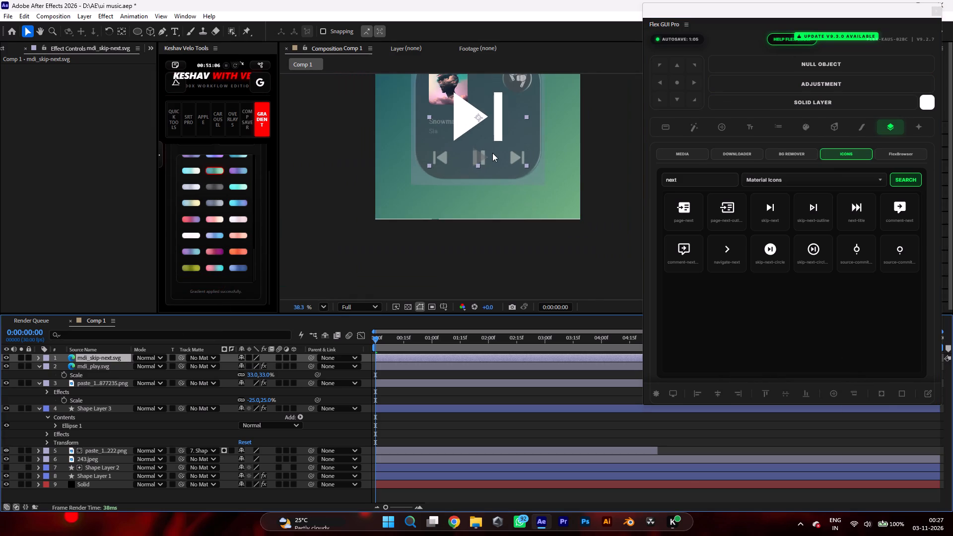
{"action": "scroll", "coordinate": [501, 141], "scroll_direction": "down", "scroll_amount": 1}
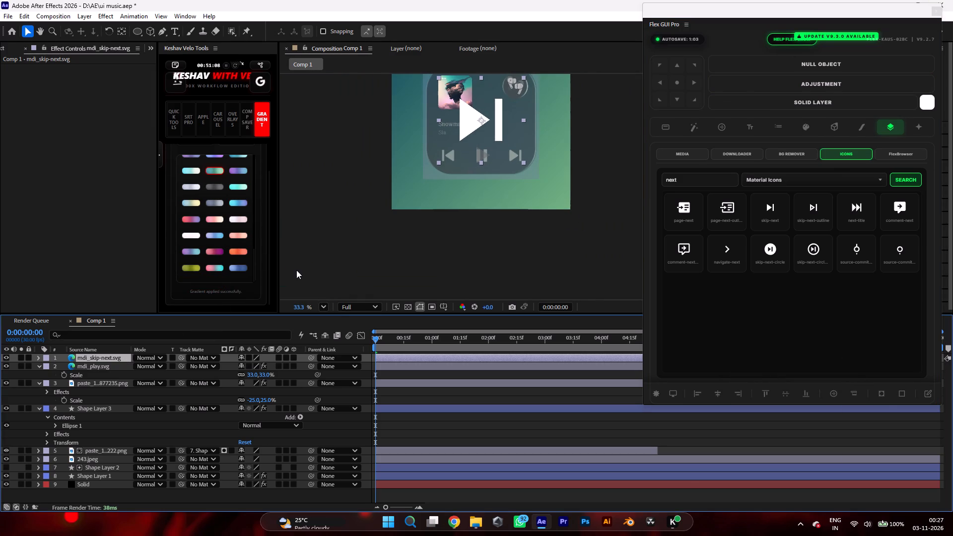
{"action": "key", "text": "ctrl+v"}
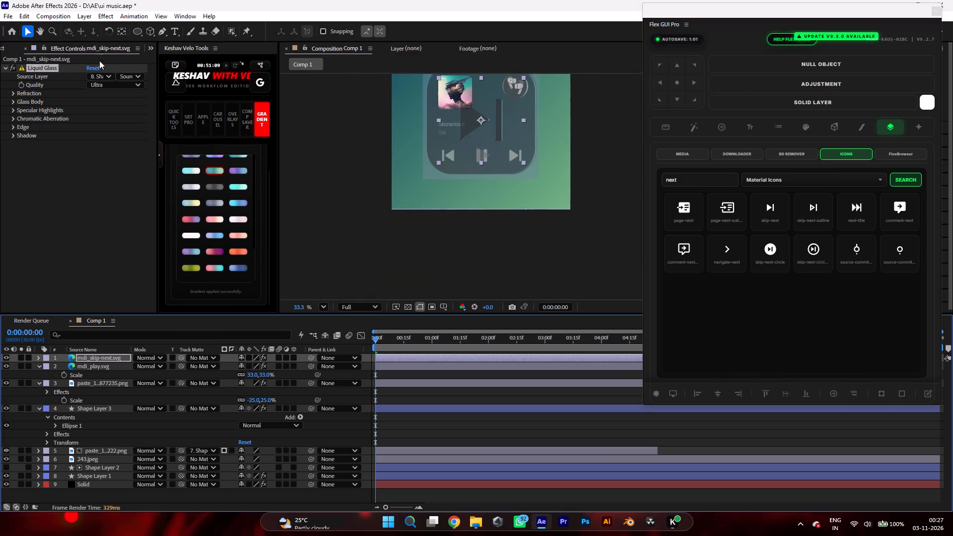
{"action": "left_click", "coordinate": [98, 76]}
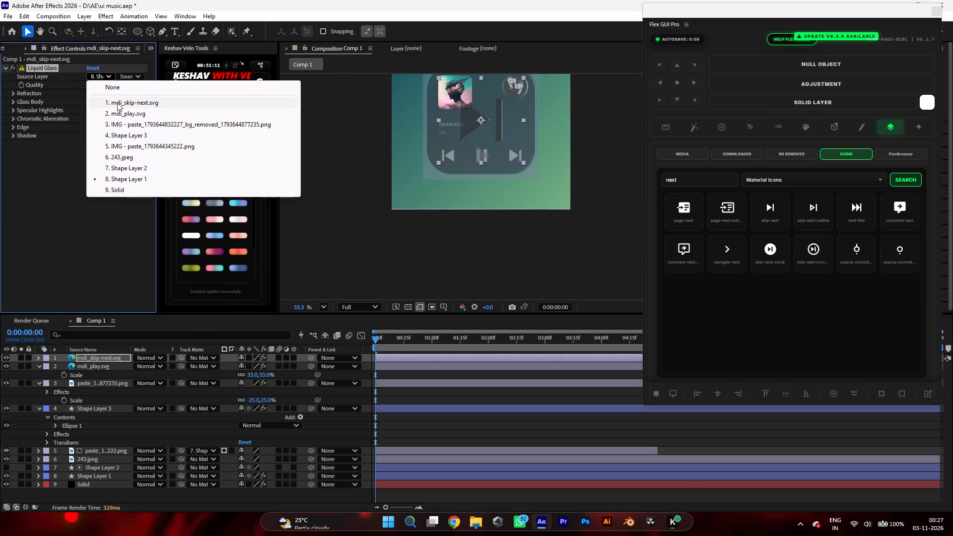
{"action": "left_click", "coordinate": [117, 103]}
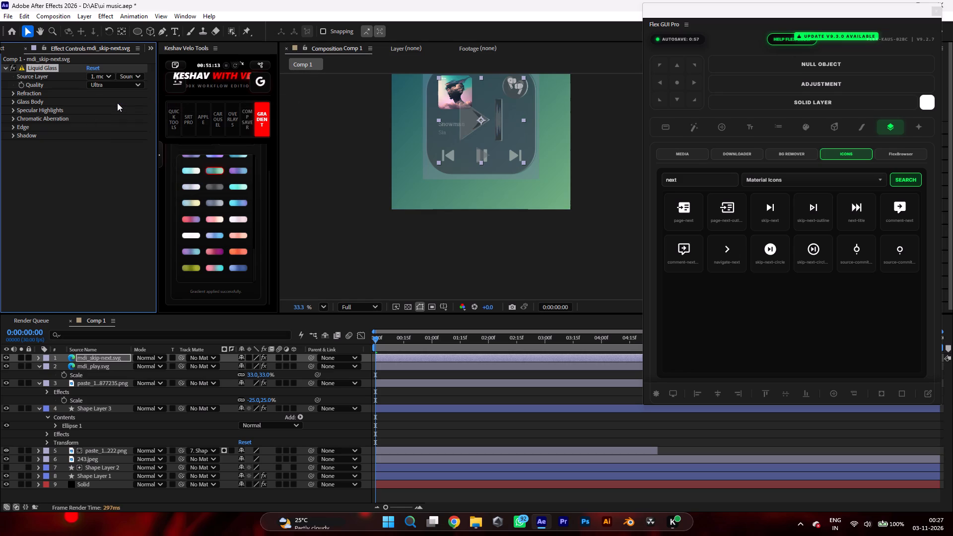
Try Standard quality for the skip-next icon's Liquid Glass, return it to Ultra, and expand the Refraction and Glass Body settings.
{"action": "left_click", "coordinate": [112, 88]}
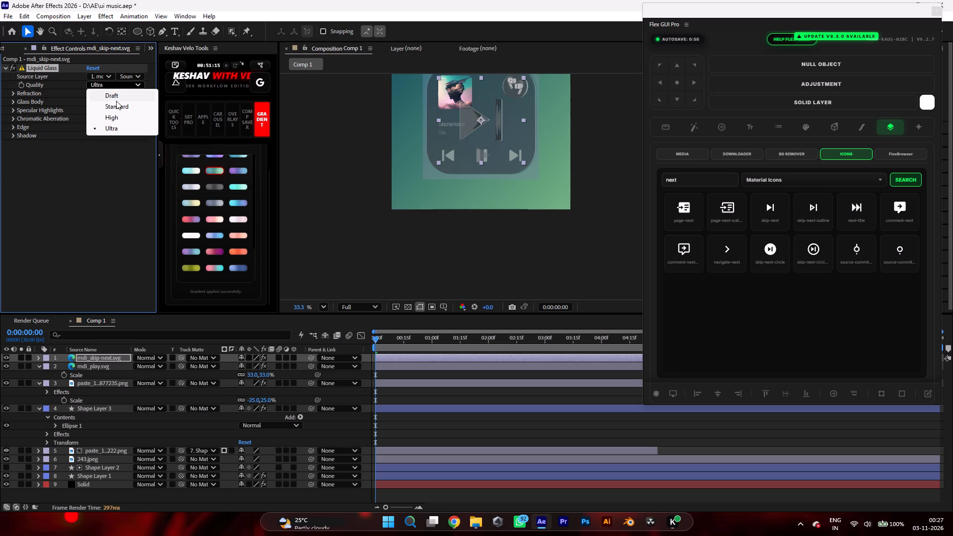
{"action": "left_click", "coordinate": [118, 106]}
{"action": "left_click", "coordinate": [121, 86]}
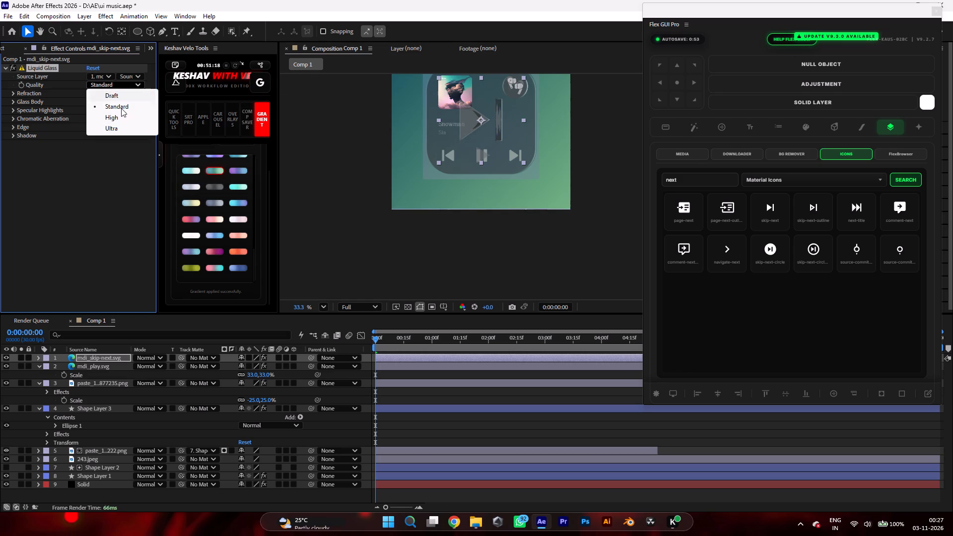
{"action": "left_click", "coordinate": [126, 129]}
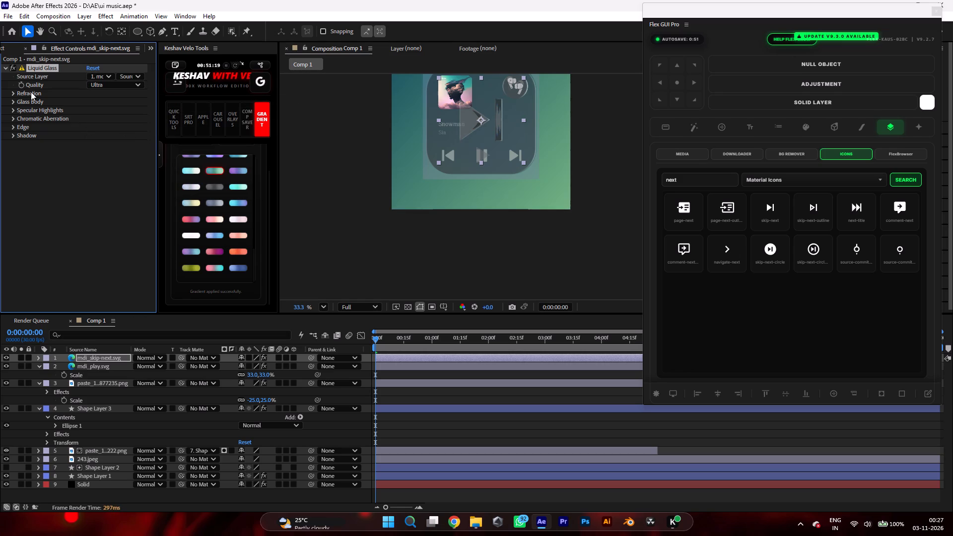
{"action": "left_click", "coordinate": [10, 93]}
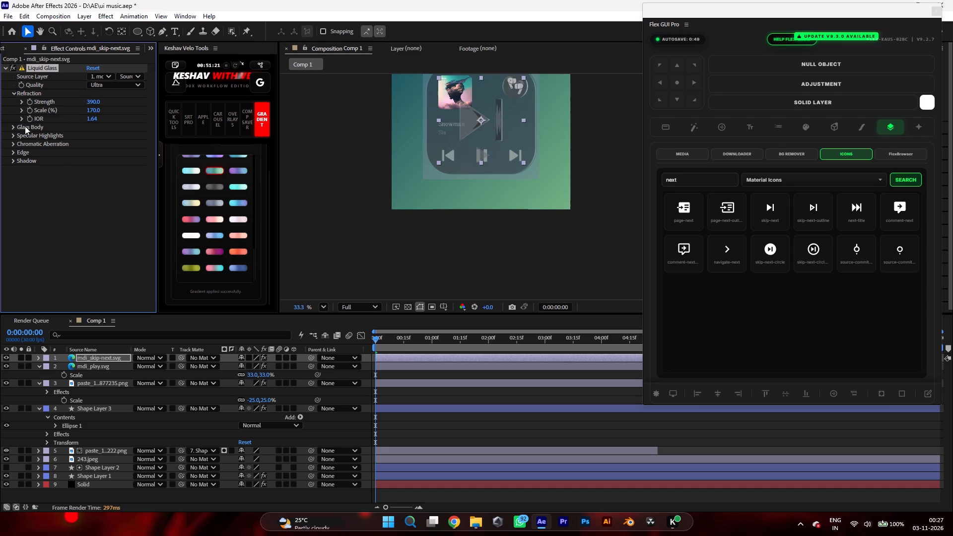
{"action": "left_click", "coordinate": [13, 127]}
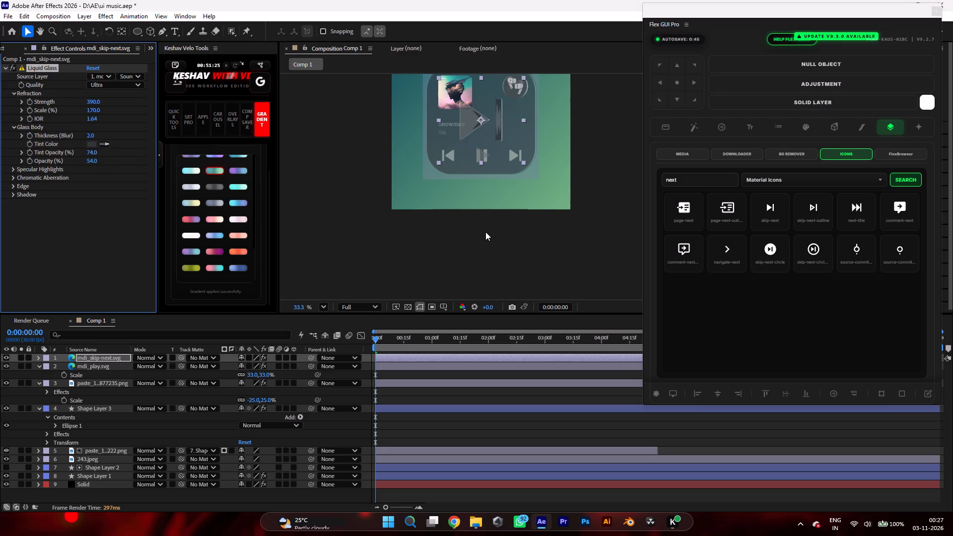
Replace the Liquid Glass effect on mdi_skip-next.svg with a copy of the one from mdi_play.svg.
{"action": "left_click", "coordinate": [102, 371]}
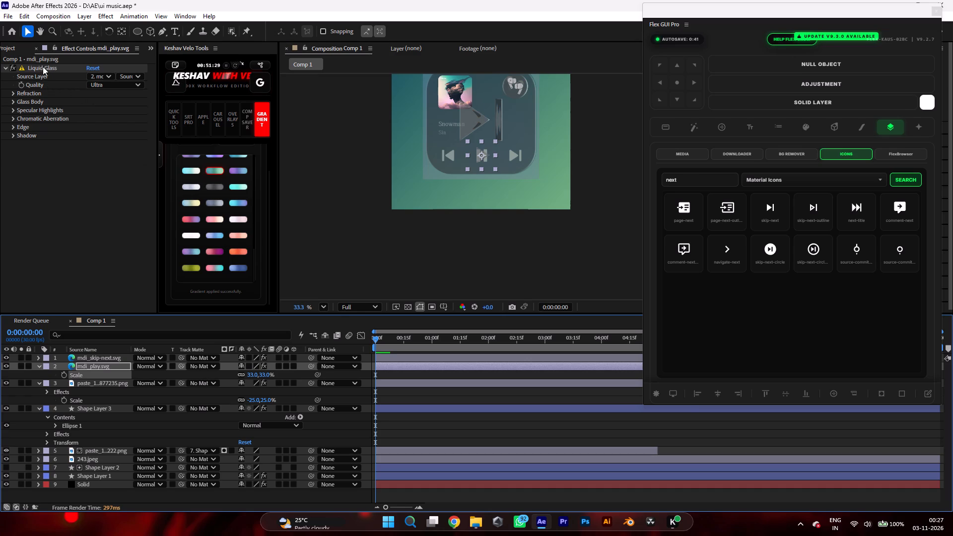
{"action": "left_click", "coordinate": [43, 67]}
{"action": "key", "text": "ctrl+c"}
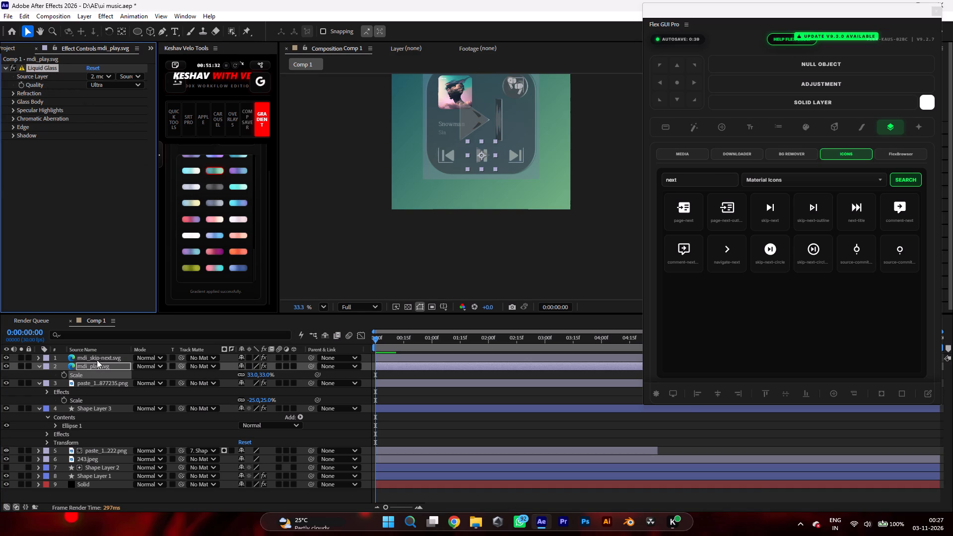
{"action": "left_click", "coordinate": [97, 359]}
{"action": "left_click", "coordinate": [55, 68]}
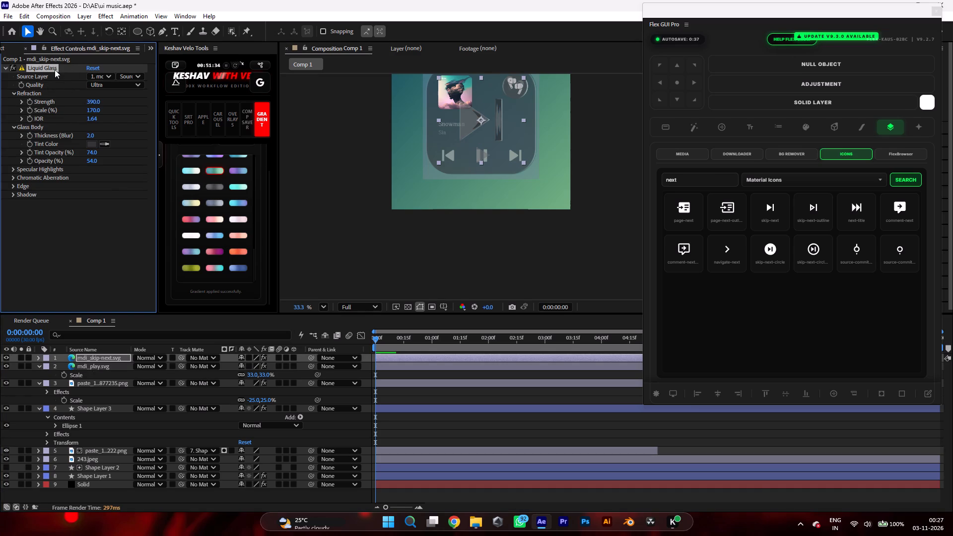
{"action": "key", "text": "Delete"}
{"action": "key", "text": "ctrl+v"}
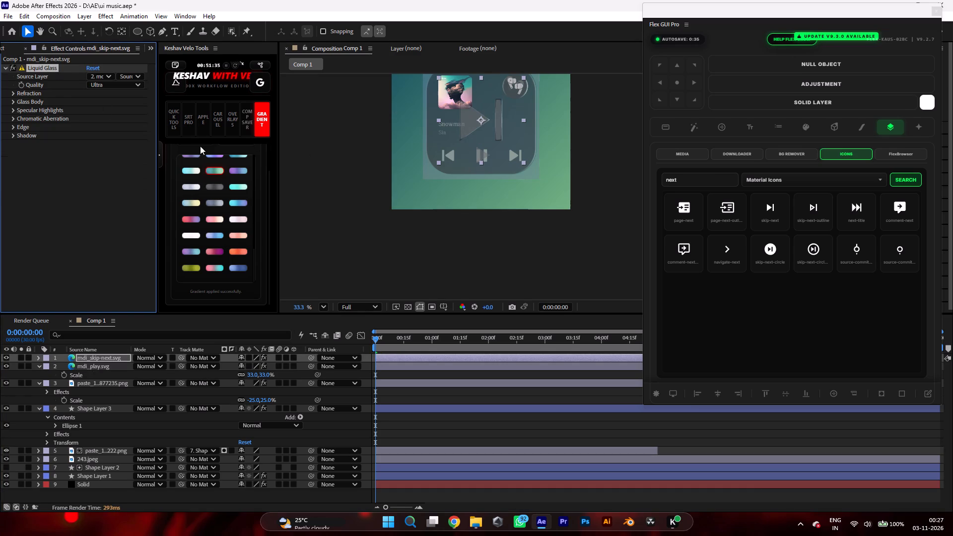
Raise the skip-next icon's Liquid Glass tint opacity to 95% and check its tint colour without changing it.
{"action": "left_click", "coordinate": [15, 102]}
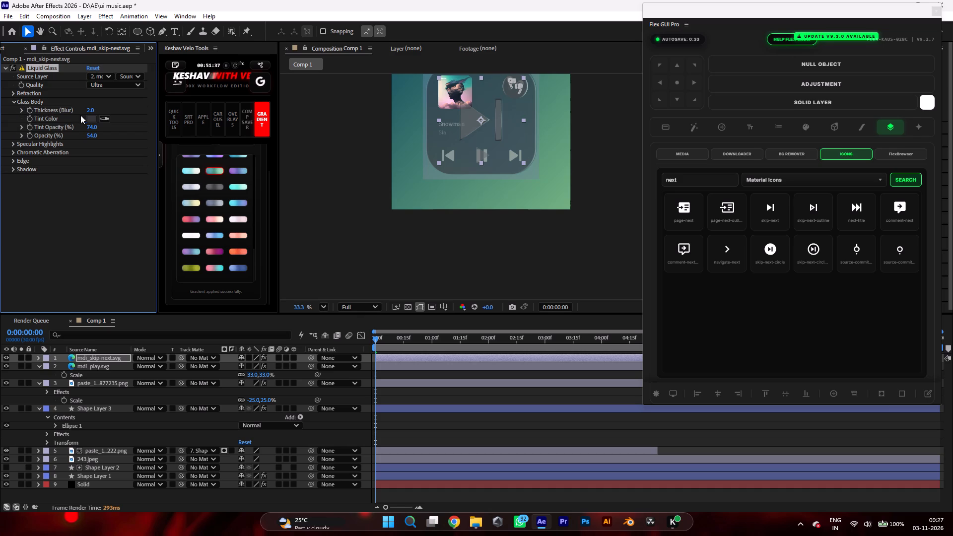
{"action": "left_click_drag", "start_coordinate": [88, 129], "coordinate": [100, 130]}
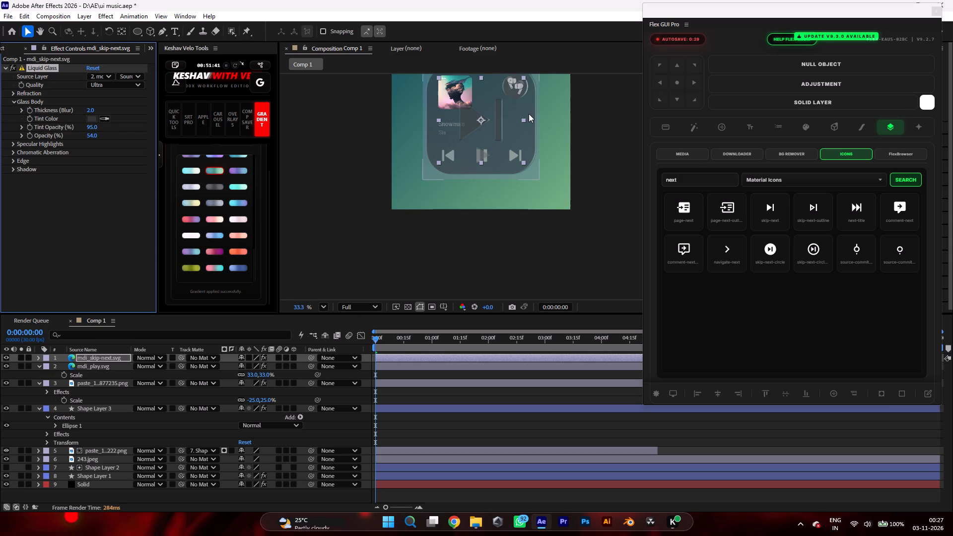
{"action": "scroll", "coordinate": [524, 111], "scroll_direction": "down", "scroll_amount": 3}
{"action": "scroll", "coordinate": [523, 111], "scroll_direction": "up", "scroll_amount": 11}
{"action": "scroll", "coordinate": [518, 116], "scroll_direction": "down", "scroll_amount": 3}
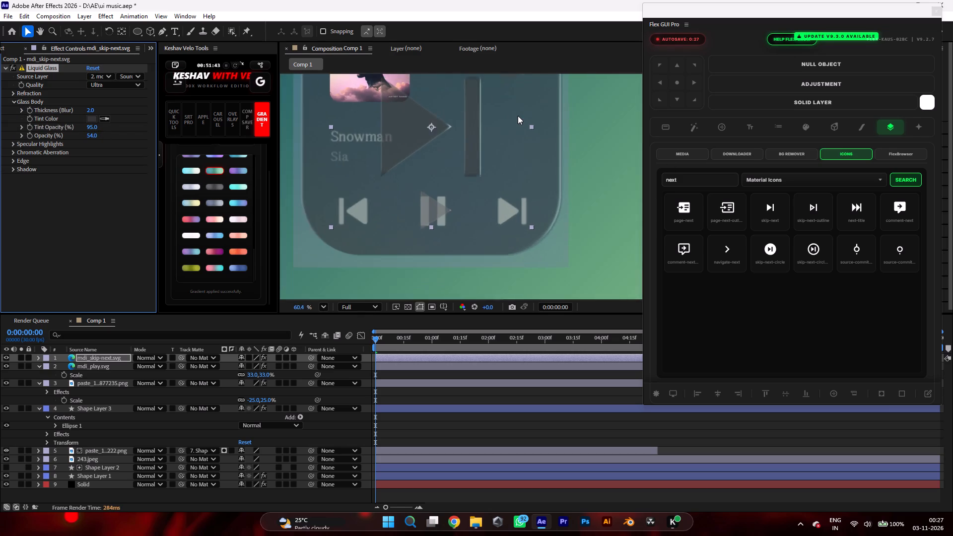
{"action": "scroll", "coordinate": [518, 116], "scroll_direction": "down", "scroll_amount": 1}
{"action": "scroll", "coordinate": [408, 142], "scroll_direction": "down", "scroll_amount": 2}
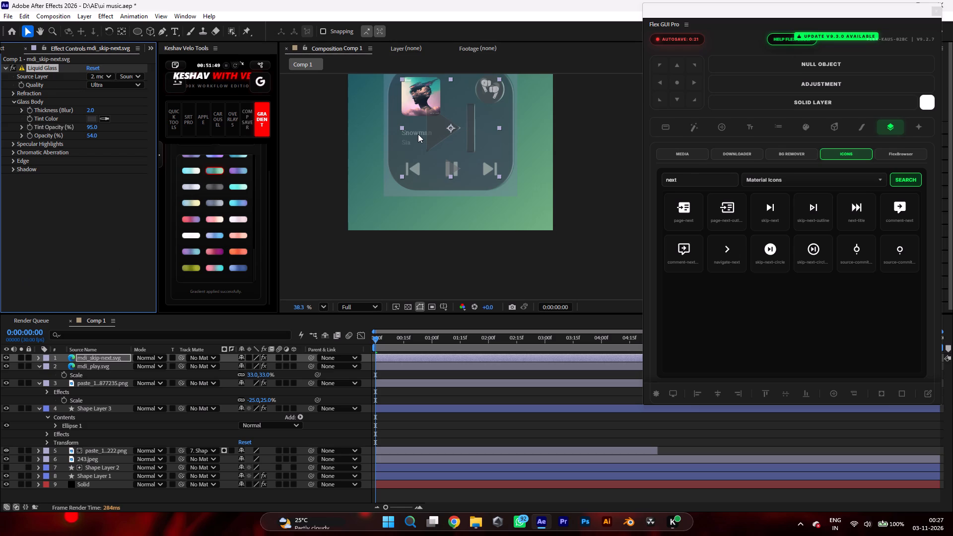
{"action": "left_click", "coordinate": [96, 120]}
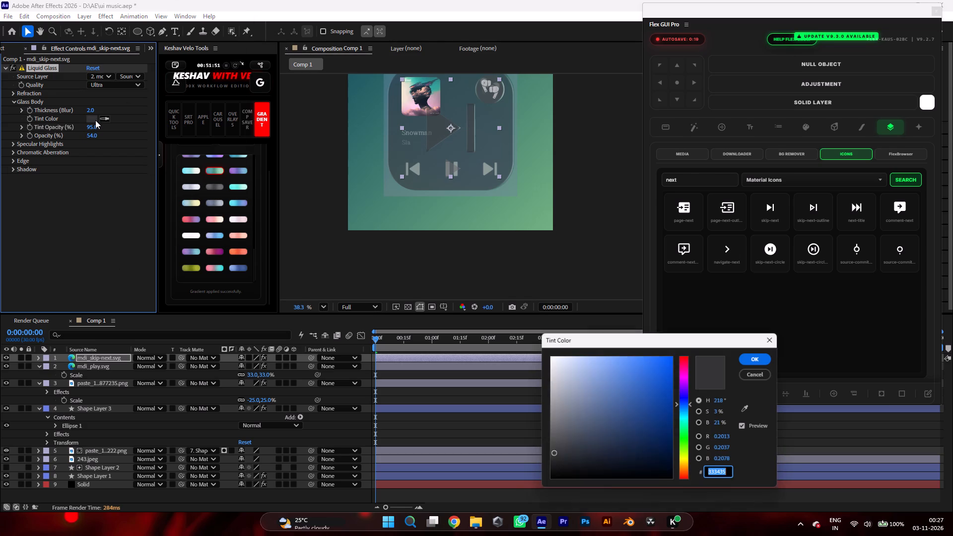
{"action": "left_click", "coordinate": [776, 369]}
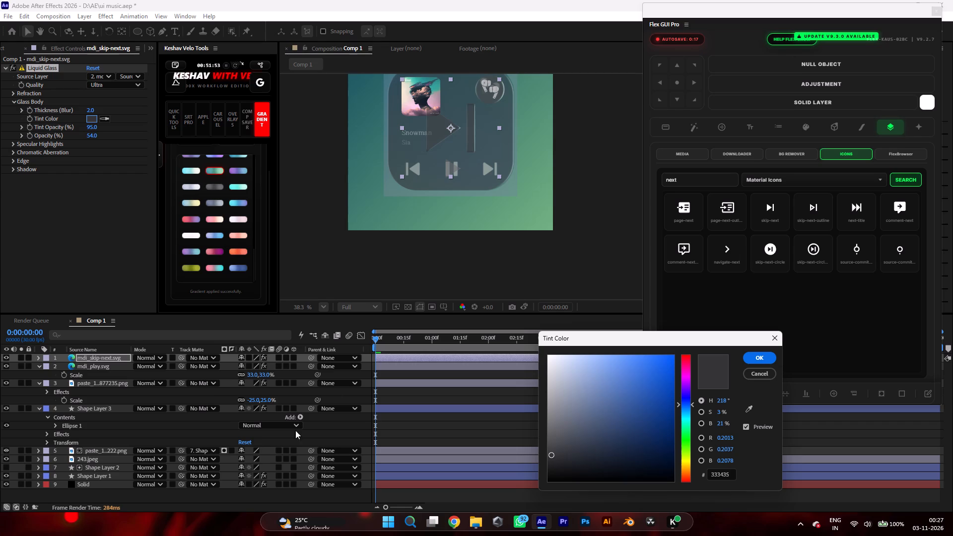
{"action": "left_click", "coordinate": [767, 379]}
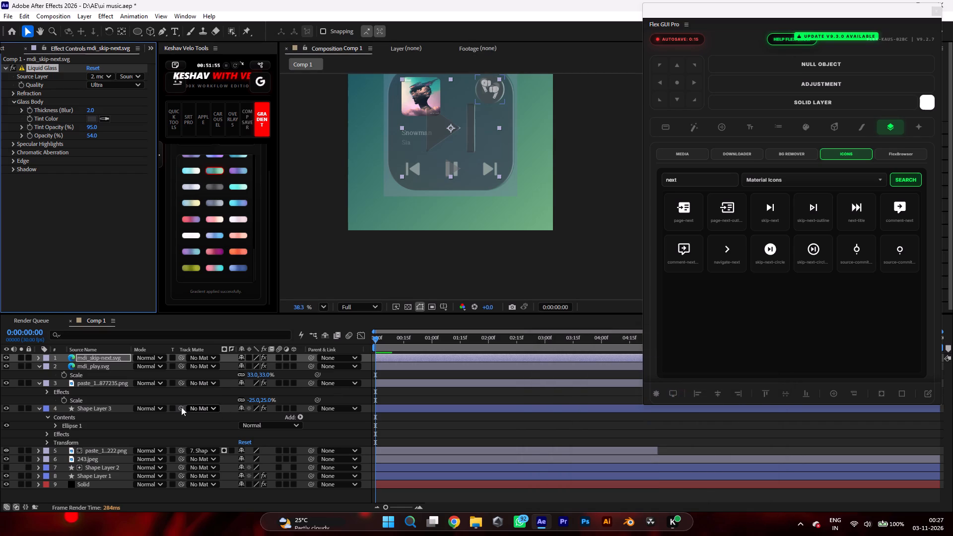
Replace mdi_play.svg's Liquid Glass with the copy from the paste_1...877235.png layer and set its source layer to mdi_play.svg.
{"action": "left_click", "coordinate": [98, 382]}
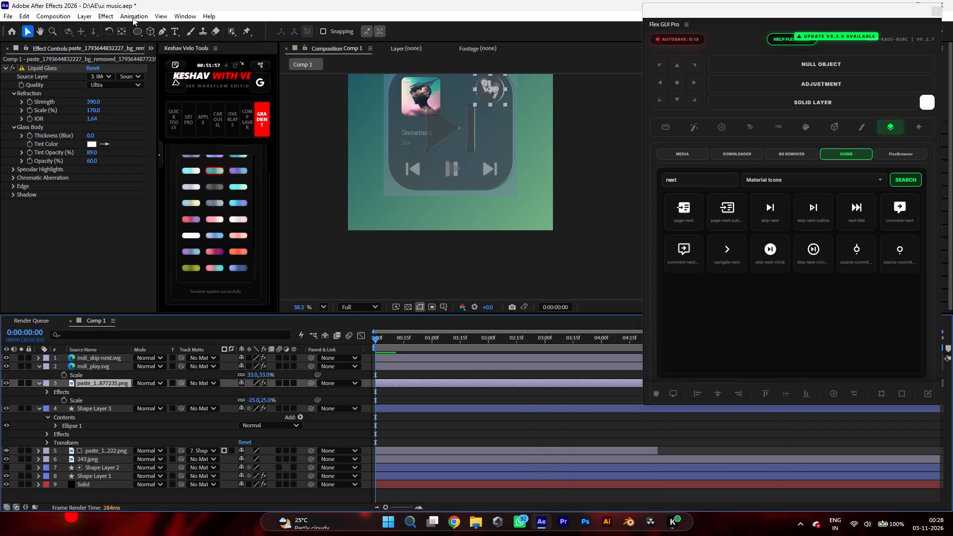
{"action": "left_click", "coordinate": [49, 70]}
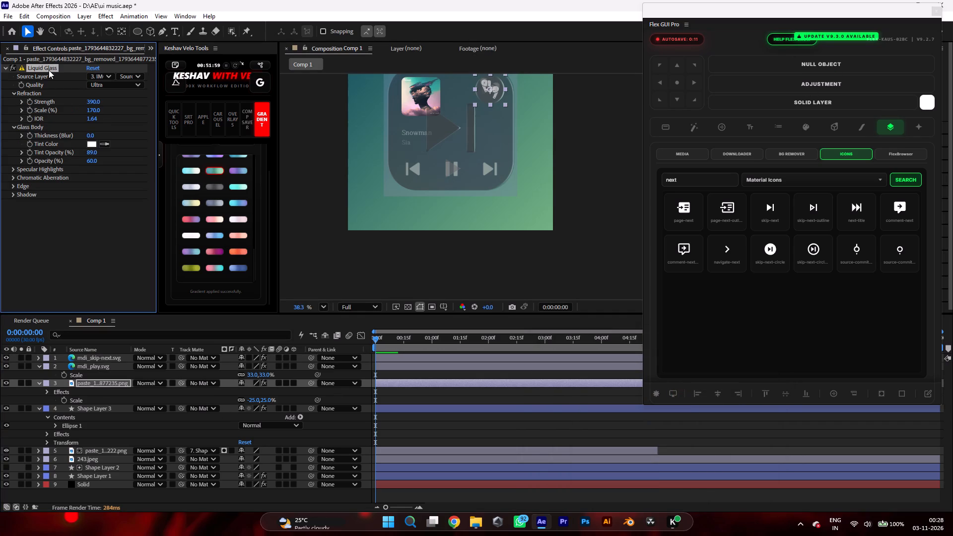
{"action": "key", "text": "ctrl+c"}
{"action": "left_click", "coordinate": [95, 365]}
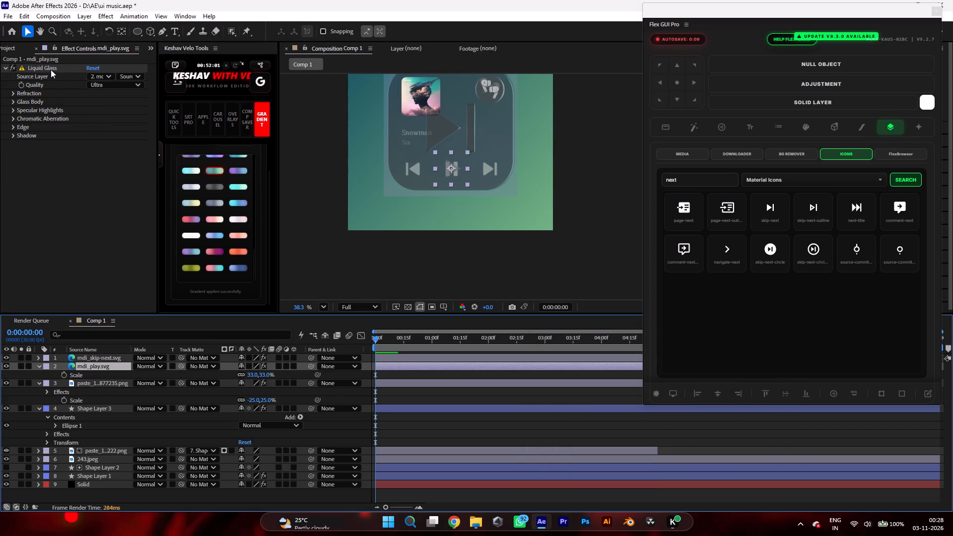
{"action": "left_click", "coordinate": [49, 68]}
{"action": "key", "text": "Delete"}
{"action": "key", "text": "ctrl+v"}
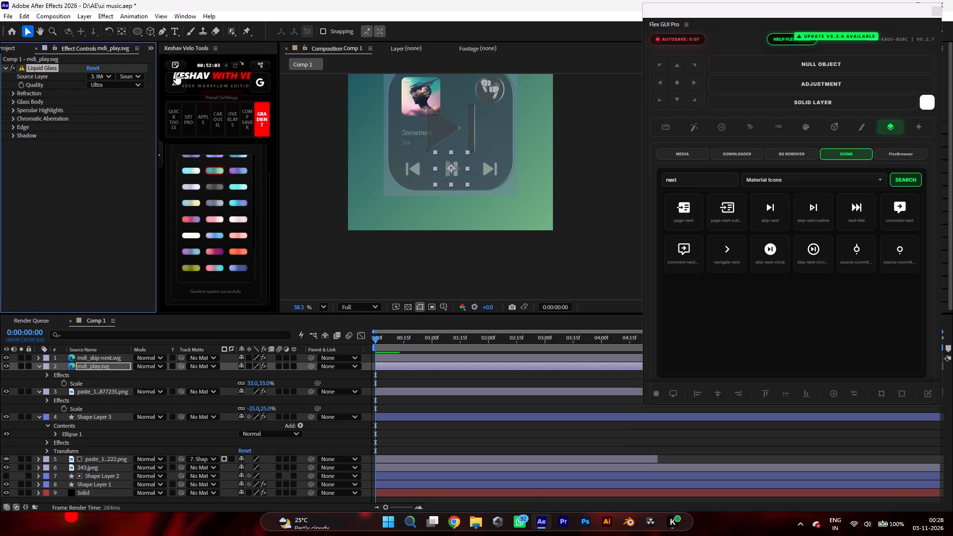
{"action": "left_click", "coordinate": [105, 74]}
{"action": "left_click", "coordinate": [121, 111]}
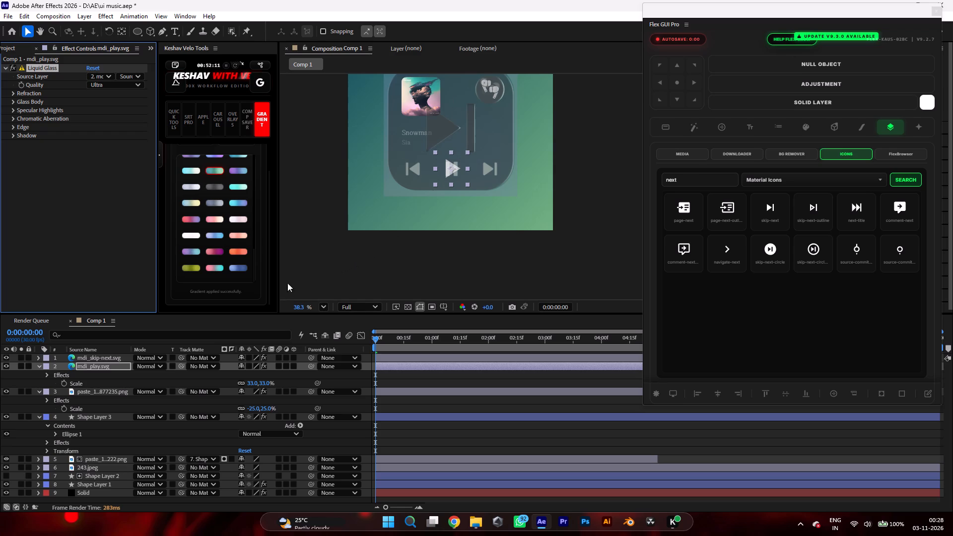
Replace mdi_skip-next.svg's Liquid Glass with the same copied effect and set its source layer to mdi_skip-next.svg.
{"action": "left_click", "coordinate": [95, 358]}
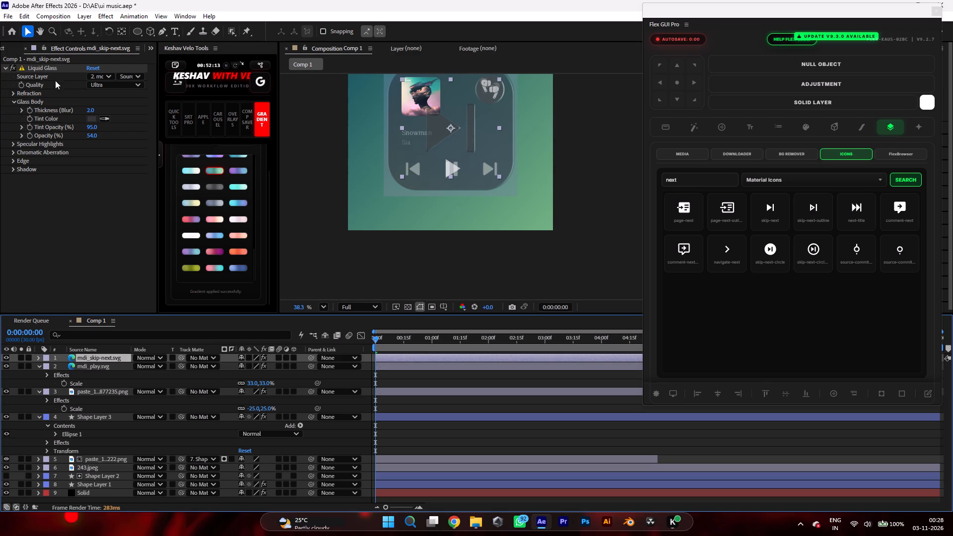
{"action": "left_click", "coordinate": [48, 68]}
{"action": "key", "text": "Delete"}
{"action": "key", "text": "ctrl+v"}
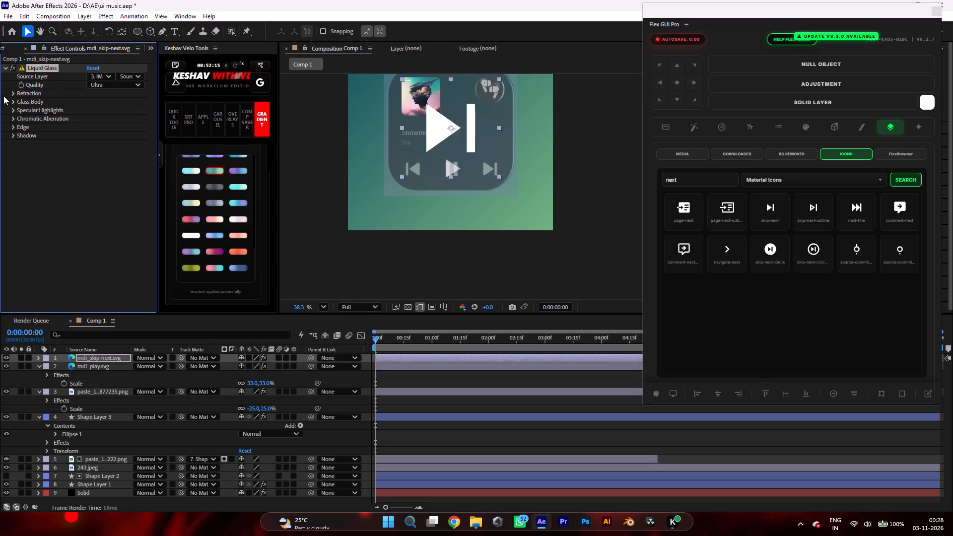
{"action": "left_click", "coordinate": [100, 75]}
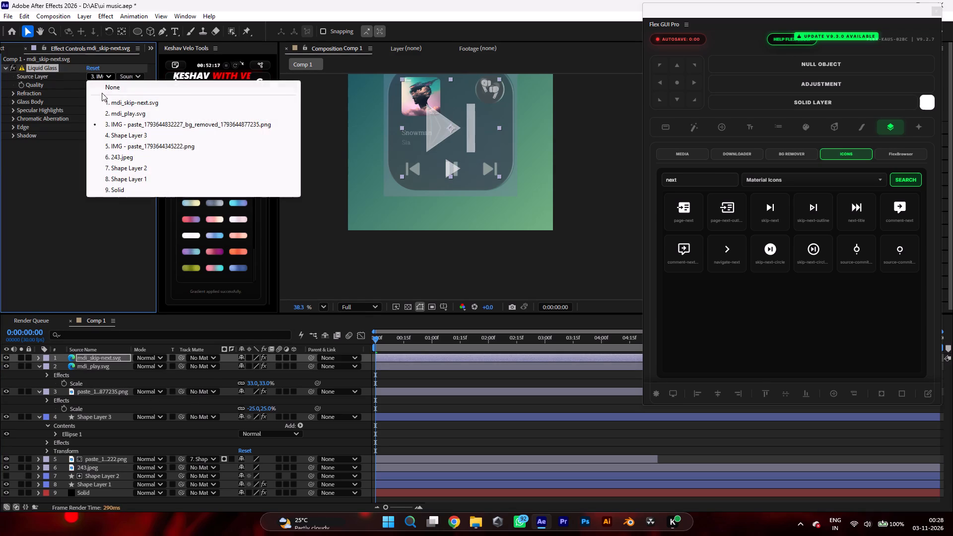
{"action": "left_click", "coordinate": [106, 101]}
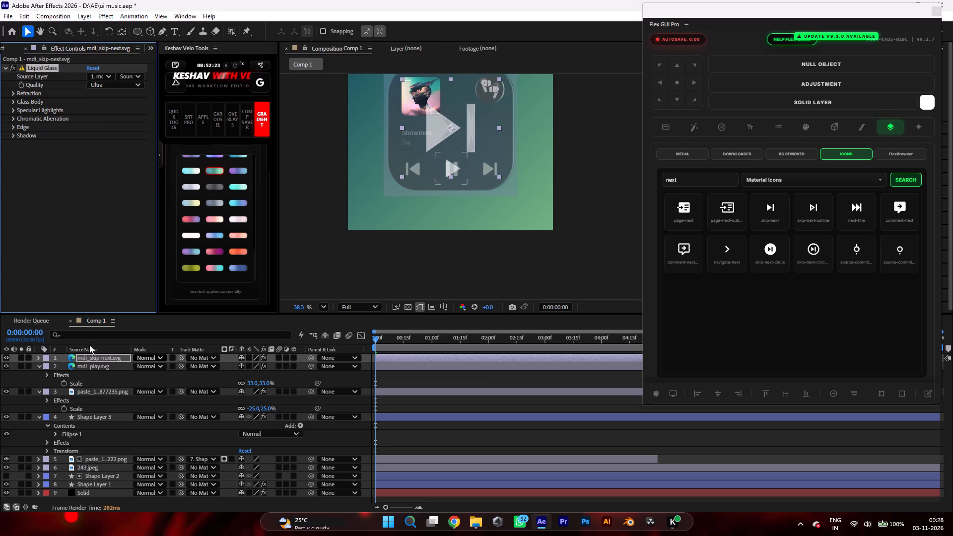
Scale mdi_skip-next.svg to 33% and move it over the reference's next icon at the card's lower right.
{"action": "key", "text": "s"}
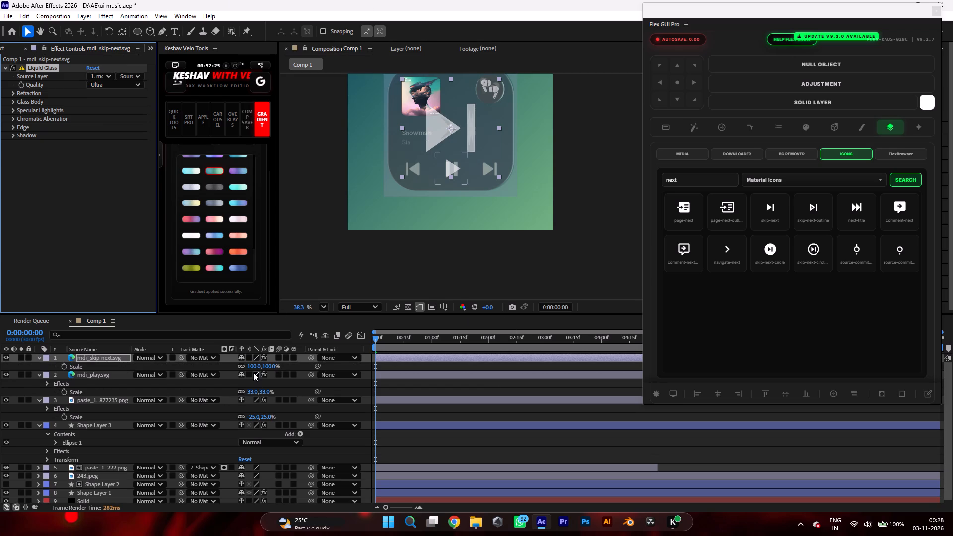
{"action": "left_click", "coordinate": [255, 367]}
{"action": "type", "text": "33"}
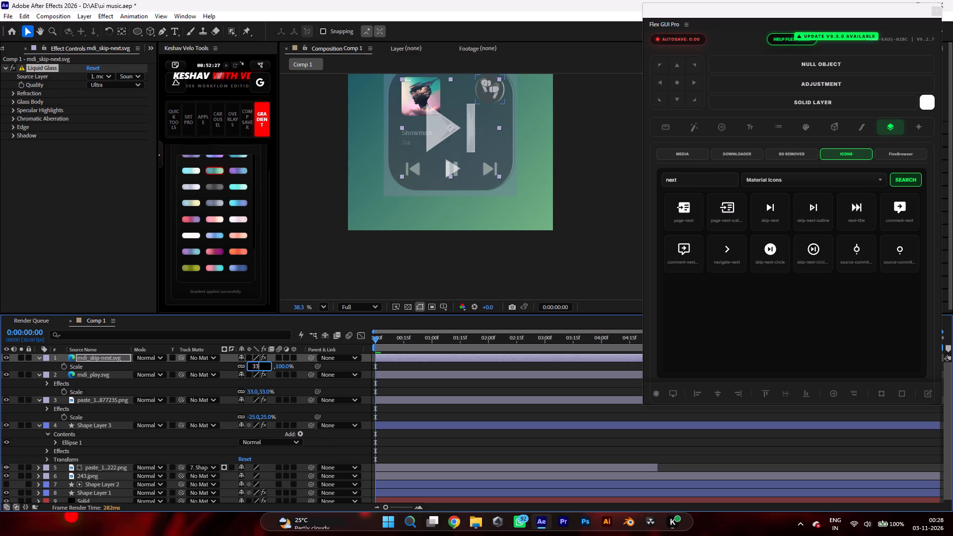
{"action": "key", "text": "Return"}
{"action": "scroll", "coordinate": [504, 130], "scroll_direction": "up", "scroll_amount": 6}
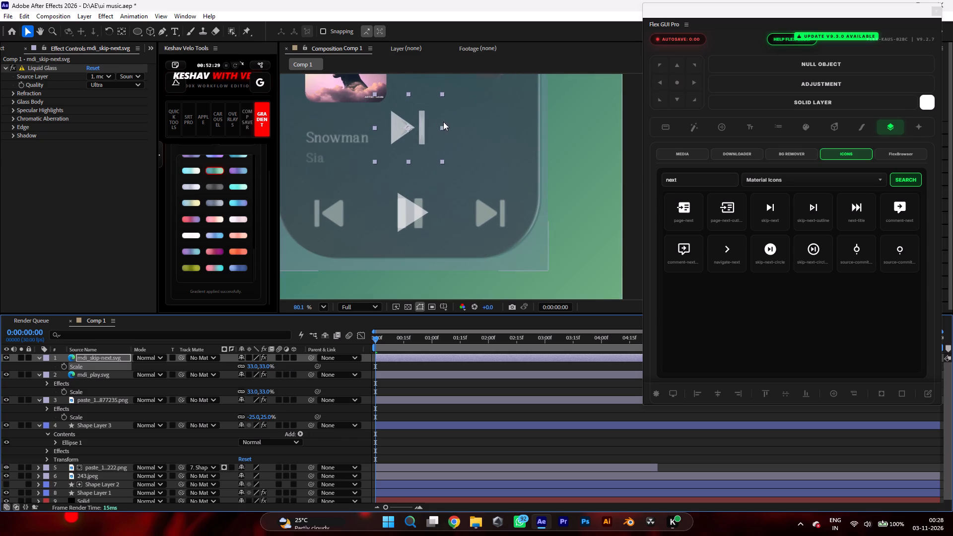
{"action": "left_click_drag", "start_coordinate": [414, 128], "coordinate": [498, 213]}
{"action": "scroll", "coordinate": [503, 215], "scroll_direction": "up", "scroll_amount": 2}
{"action": "scroll", "coordinate": [503, 215], "scroll_direction": "down", "scroll_amount": 1}
{"action": "scroll", "coordinate": [503, 215], "scroll_direction": "up", "scroll_amount": 14}
{"action": "scroll", "coordinate": [459, 202], "scroll_direction": "down", "scroll_amount": 1}
{"action": "scroll", "coordinate": [459, 202], "scroll_direction": "up", "scroll_amount": 1}
{"action": "scroll", "coordinate": [459, 202], "scroll_direction": "down", "scroll_amount": 2}
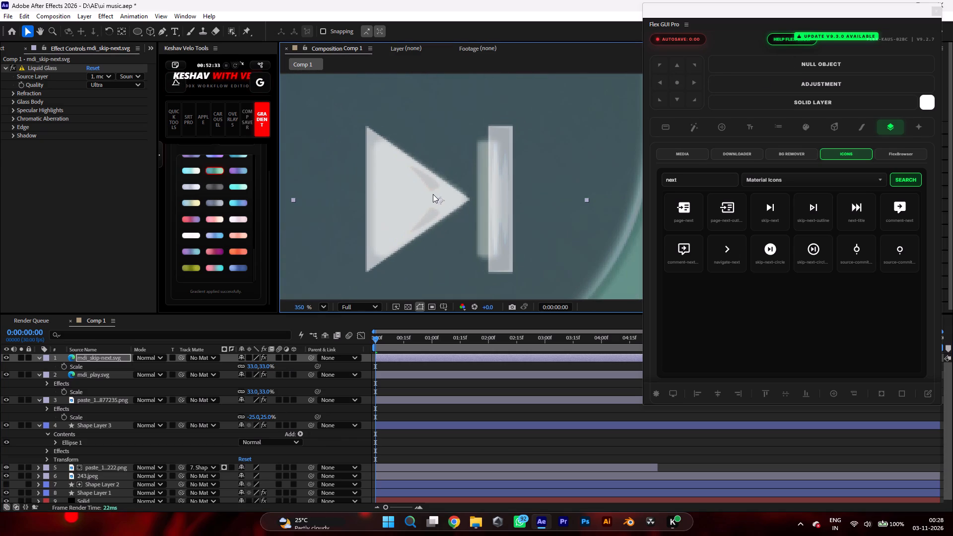
{"action": "left_click_drag", "start_coordinate": [433, 195], "coordinate": [440, 196]}
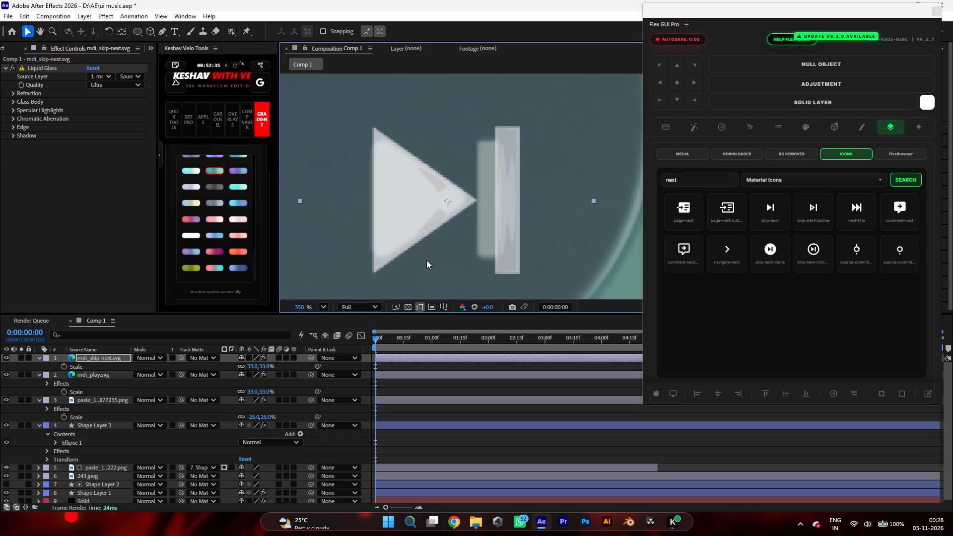
Fine-tune the skip-next icon's scale to 28% and nudge it into line with the reference's next icon.
{"action": "left_click", "coordinate": [250, 368]}
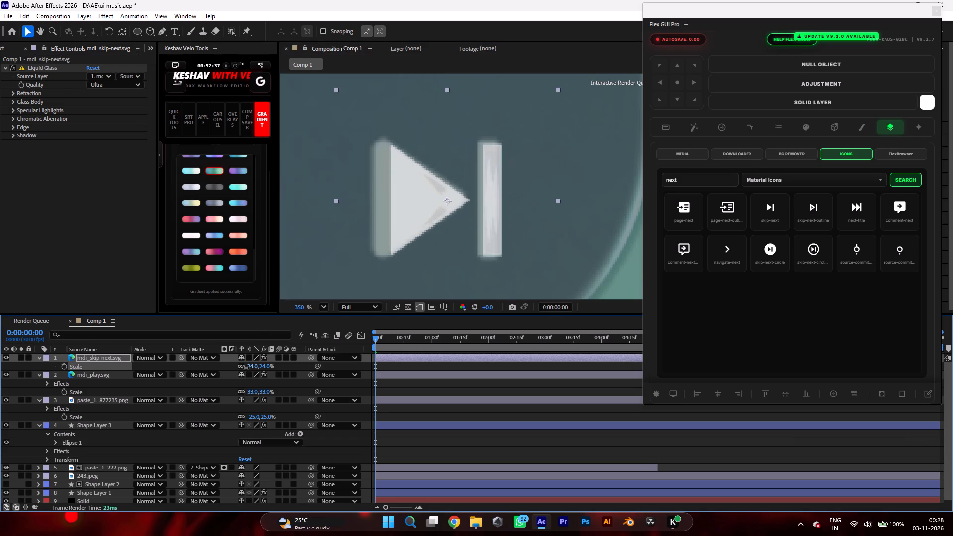
{"action": "left_click_drag", "start_coordinate": [423, 202], "coordinate": [416, 202]}
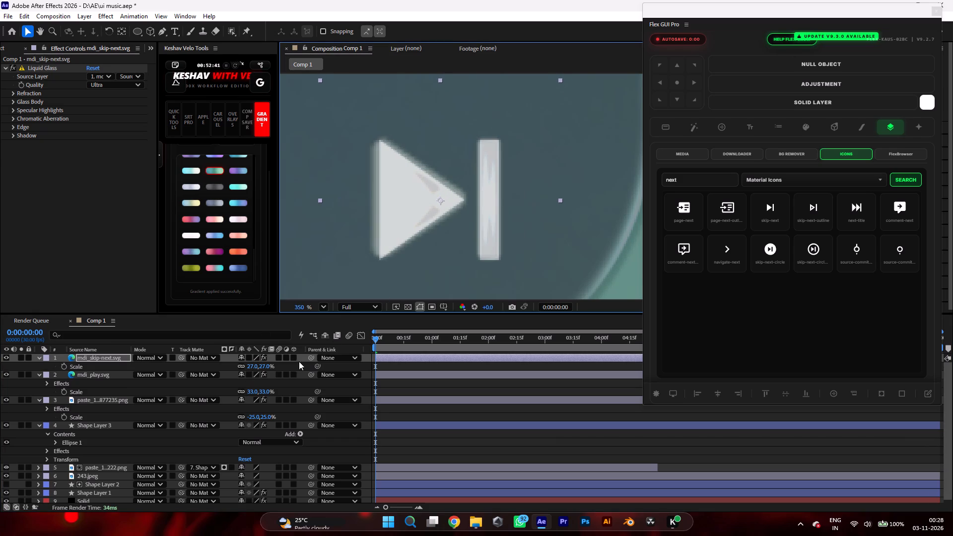
{"action": "left_click", "coordinate": [247, 368]}
{"action": "left_click", "coordinate": [248, 367]}
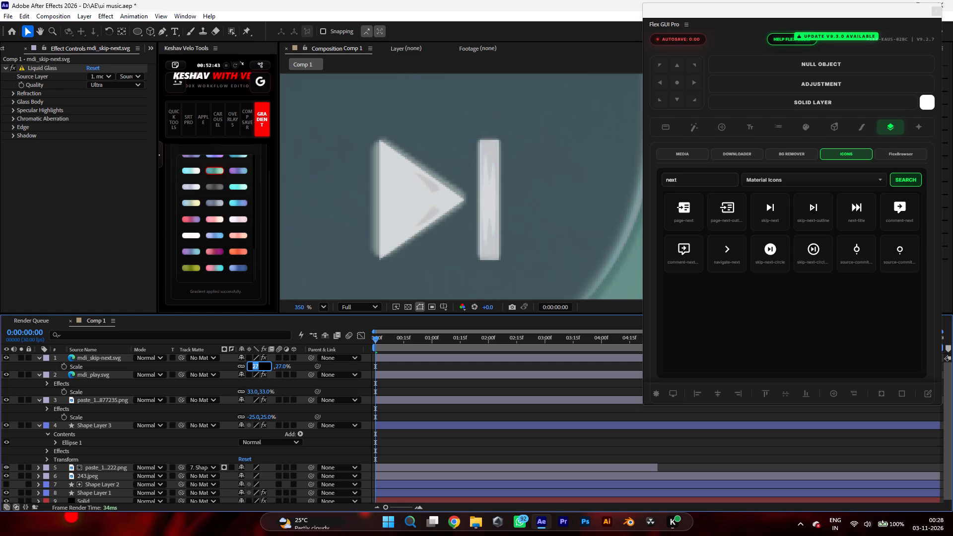
{"action": "key", "text": "Up"}
{"action": "key", "text": "Up"}
{"action": "key", "text": "Up"}
{"action": "key", "text": "Up"}
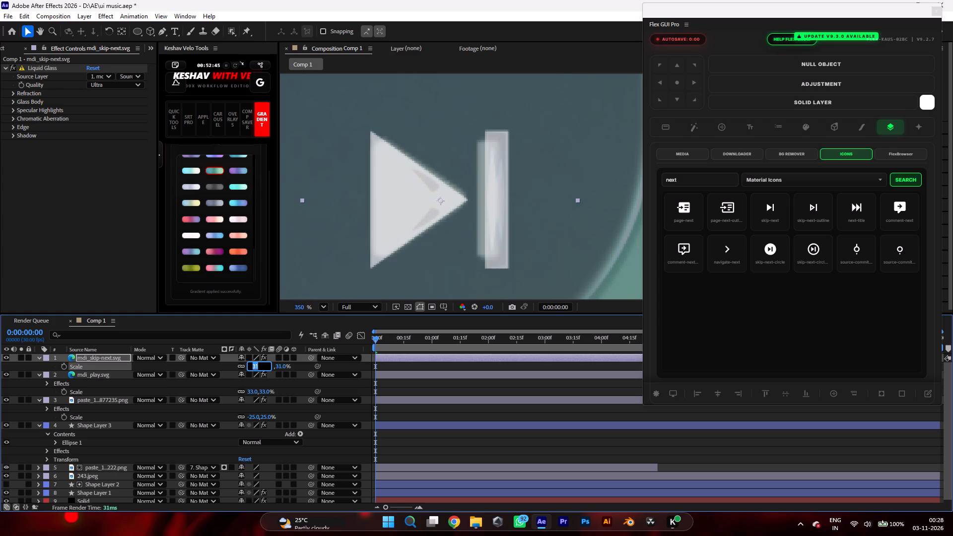
{"action": "key", "text": "Up"}
{"action": "key", "text": "Down"}
{"action": "key", "text": "Down"}
{"action": "key", "text": "Down"}
{"action": "key", "text": "Down"}
{"action": "key", "text": "Down"}
{"action": "key", "text": "Up"}
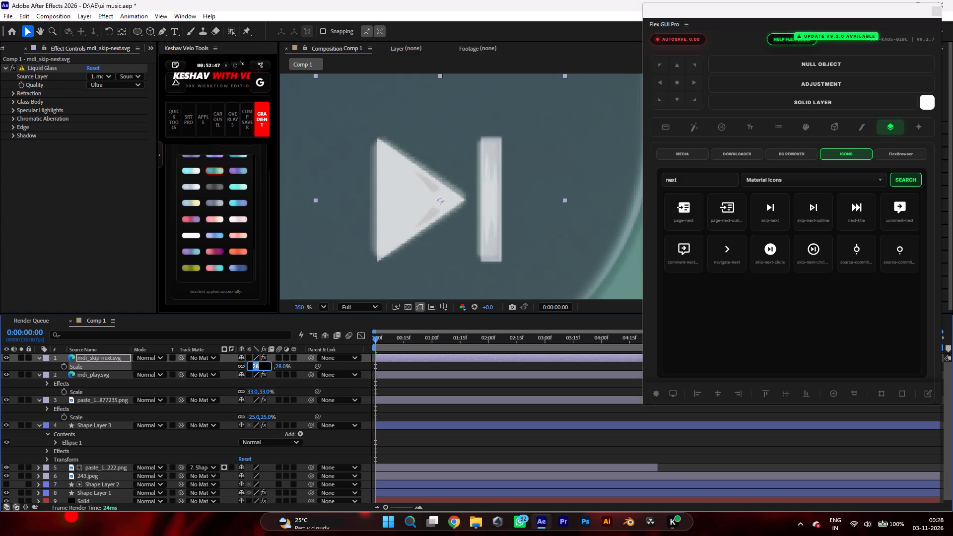
{"action": "key", "text": "Up"}
{"action": "key", "text": "Up"}
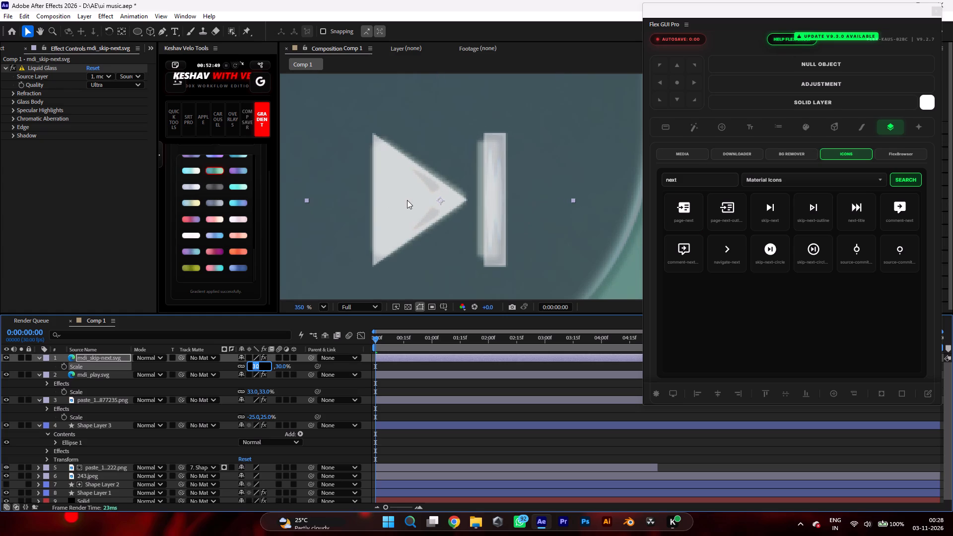
{"action": "key", "text": "Down"}
{"action": "key", "text": "Down"}
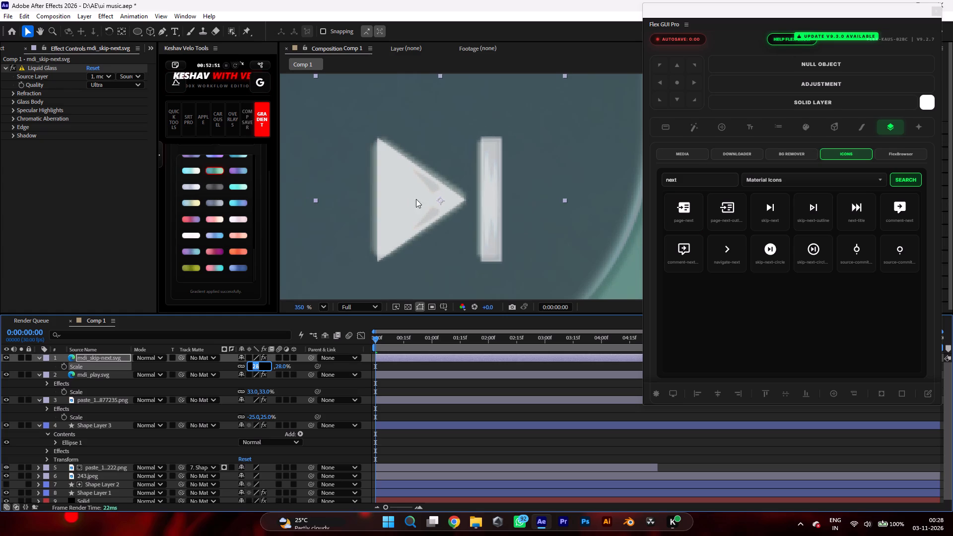
{"action": "left_click", "coordinate": [427, 210]}
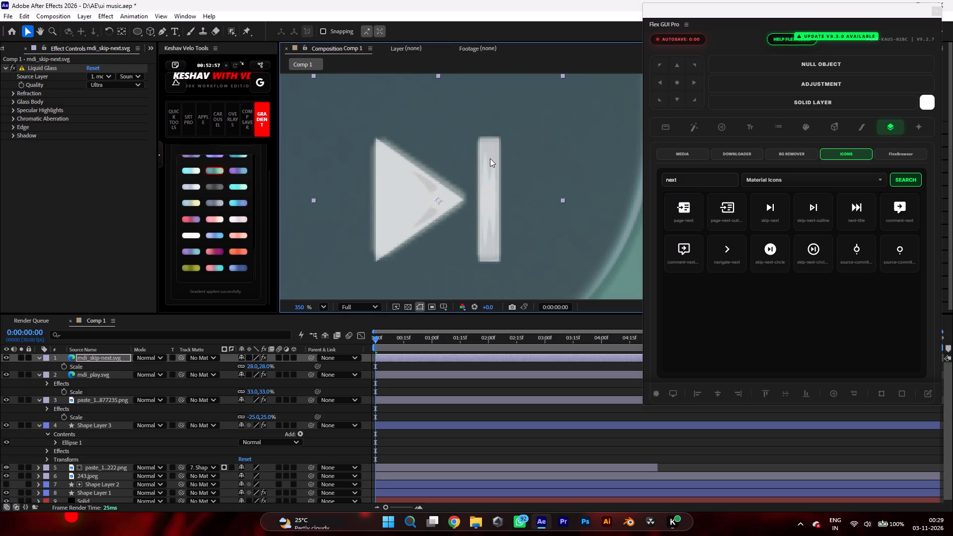
Duplicate the mdi_skip-next.svg layer and apply Flip Vertical to the copy.
{"action": "scroll", "coordinate": [490, 158], "scroll_direction": "down", "scroll_amount": 7}
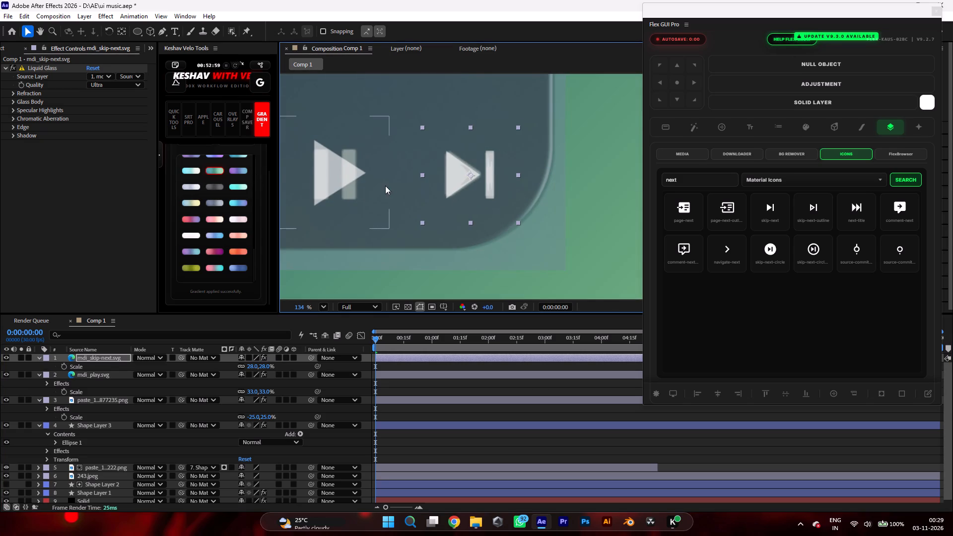
{"action": "scroll", "coordinate": [386, 186], "scroll_direction": "down", "scroll_amount": 4}
{"action": "scroll", "coordinate": [443, 195], "scroll_direction": "down", "scroll_amount": 4}
{"action": "scroll", "coordinate": [336, 183], "scroll_direction": "up", "scroll_amount": 8}
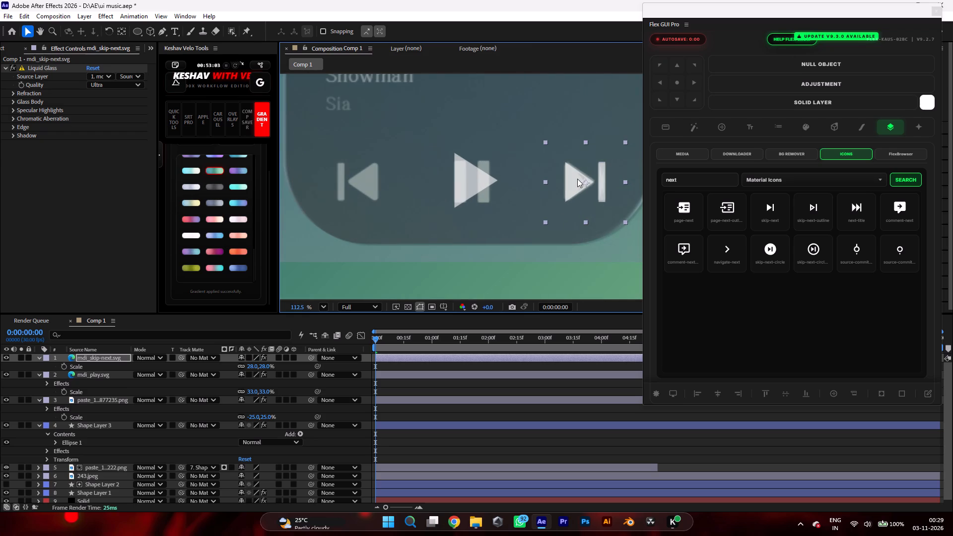
{"action": "key", "text": "ctrl+d"}
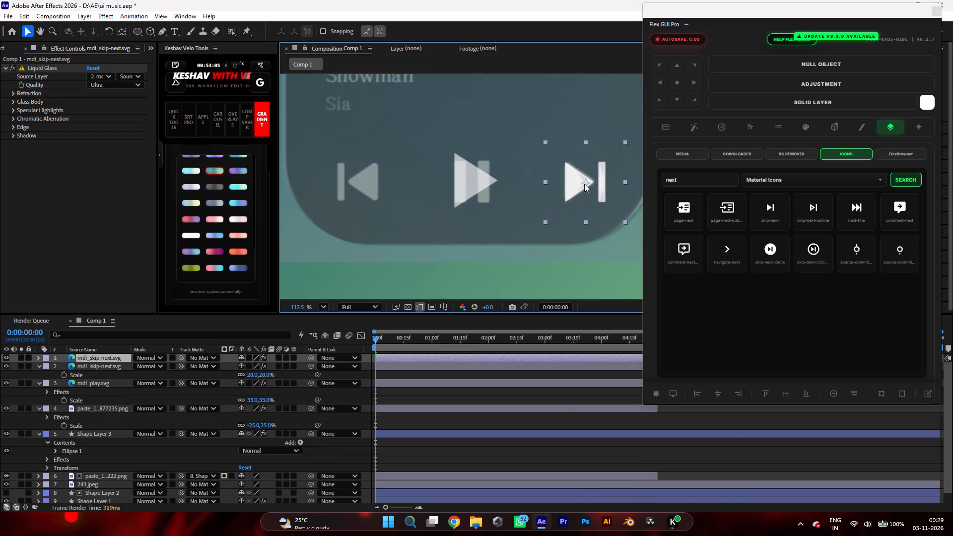
{"action": "right_click", "coordinate": [581, 184]}
{"action": "left_click", "coordinate": [615, 231]}
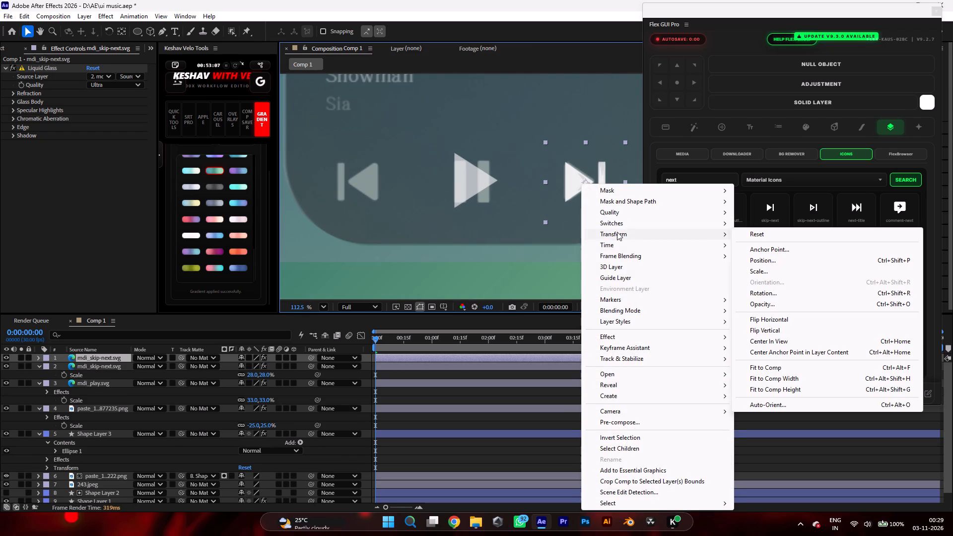
{"action": "left_click", "coordinate": [654, 239]}
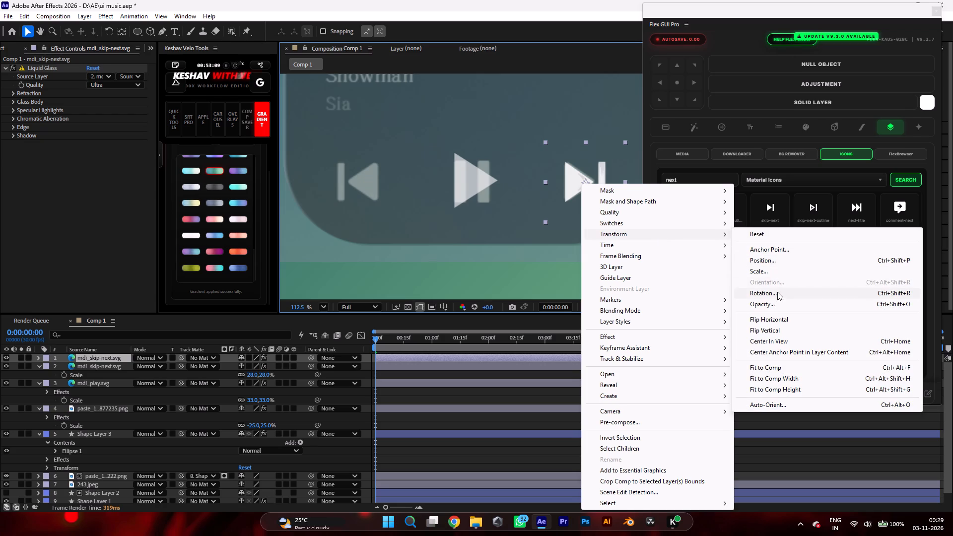
{"action": "left_click", "coordinate": [788, 333]}
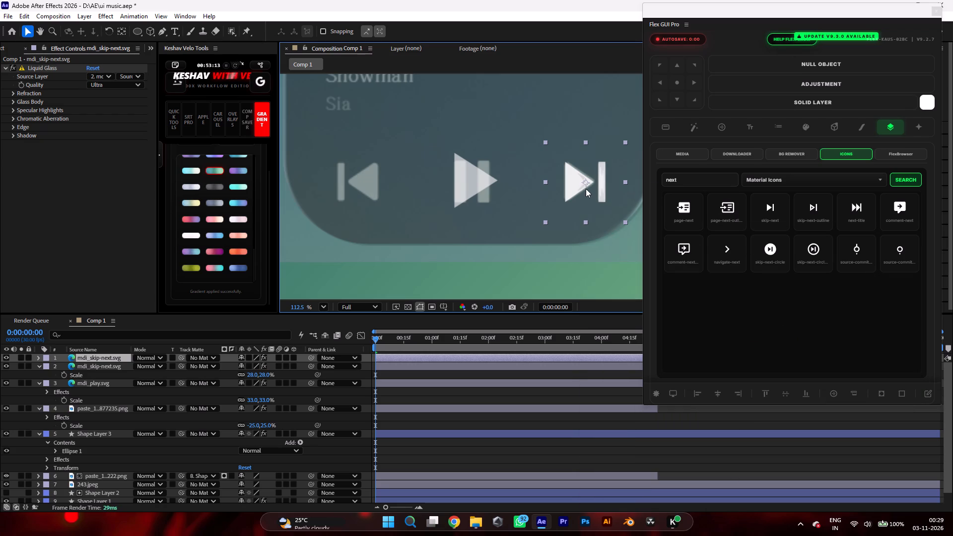
Move the duplicated skip-next icon beside the play icon, over the reference's previous icon.
{"action": "left_click_drag", "start_coordinate": [578, 182], "coordinate": [394, 175]}
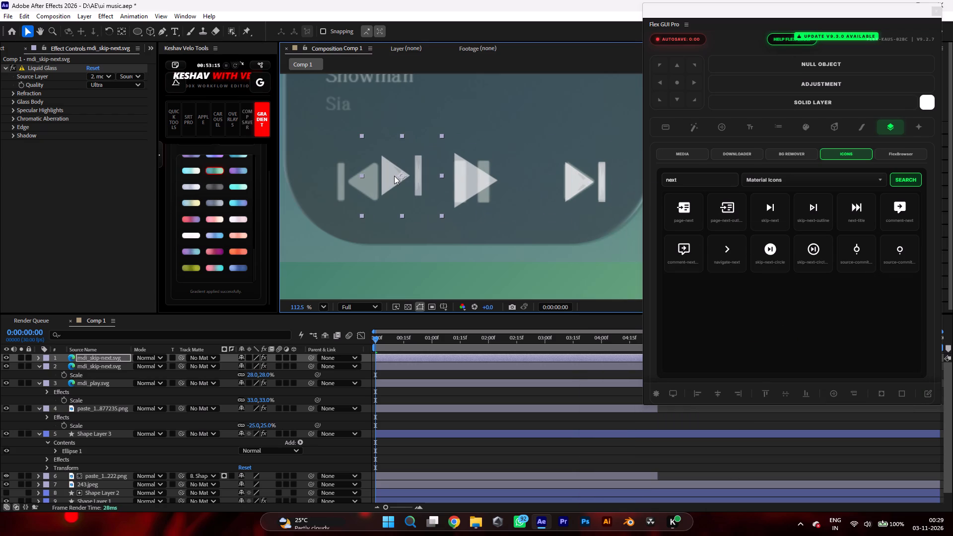
{"action": "right_click", "coordinate": [394, 176]}
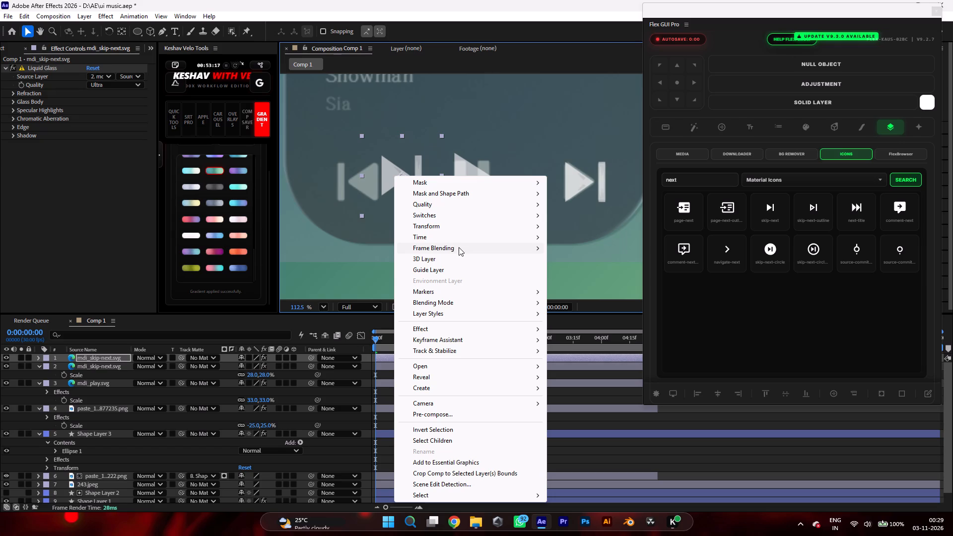